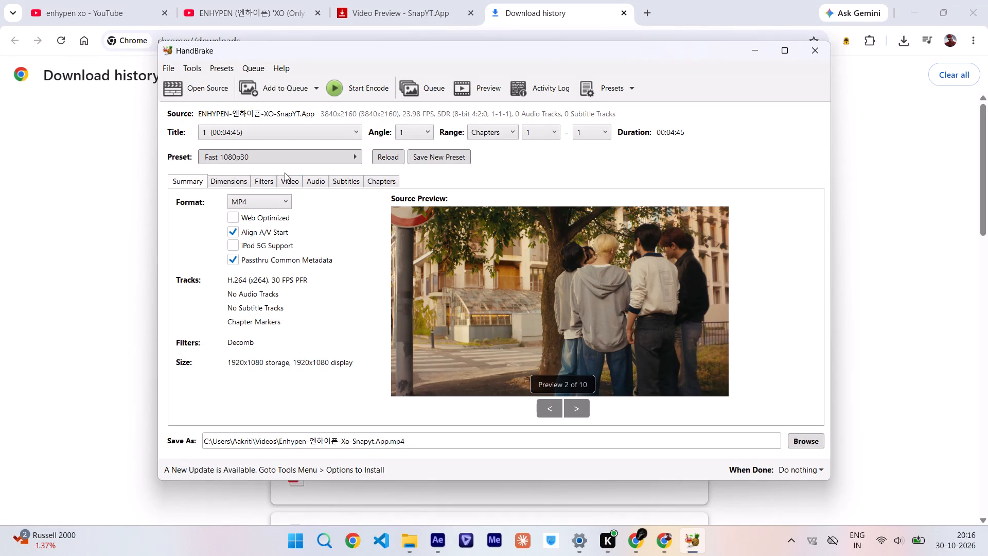
# Choose the Production Max preset from the Professional presets for the ENHYPEN XO video.
pyautogui.click(309, 152)
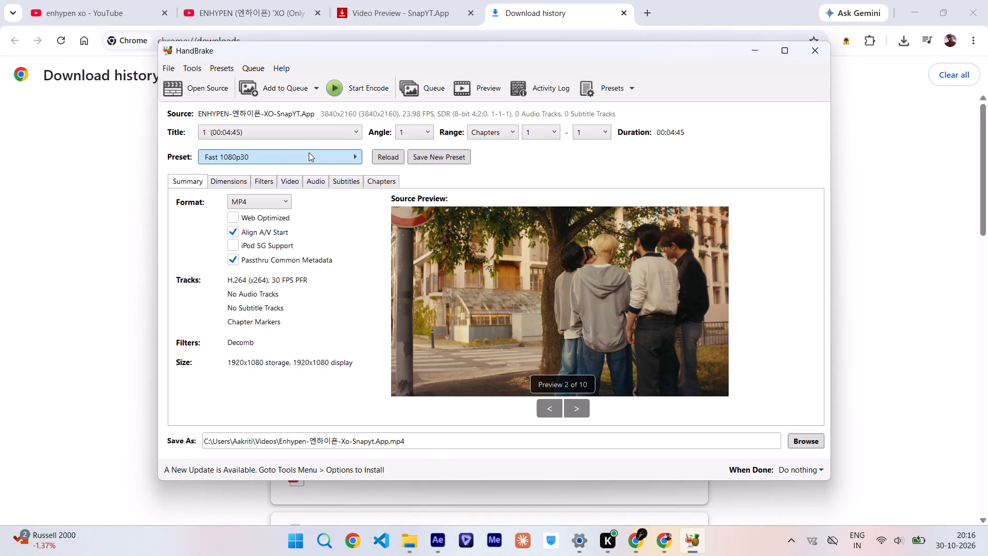
pyautogui.scroll(-18, 445, 328)
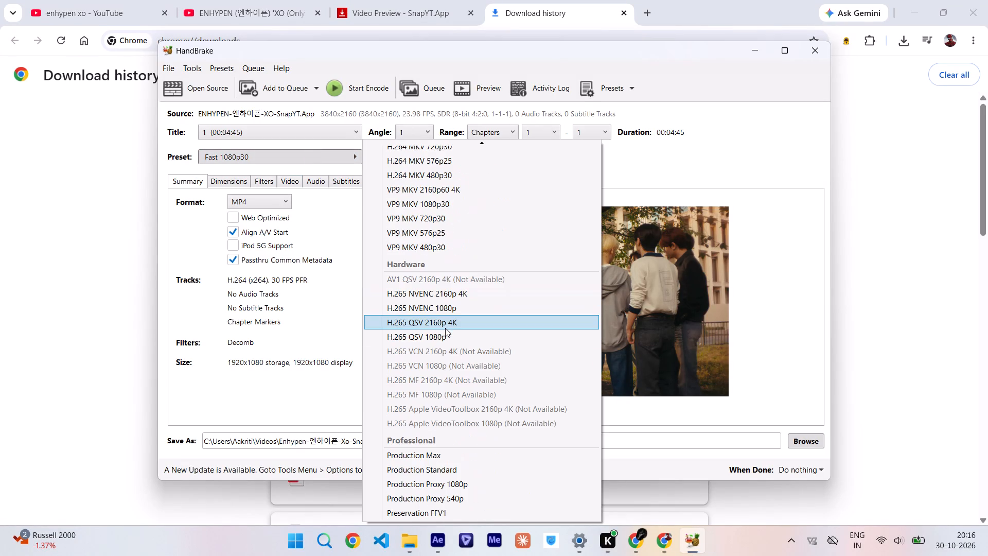
pyautogui.scroll(-6, 445, 328)
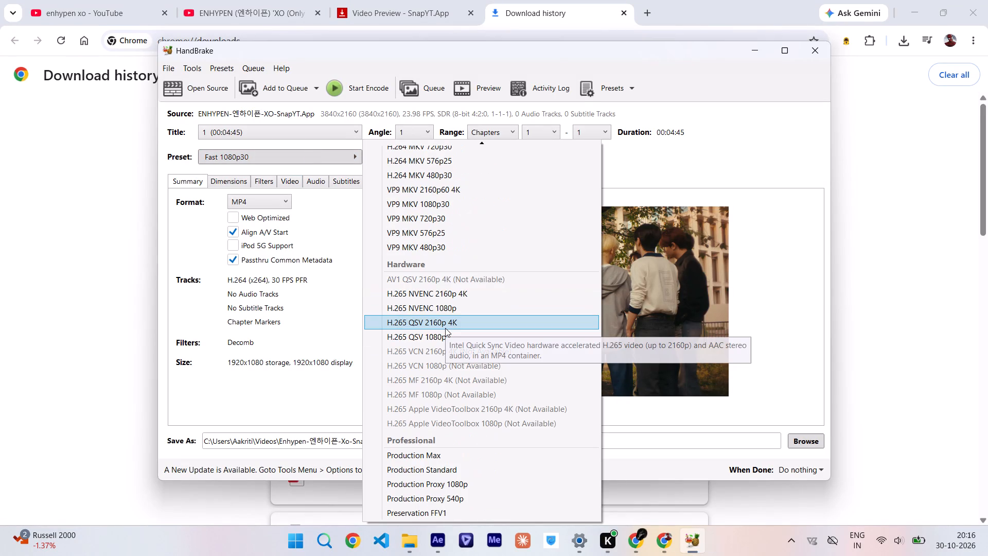
pyautogui.click(450, 455)
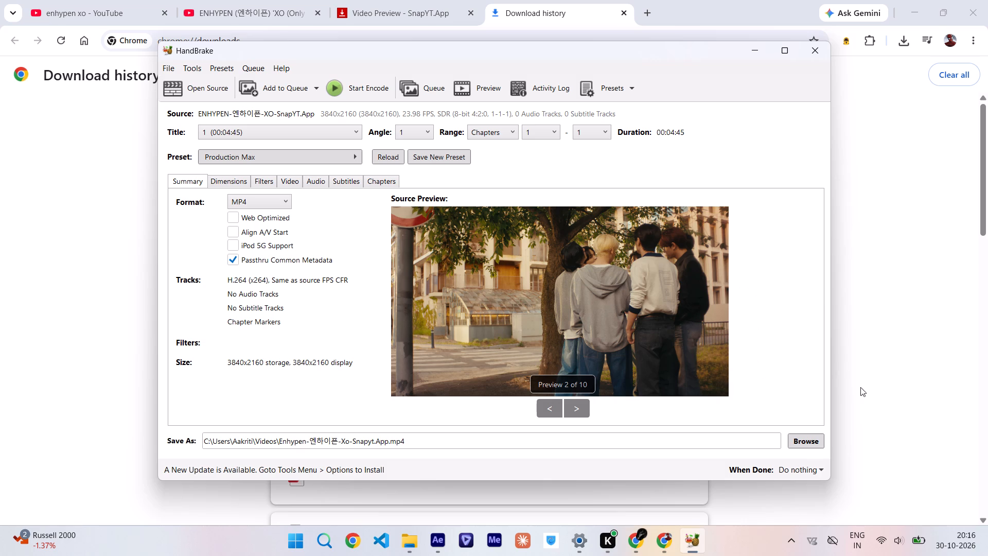
# Set the output destination of the converted mp4 to the Desktop, keeping the suggested file name.
pyautogui.click(801, 446)
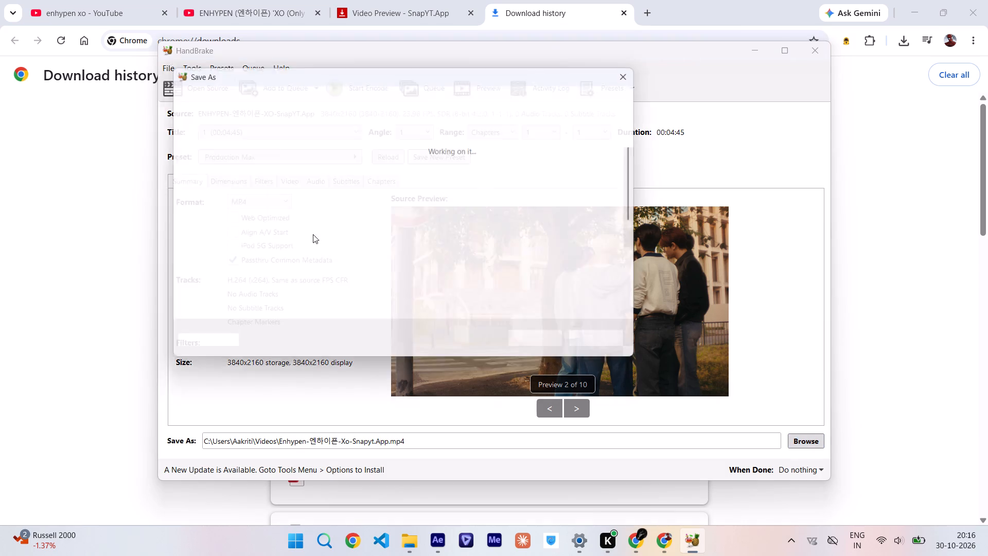
pyautogui.click(206, 186)
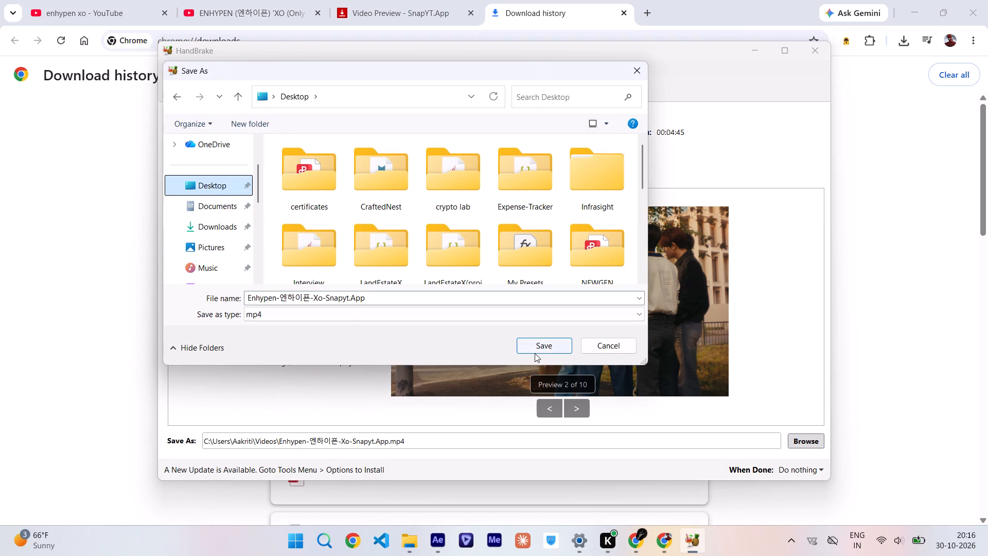
pyautogui.click(553, 350)
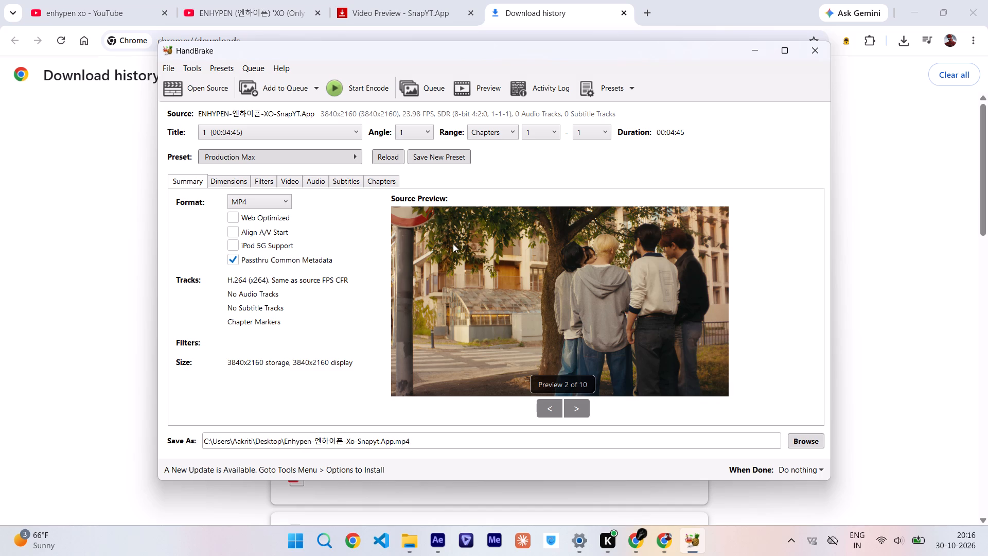
# Set the video's constant quality to RF 20.
pyautogui.click(299, 183)
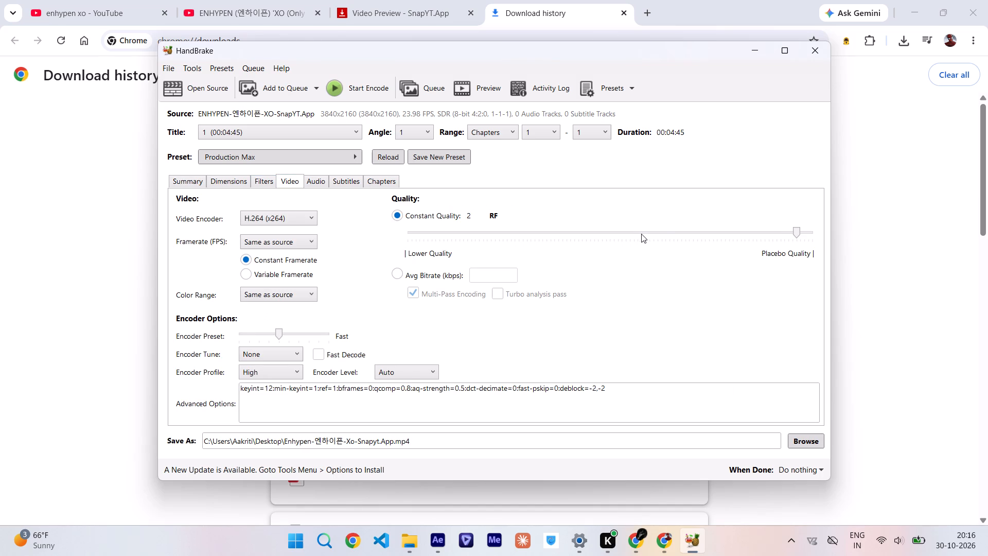
pyautogui.click(641, 234)
pyautogui.moveTo(641, 234); pyautogui.dragTo(600, 236)
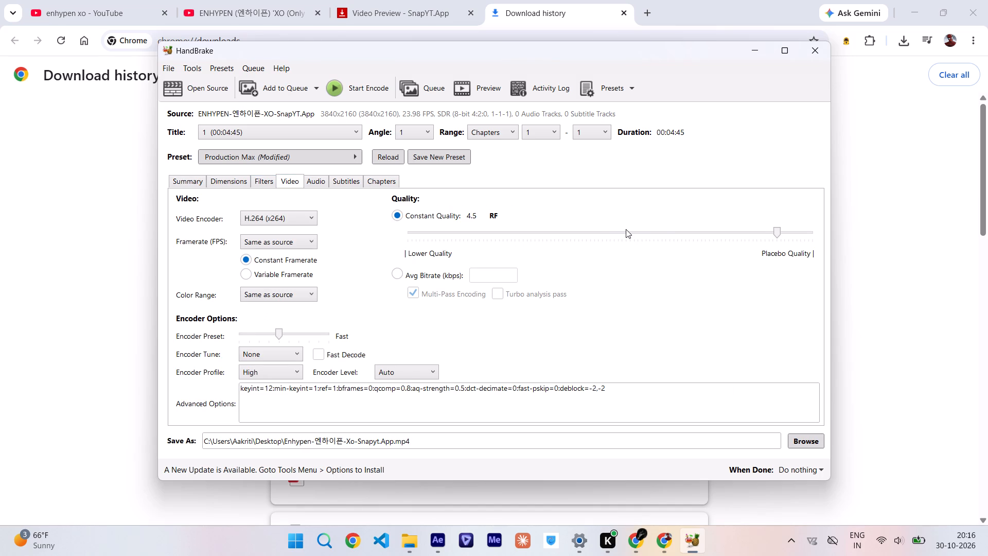
pyautogui.tripleClick(626, 230)
# Start encoding the video.
pyautogui.click(352, 85)
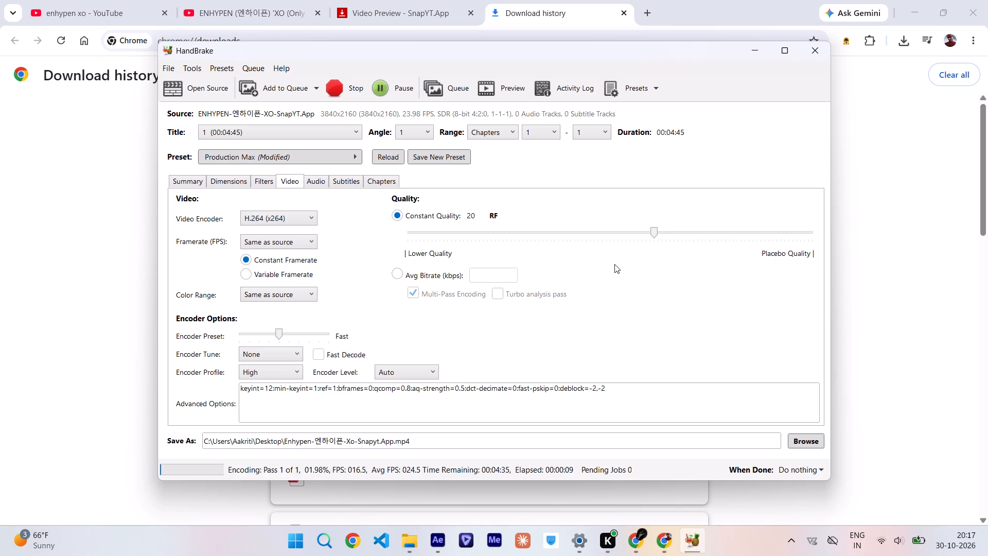
# Switch to After Effects and make the video layer in Comp 1 visible, with the playhead at the start.
pyautogui.click(440, 543)
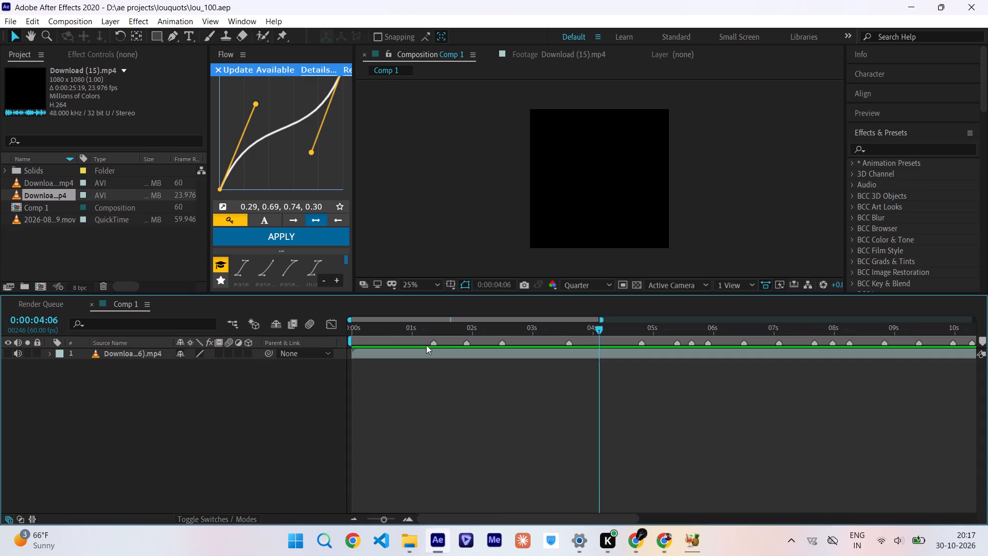
pyautogui.moveTo(415, 330); pyautogui.dragTo(311, 346)
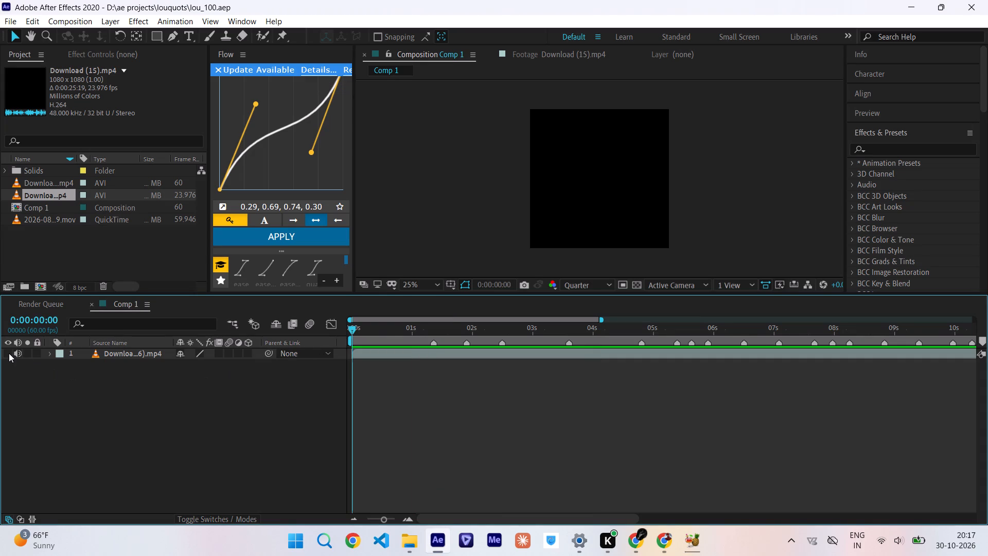
pyautogui.click(9, 353)
# Scrub through the opening three and a half seconds of Comp 1 to examine the lyric text and camera movement.
pyautogui.keyDown('ctrl'); pyautogui.scroll(1, 602, 202); pyautogui.keyUp('ctrl')
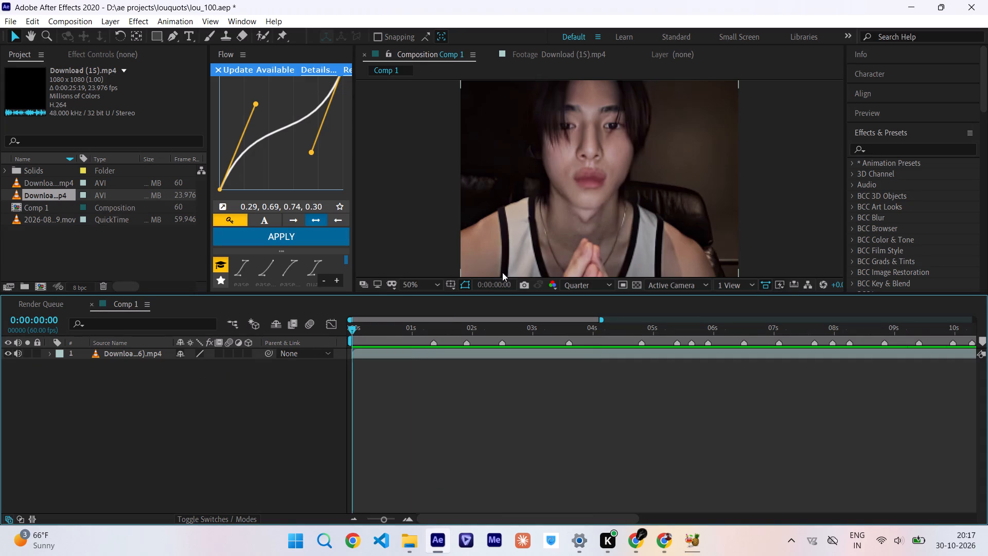
pyautogui.moveTo(359, 331); pyautogui.dragTo(394, 334)
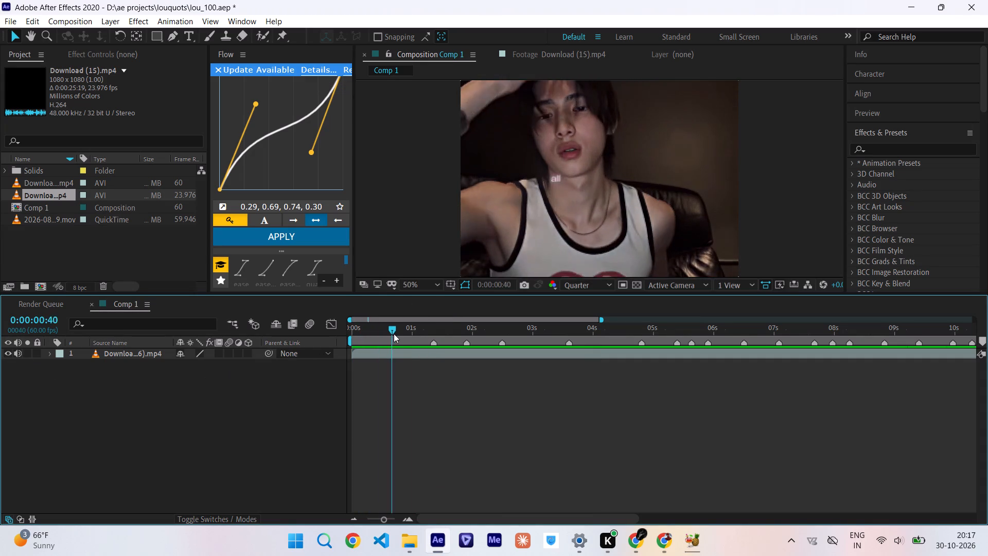
pyautogui.moveTo(394, 334); pyautogui.dragTo(441, 336)
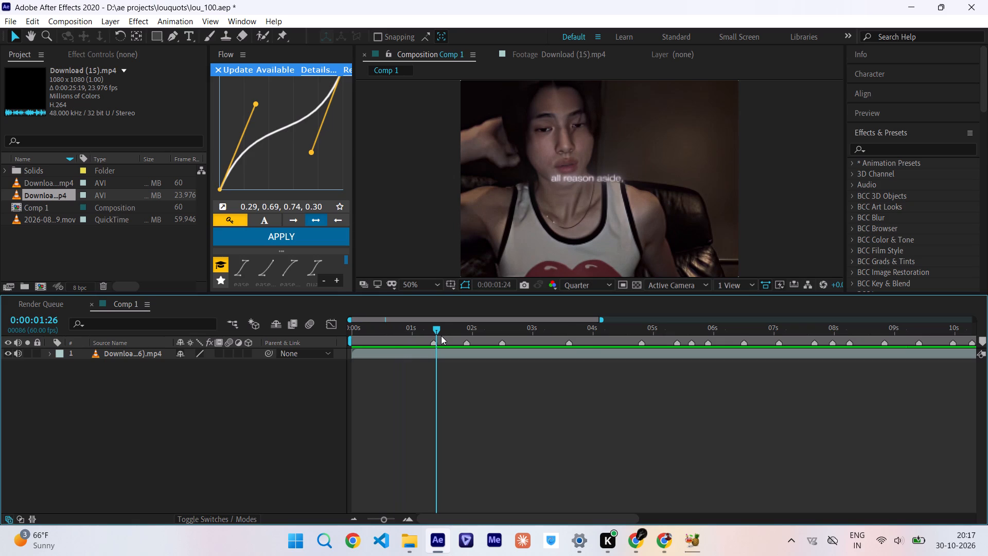
pyautogui.moveTo(441, 336); pyautogui.dragTo(476, 327)
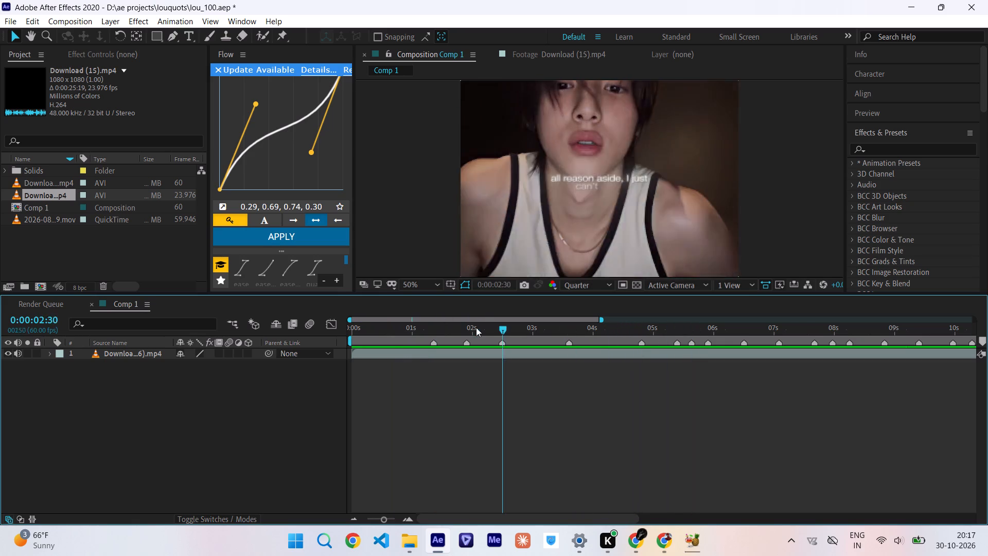
pyautogui.moveTo(476, 327); pyautogui.dragTo(543, 338)
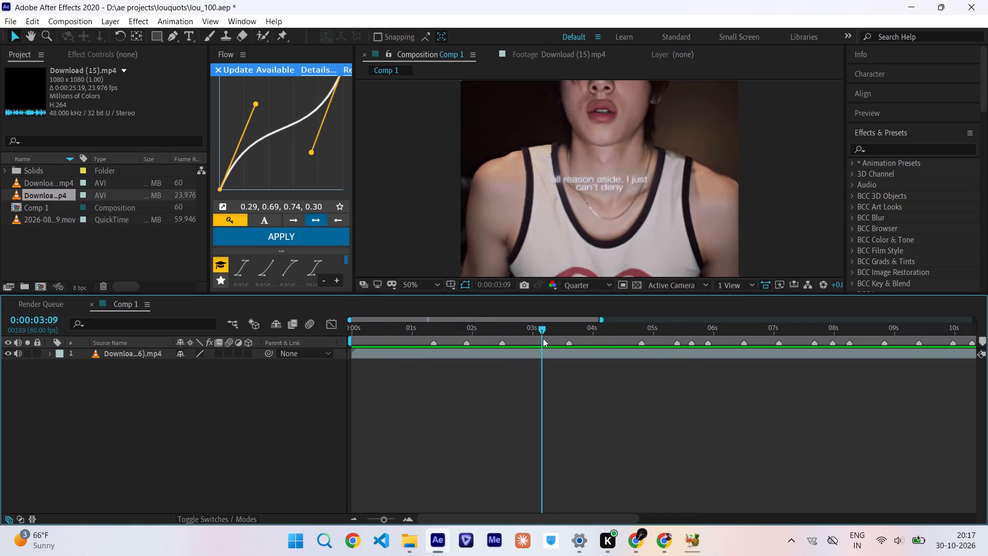
pyautogui.moveTo(543, 338); pyautogui.dragTo(553, 343)
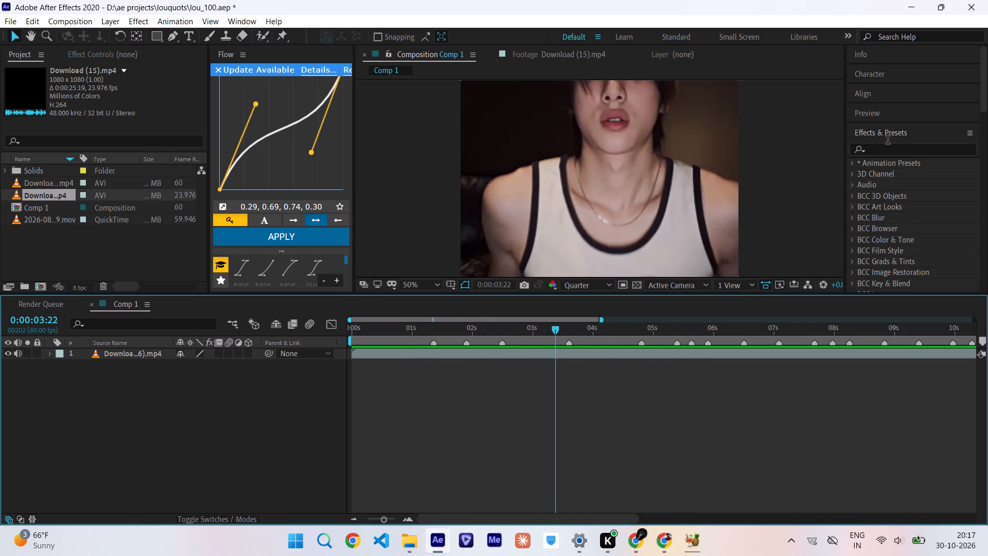
# Search the effects and presets for "fog".
pyautogui.click(889, 149)
pyautogui.write('fog')
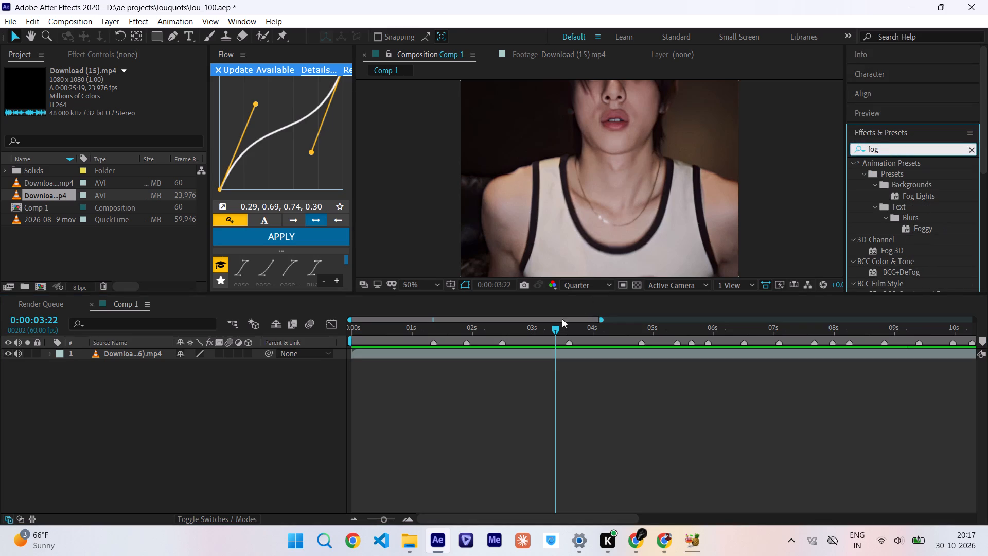
# Scrub and play back the first several seconds of Comp 1 to examine the text animation and transitions.
pyautogui.moveTo(556, 330); pyautogui.dragTo(410, 345)
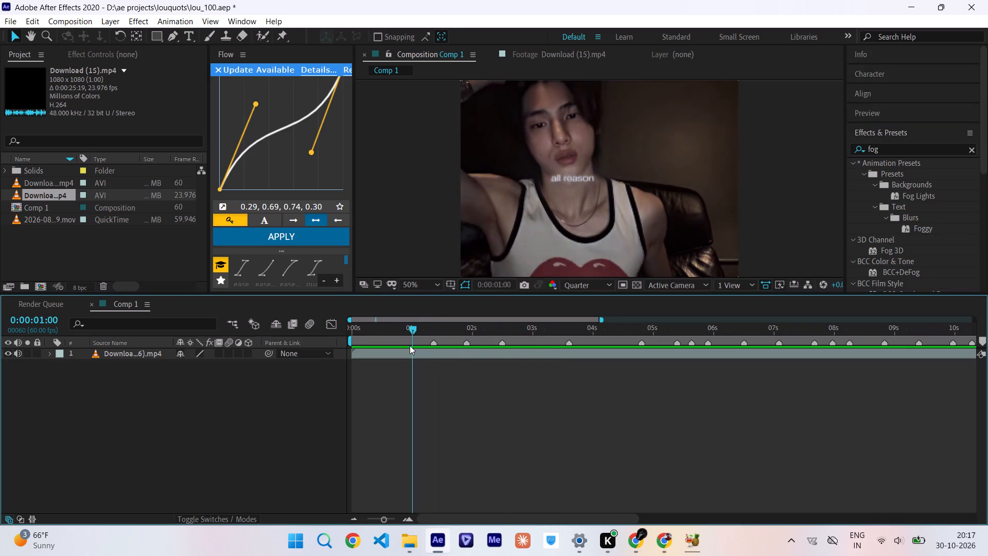
pyautogui.moveTo(410, 345); pyautogui.dragTo(575, 347)
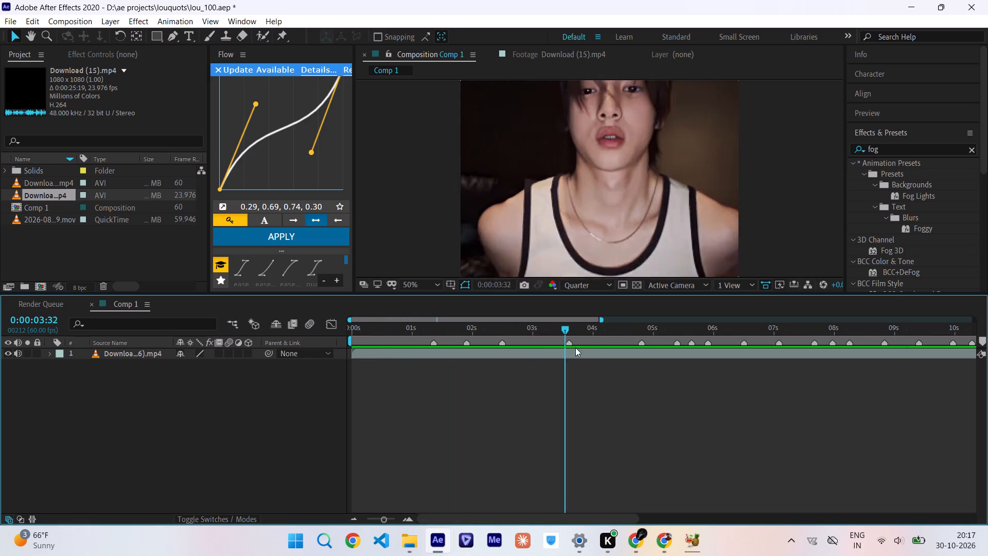
pyautogui.moveTo(575, 347); pyautogui.dragTo(693, 349)
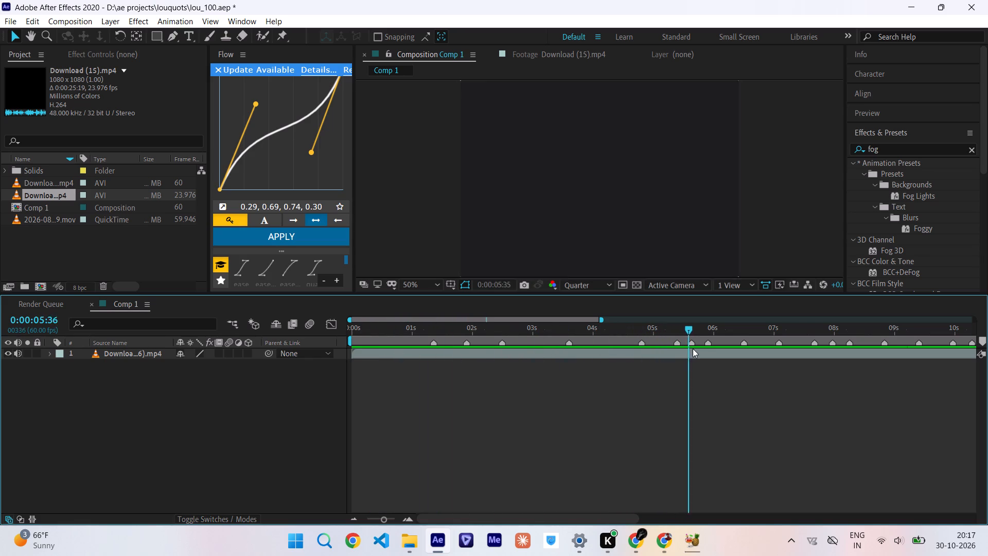
pyautogui.moveTo(693, 349); pyautogui.dragTo(676, 378)
pyautogui.moveTo(676, 378); pyautogui.dragTo(269, 384)
pyautogui.press('space')
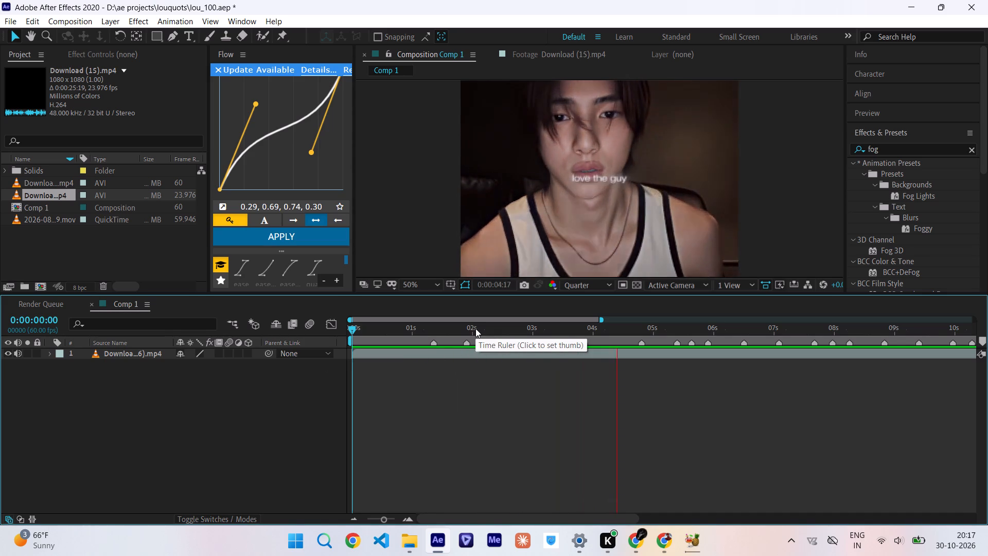
pyautogui.moveTo(475, 328); pyautogui.dragTo(519, 337)
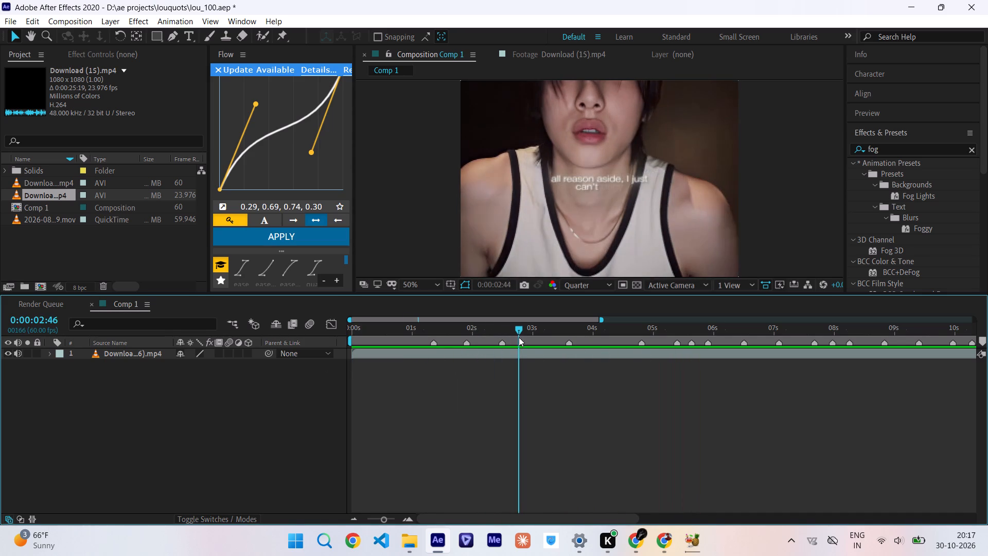
pyautogui.moveTo(519, 337); pyautogui.dragTo(519, 338)
pyautogui.keyDown('ctrl'); pyautogui.scroll(-2, 542, 212); pyautogui.keyUp('ctrl')
pyautogui.keyDown('ctrl'); pyautogui.scroll(2, 542, 212); pyautogui.keyUp('ctrl')
pyautogui.keyDown('ctrl'); pyautogui.scroll(-1, 542, 212); pyautogui.keyUp('ctrl')
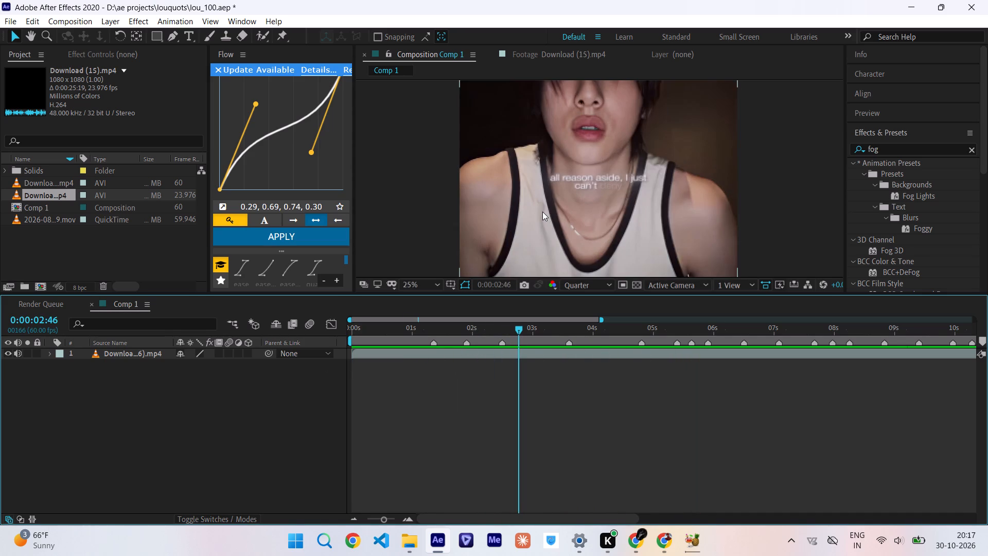
pyautogui.moveTo(530, 333); pyautogui.dragTo(635, 339)
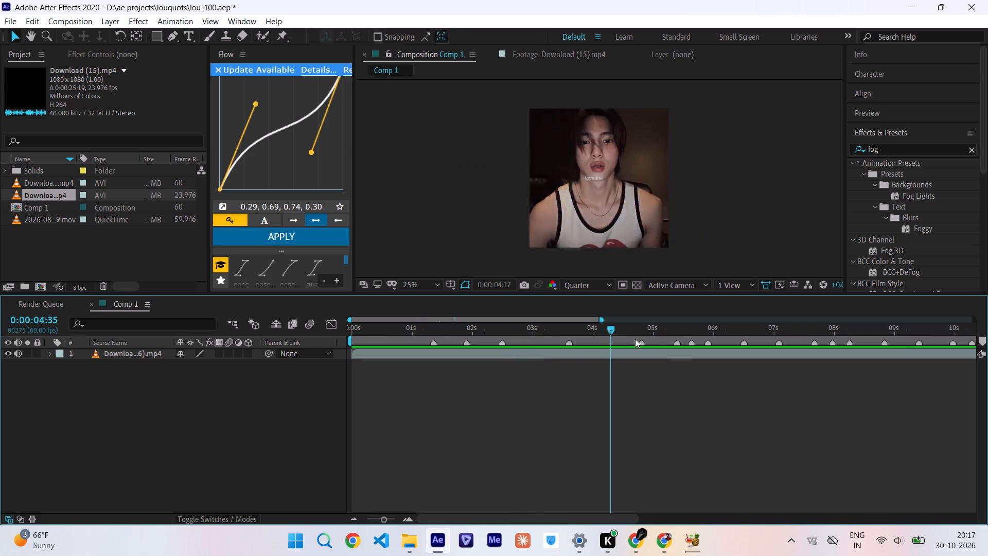
pyautogui.moveTo(635, 339); pyautogui.dragTo(677, 349)
# Save the lou_100.aep project.
pyautogui.hotkey('ctrl', 's')
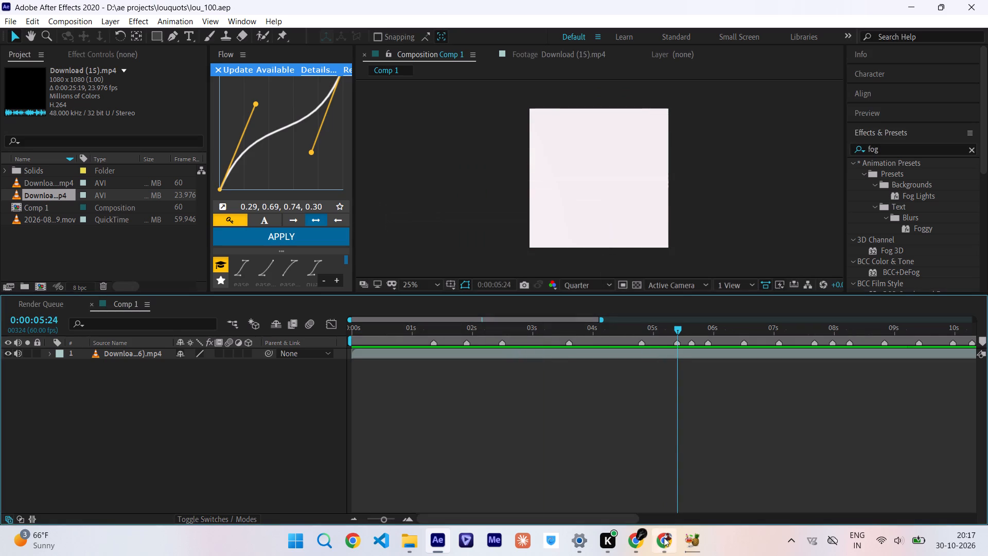
# Switch to HandBrake and check the encoding progress.
pyautogui.click(691, 540)
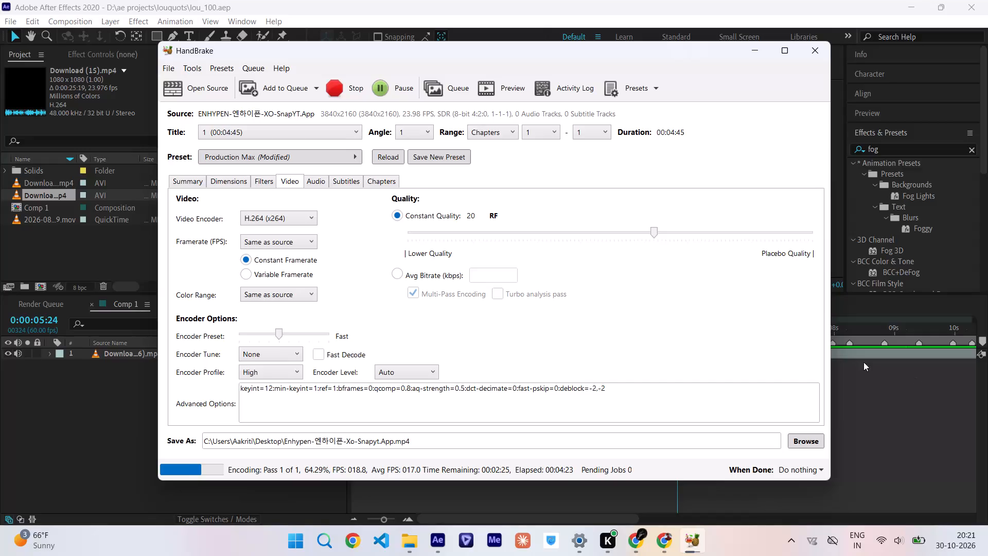
# Return to After Effects and scrub through the first seven seconds of Comp 1, ending back at the start.
pyautogui.click(889, 381)
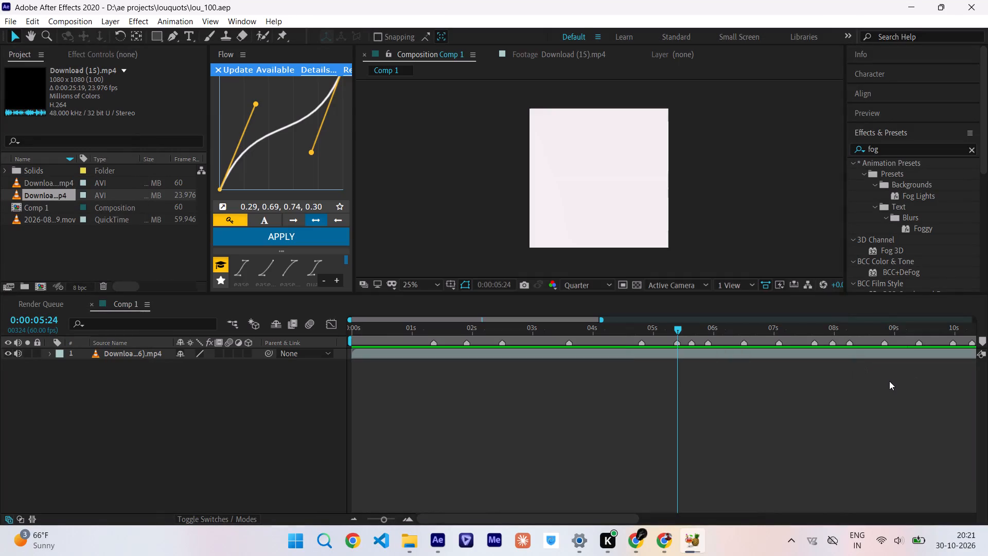
pyautogui.moveTo(602, 329); pyautogui.dragTo(569, 338)
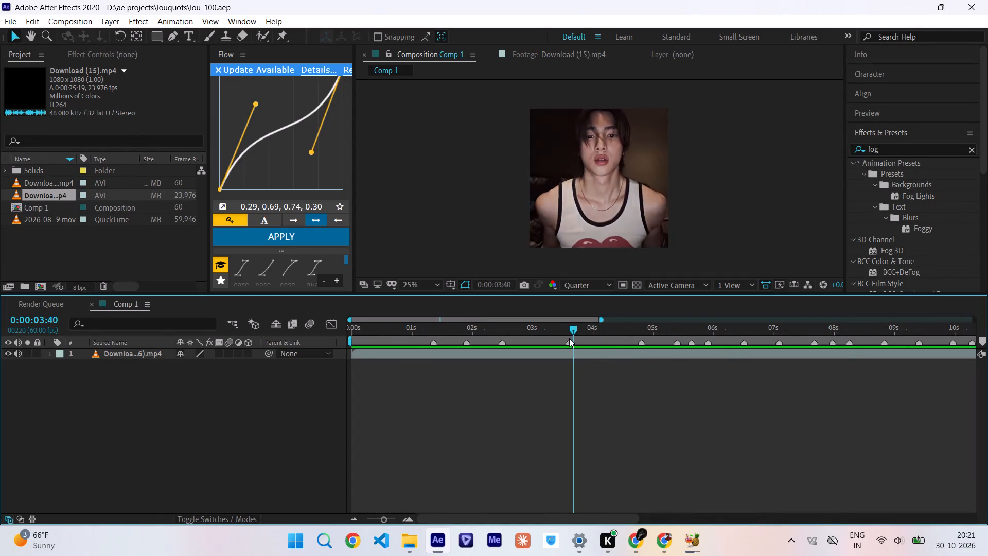
pyautogui.moveTo(569, 338); pyautogui.dragTo(644, 321)
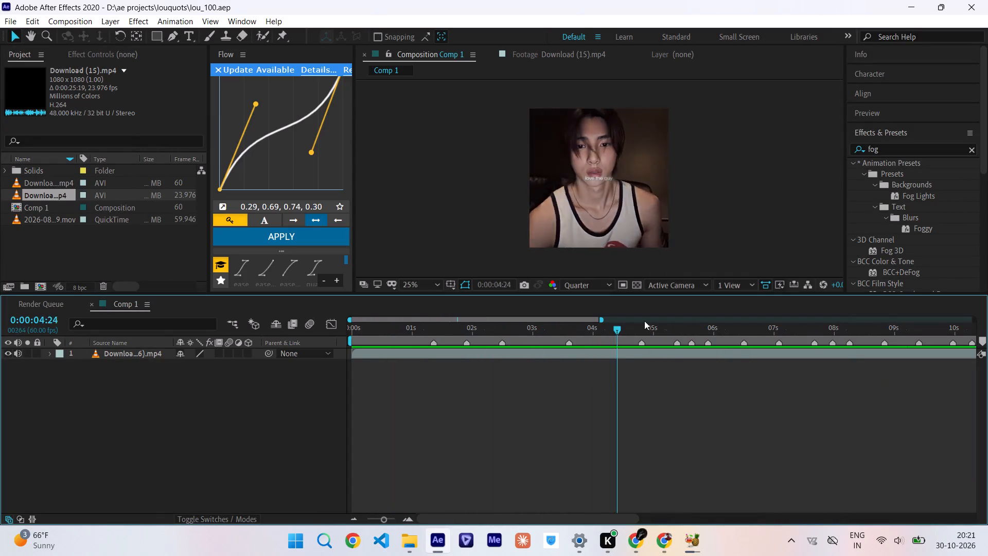
pyautogui.moveTo(644, 321); pyautogui.dragTo(767, 374)
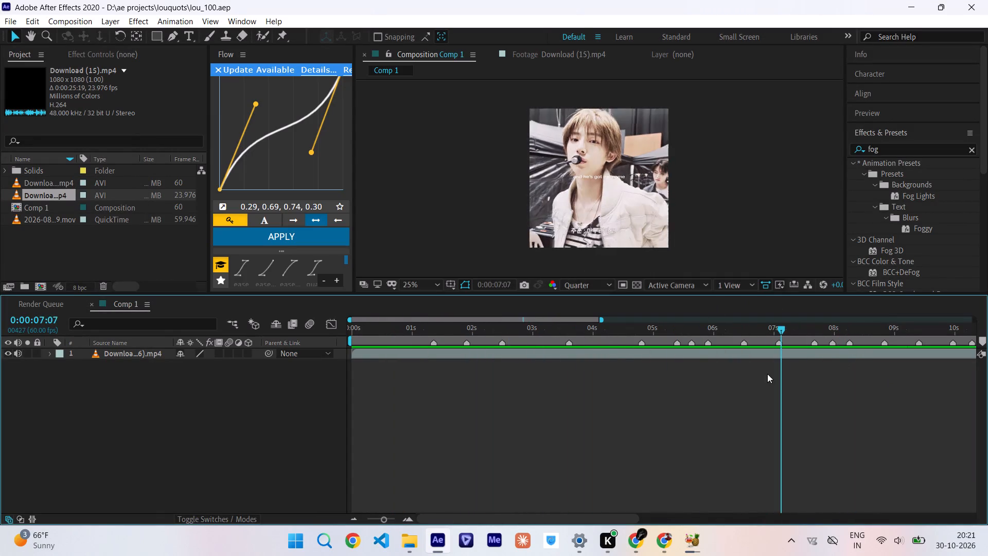
pyautogui.moveTo(767, 374); pyautogui.dragTo(331, 399)
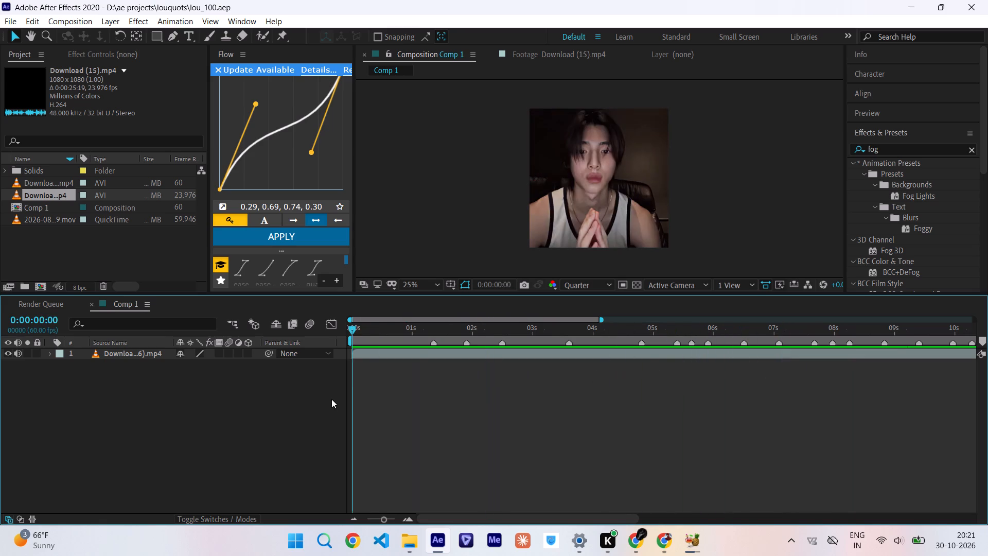
# Scrub back and forth through the first eight seconds of Comp 1 to examine the clip changes and transitions.
pyautogui.moveTo(331, 399); pyautogui.dragTo(762, 344)
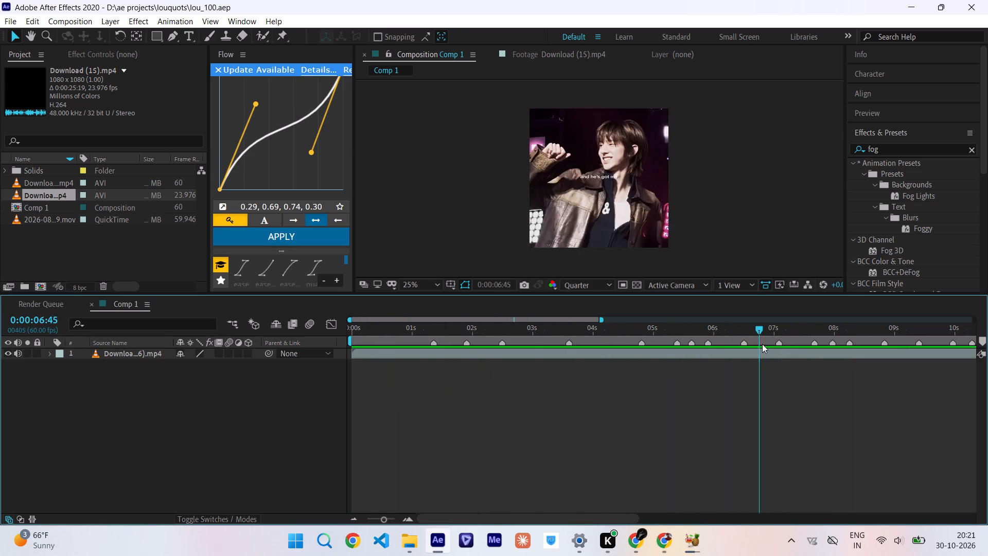
pyautogui.moveTo(762, 344); pyautogui.dragTo(854, 372)
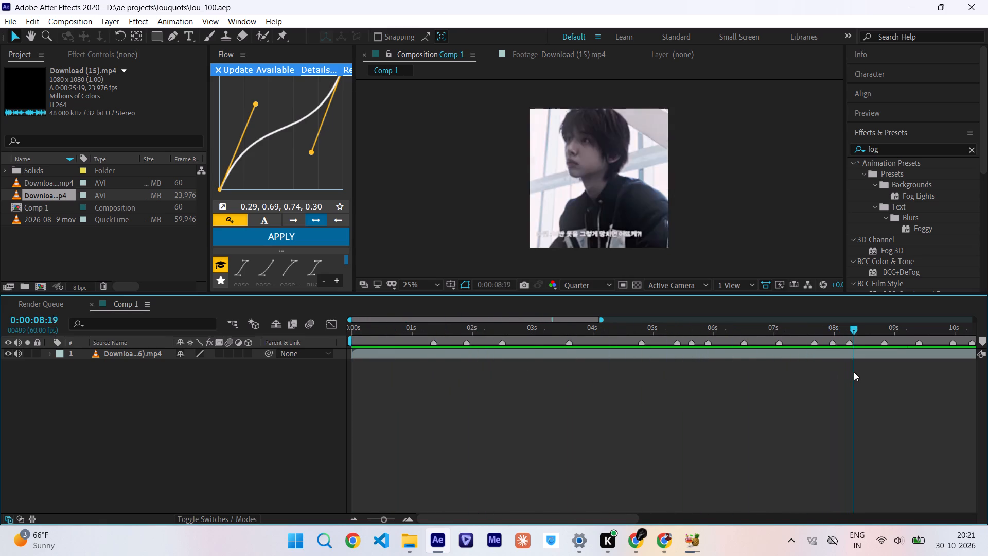
pyautogui.moveTo(854, 372); pyautogui.dragTo(687, 411)
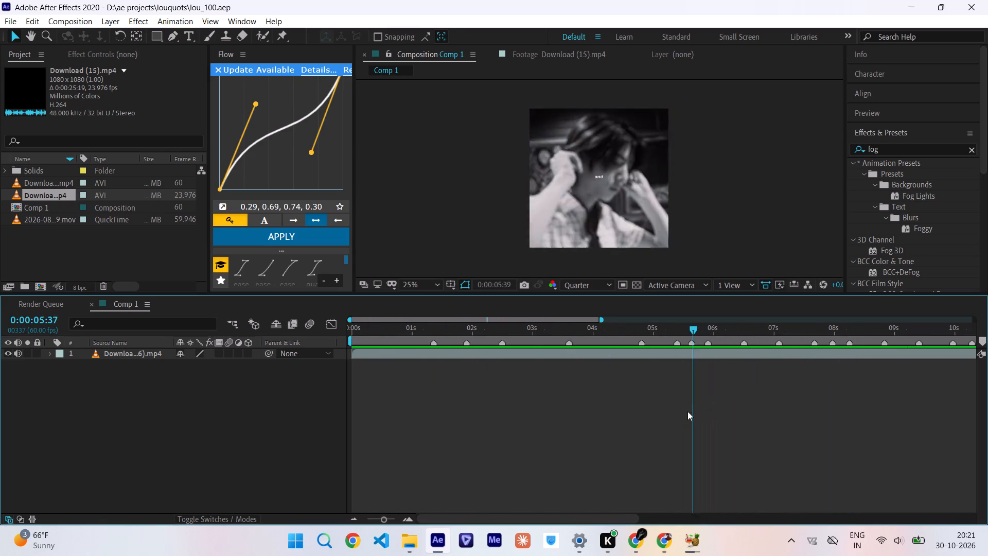
pyautogui.moveTo(687, 411); pyautogui.dragTo(840, 387)
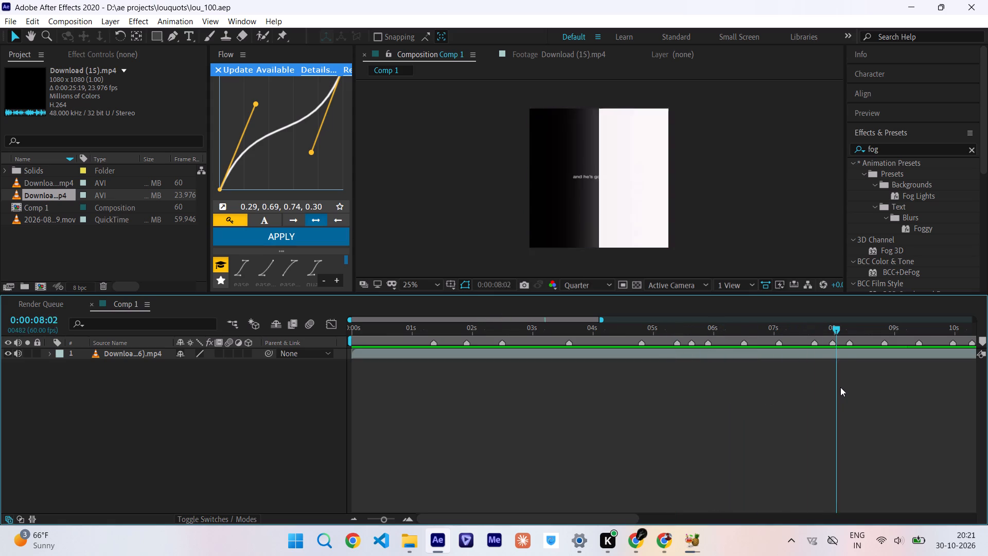
pyautogui.moveTo(840, 387); pyautogui.dragTo(671, 394)
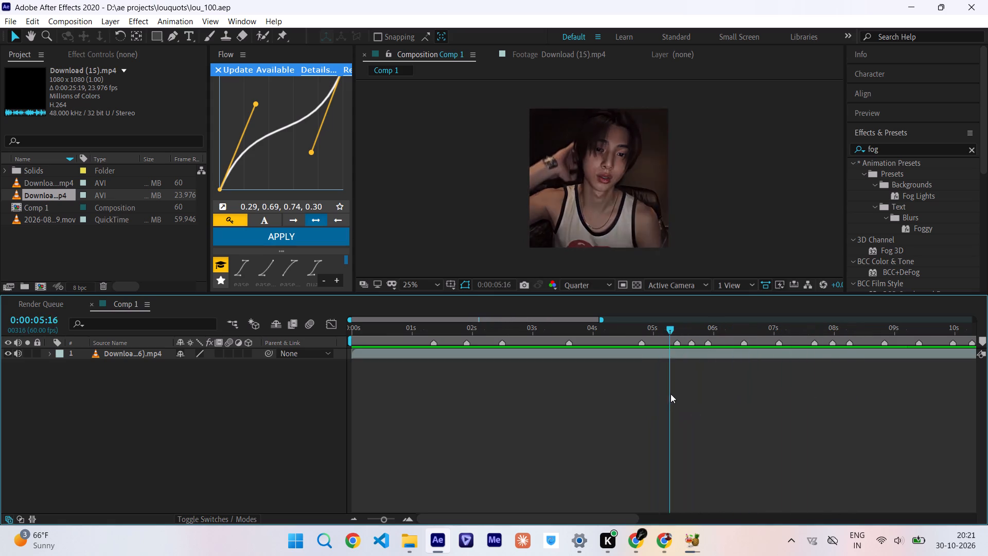
pyautogui.moveTo(671, 394); pyautogui.dragTo(708, 404)
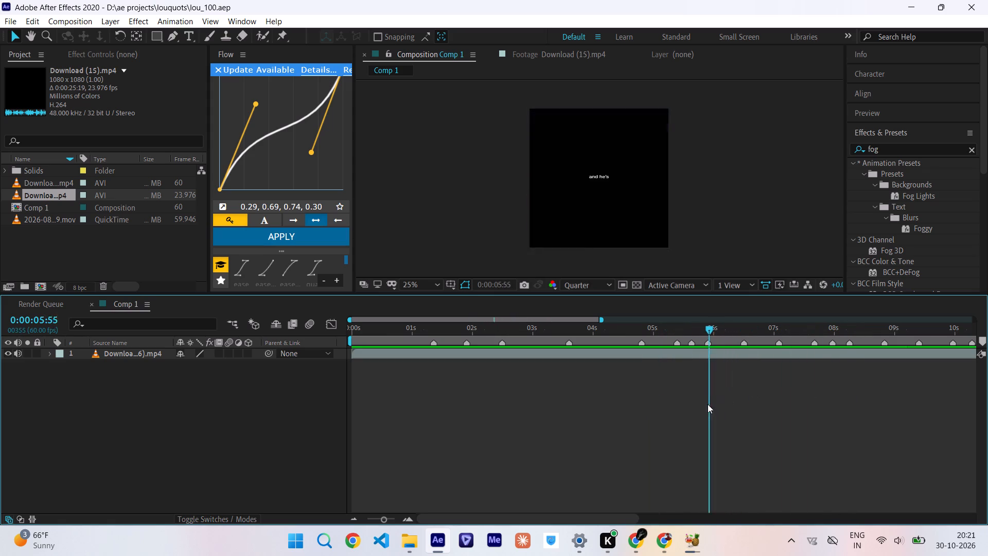
pyautogui.moveTo(708, 404); pyautogui.dragTo(639, 419)
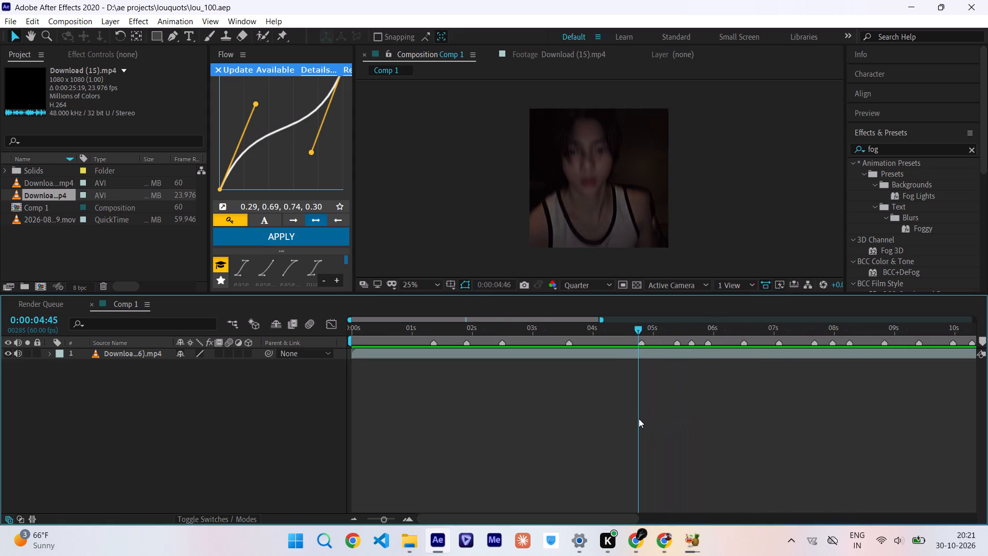
pyautogui.moveTo(639, 419); pyautogui.dragTo(687, 395)
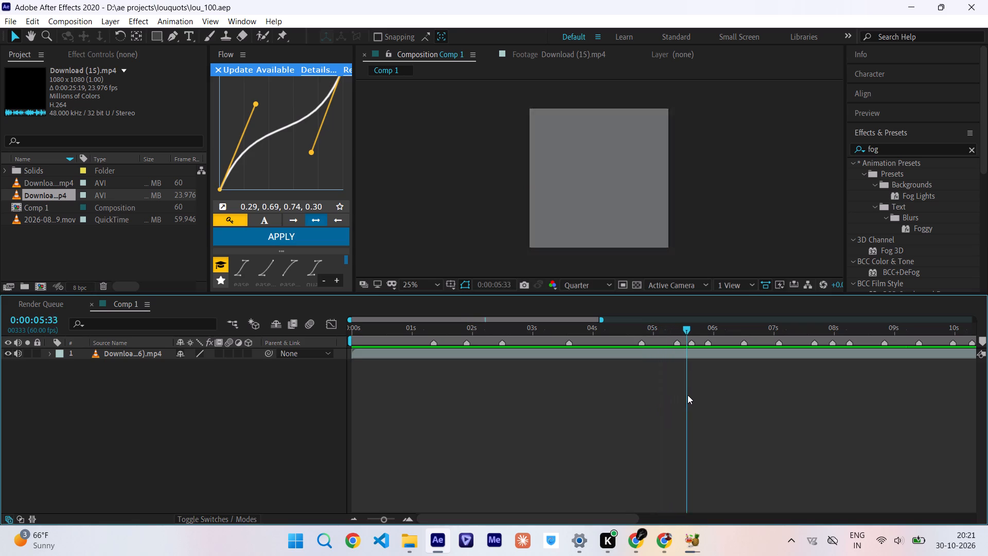
pyautogui.moveTo(687, 395); pyautogui.dragTo(755, 385)
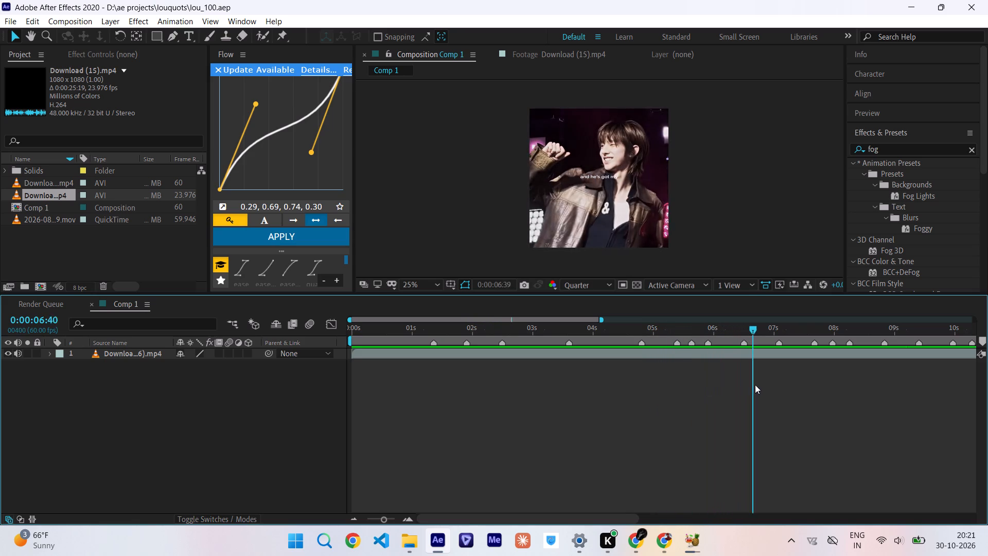
pyautogui.moveTo(755, 385); pyautogui.dragTo(848, 397)
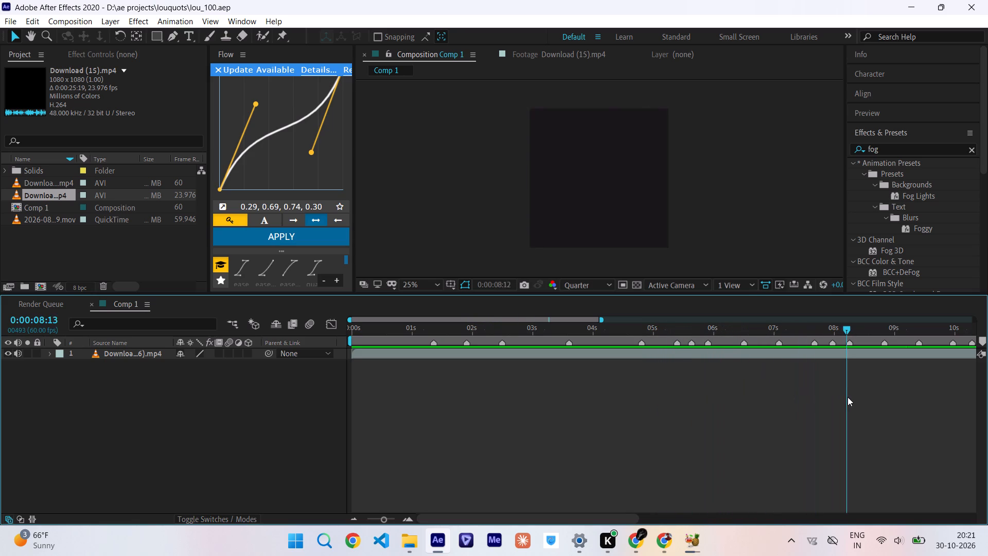
pyautogui.moveTo(848, 397); pyautogui.dragTo(603, 402)
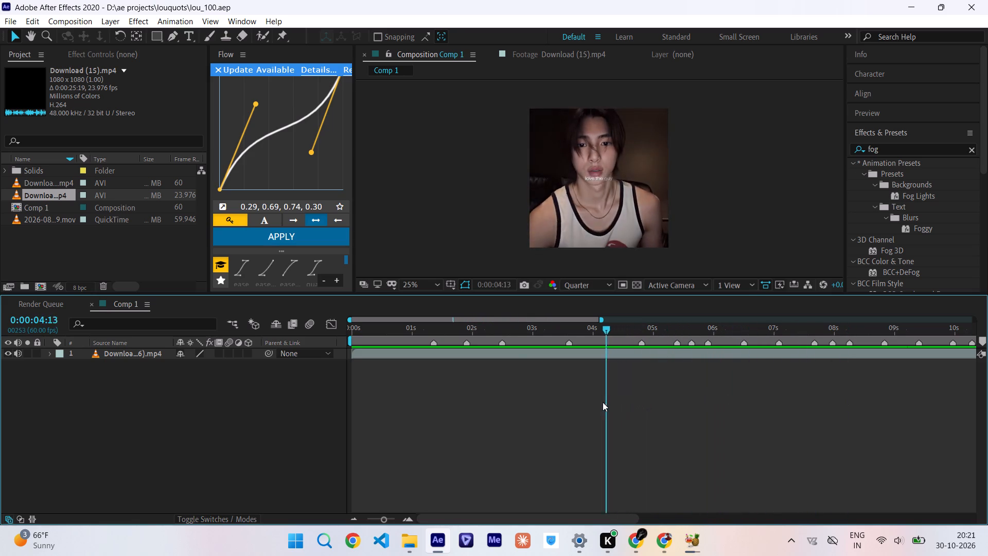
pyautogui.moveTo(603, 402); pyautogui.dragTo(435, 375)
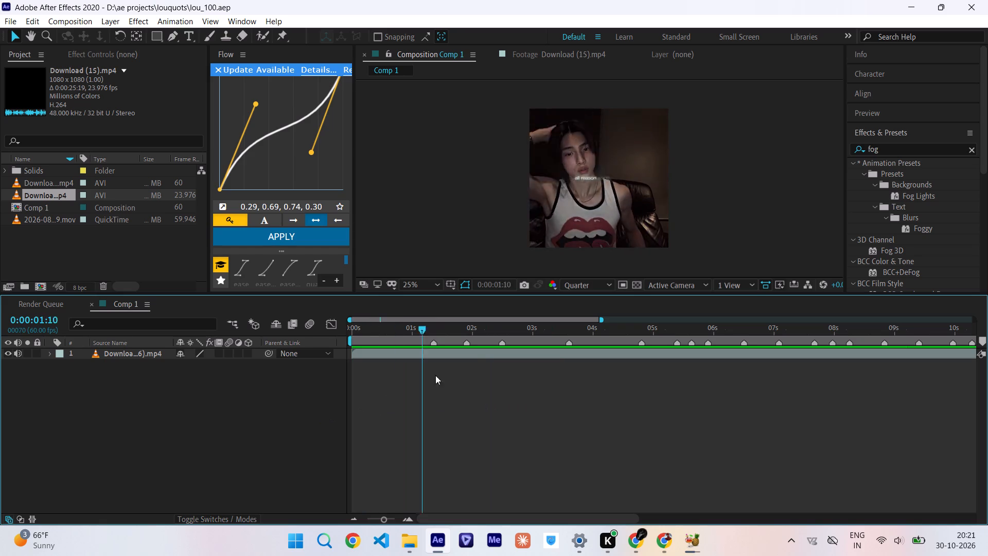
# Scrub Comp 1 between about 4 and 8 seconds, examining the transitions around the 5-second mark.
pyautogui.moveTo(435, 375); pyautogui.dragTo(668, 351)
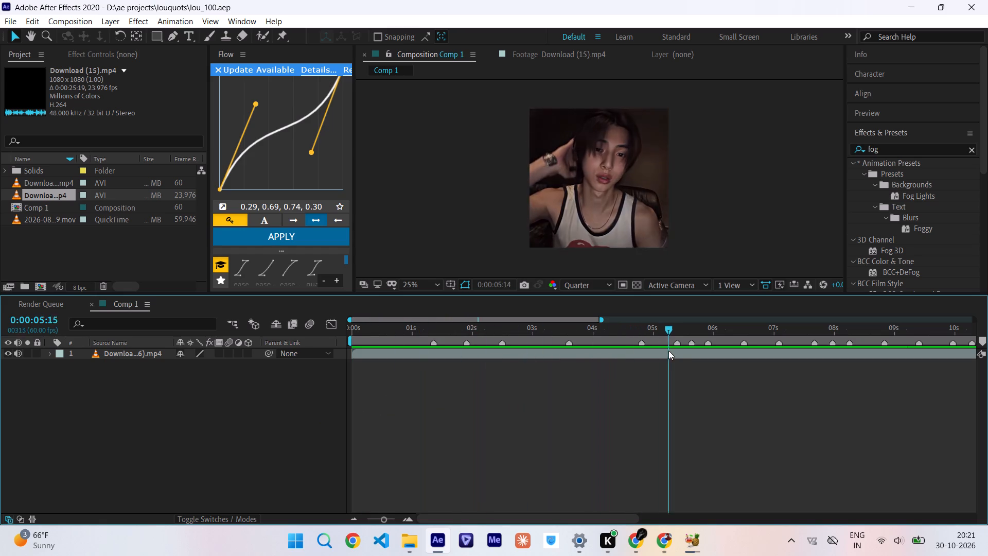
pyautogui.moveTo(668, 351); pyautogui.dragTo(648, 357)
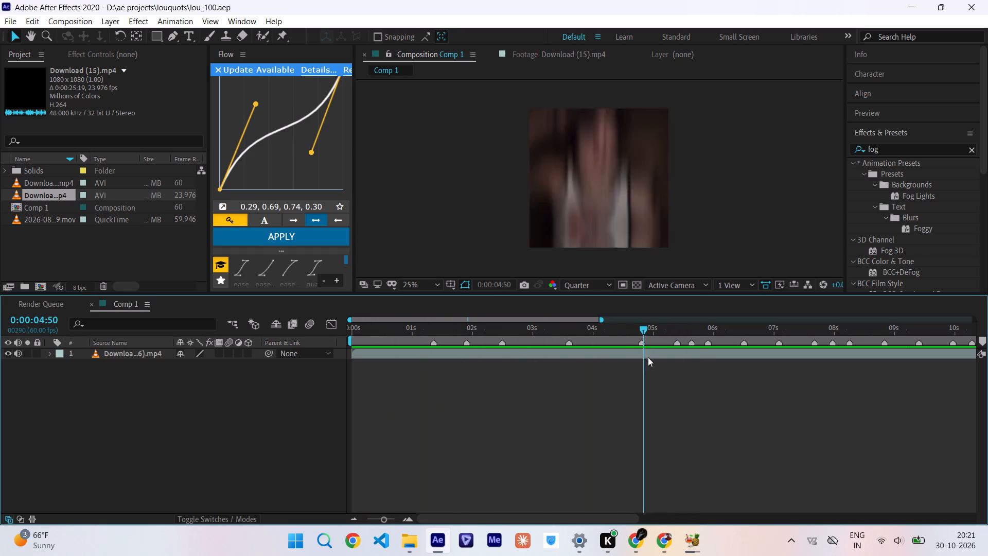
pyautogui.moveTo(648, 357); pyautogui.dragTo(641, 366)
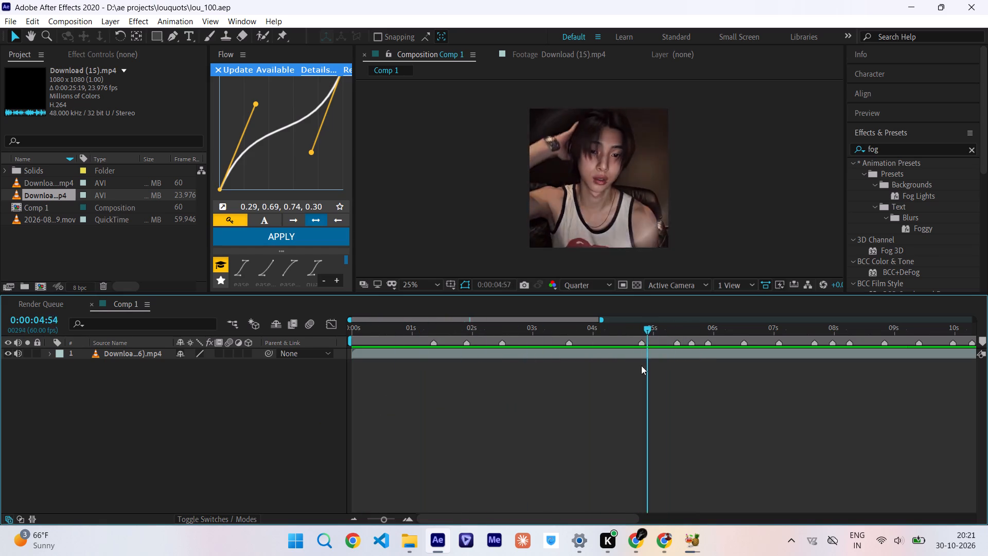
pyautogui.moveTo(641, 366); pyautogui.dragTo(689, 357)
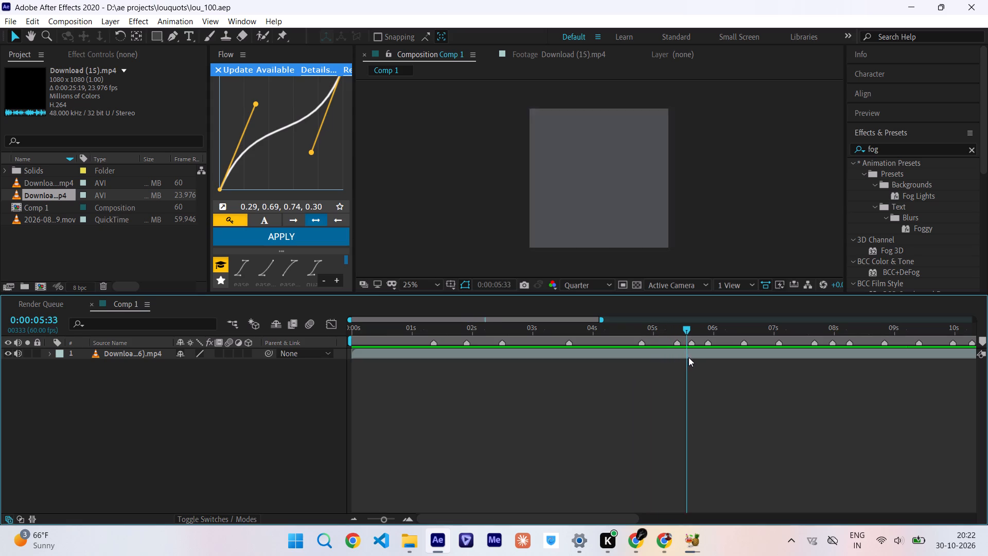
pyautogui.moveTo(689, 357); pyautogui.dragTo(755, 345)
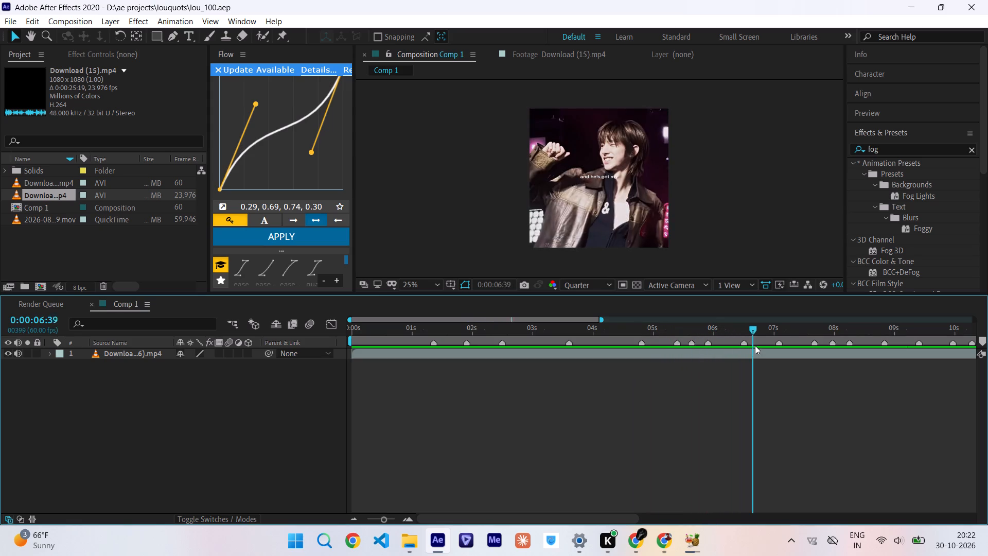
pyautogui.moveTo(755, 345); pyautogui.dragTo(810, 356)
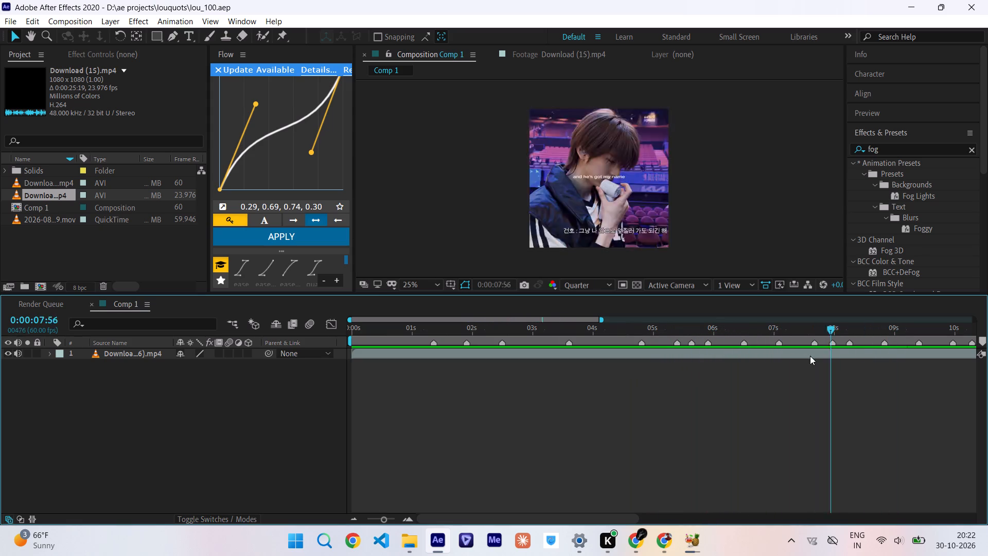
pyautogui.moveTo(810, 356); pyautogui.dragTo(671, 384)
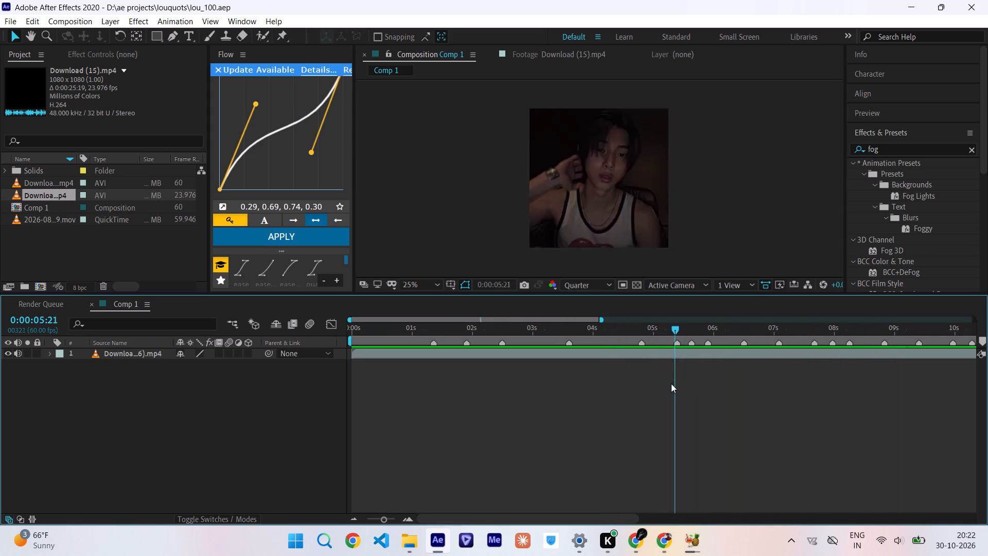
pyautogui.moveTo(671, 384); pyautogui.dragTo(623, 374)
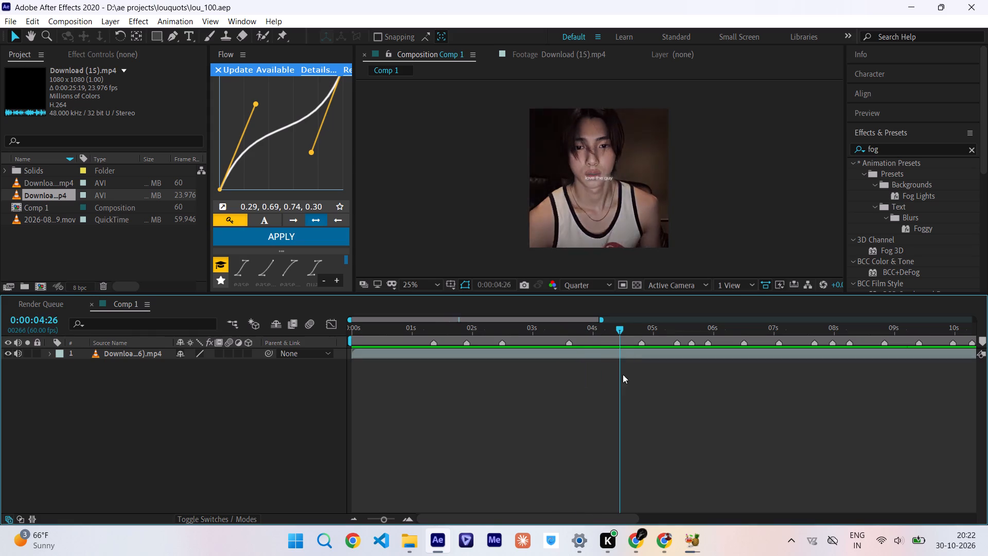
pyautogui.moveTo(623, 374); pyautogui.dragTo(643, 384)
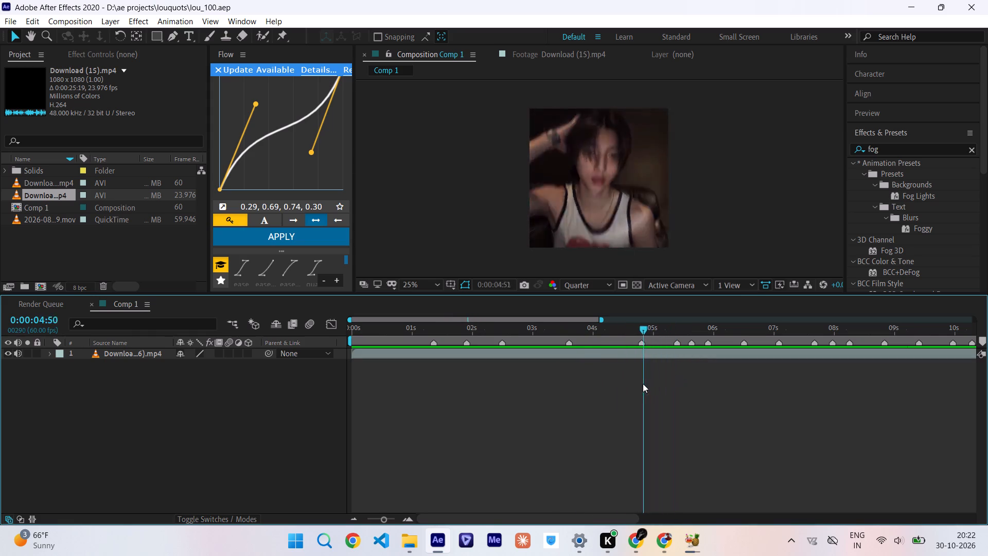
pyautogui.moveTo(643, 384); pyautogui.dragTo(659, 373)
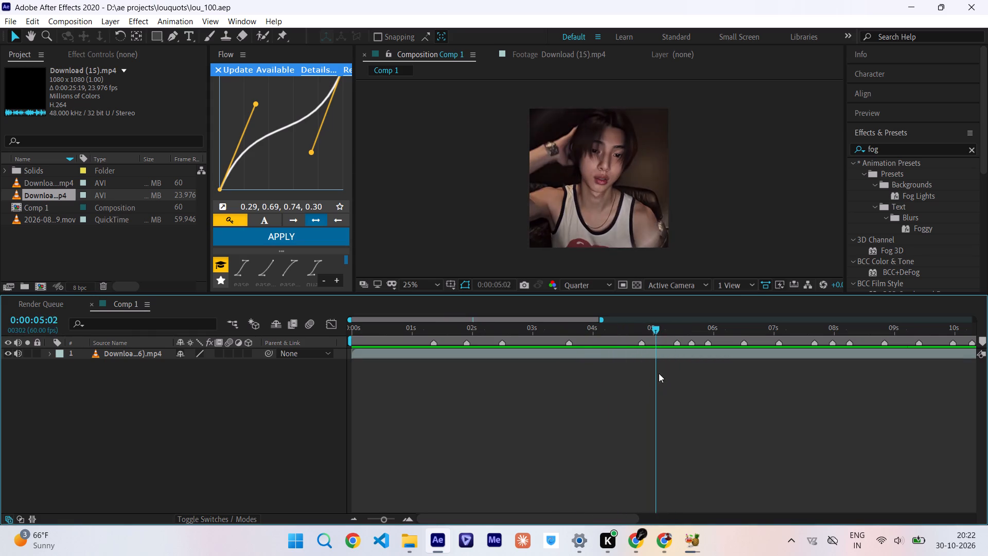
pyautogui.moveTo(659, 373); pyautogui.dragTo(622, 392)
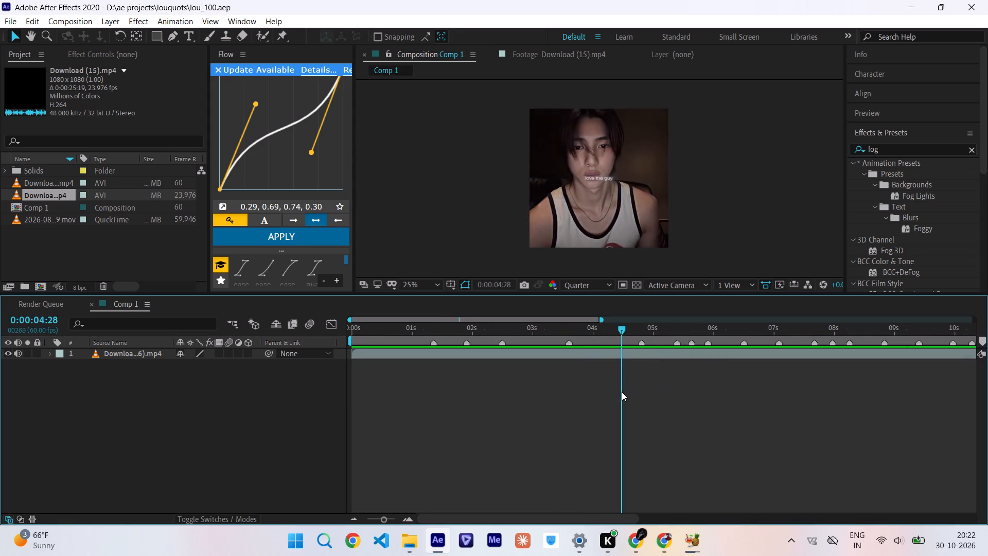
# Scrub Comp 1 closely between about 3 and 4.5 seconds to examine the lyric text animation and the zoom on the shot.
pyautogui.moveTo(622, 392); pyautogui.dragTo(557, 311)
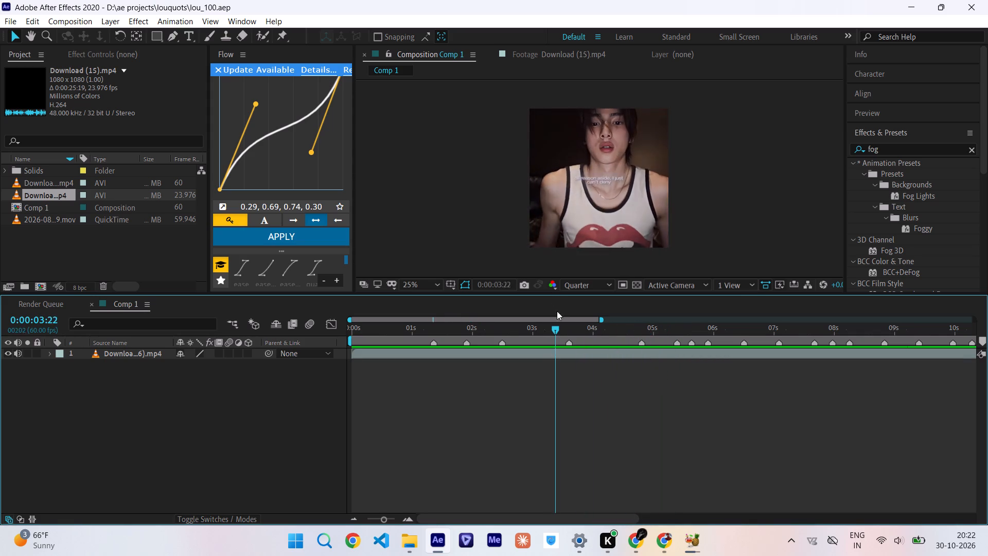
pyautogui.moveTo(557, 311); pyautogui.dragTo(581, 340)
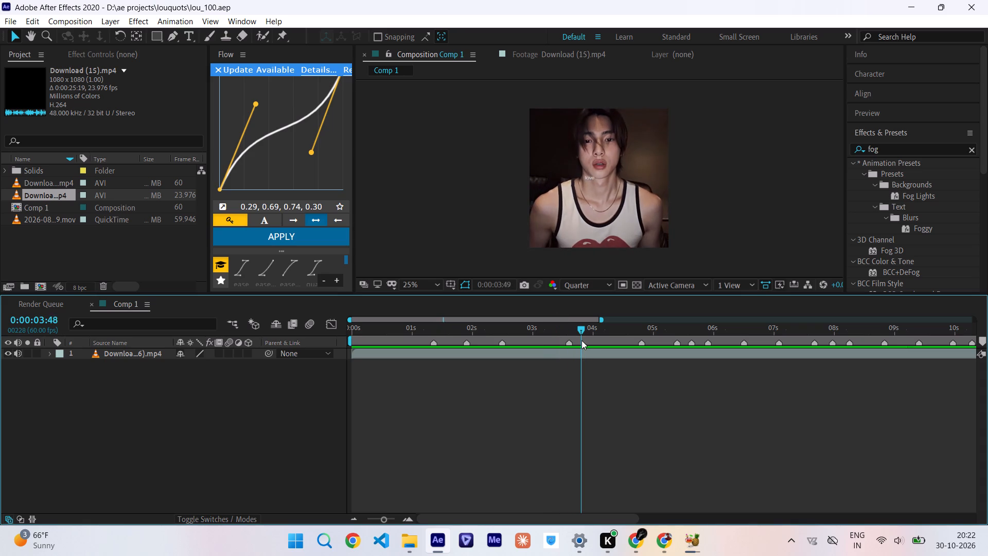
pyautogui.moveTo(581, 340); pyautogui.dragTo(579, 341)
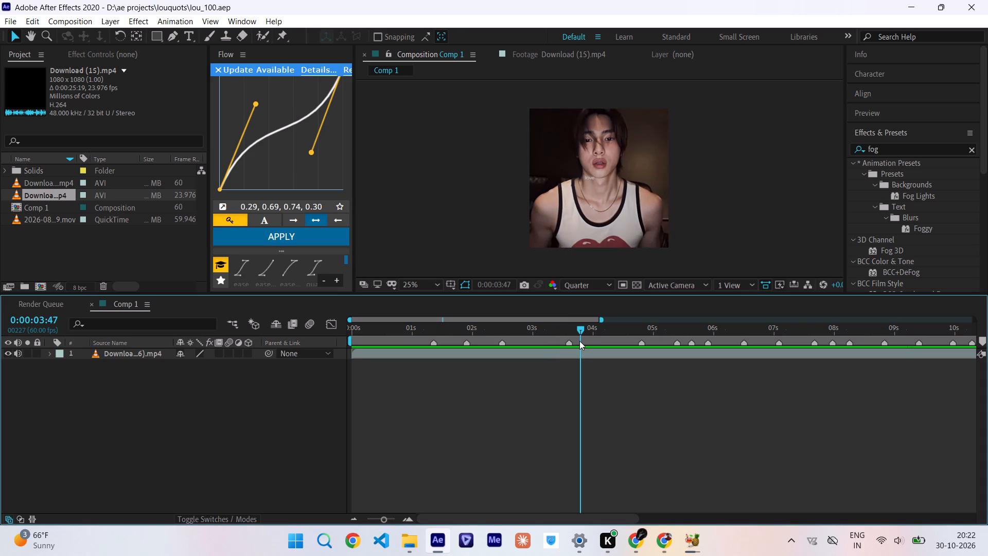
pyautogui.moveTo(579, 341); pyautogui.dragTo(610, 347)
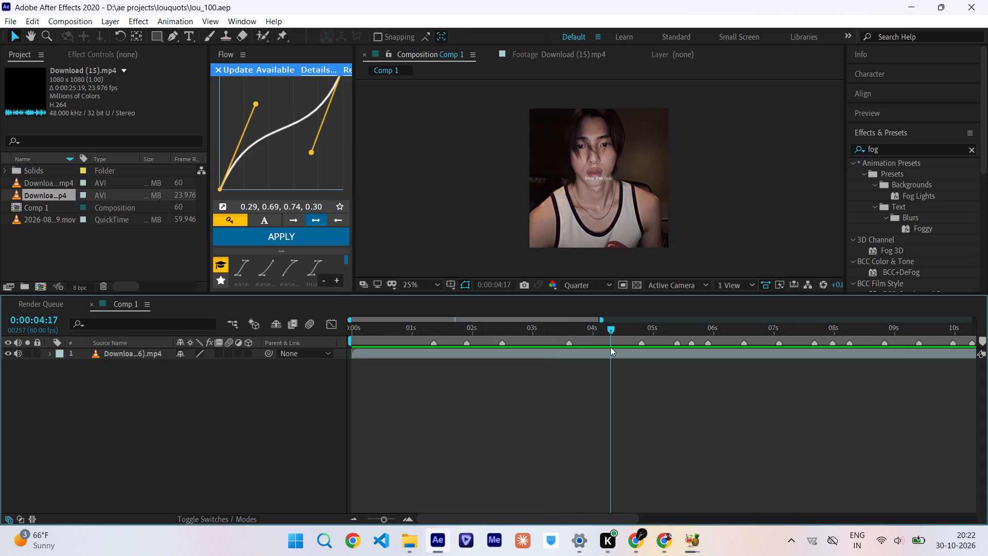
pyautogui.moveTo(610, 347); pyautogui.dragTo(592, 360)
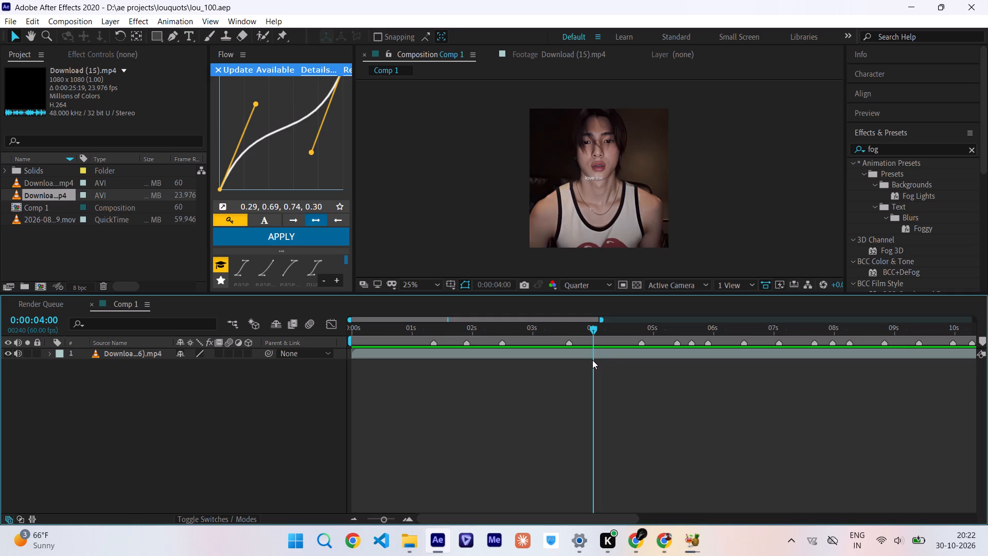
pyautogui.moveTo(592, 360); pyautogui.dragTo(630, 368)
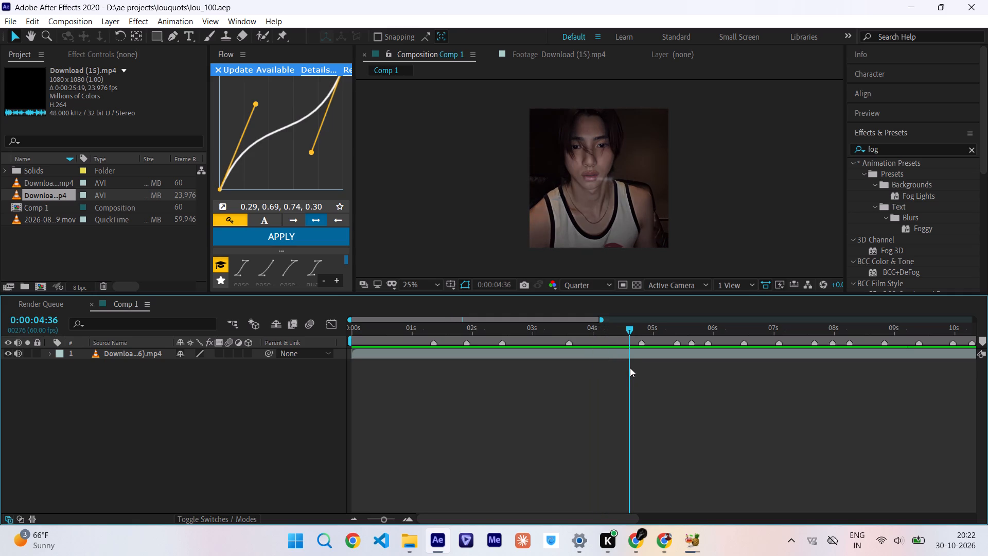
pyautogui.moveTo(630, 368); pyautogui.dragTo(601, 372)
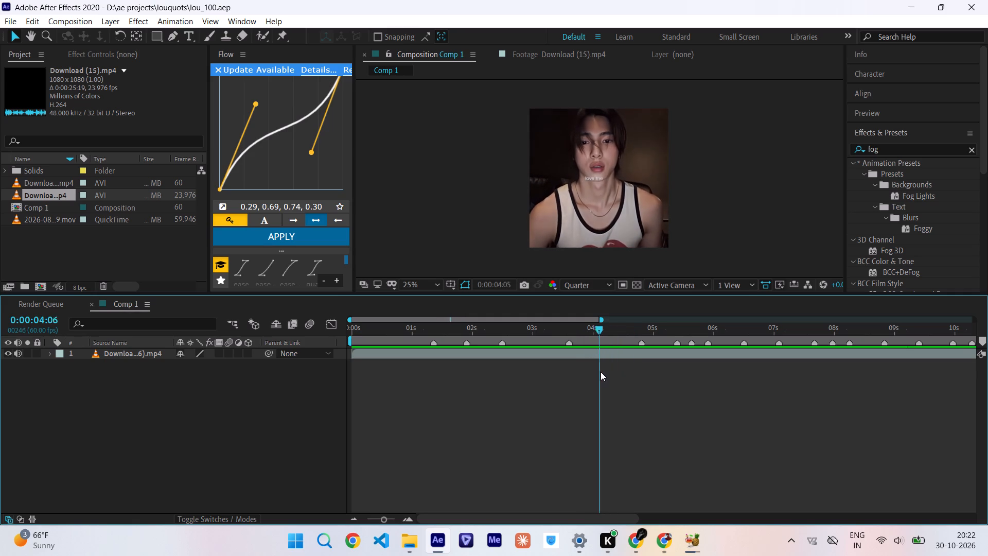
pyautogui.moveTo(601, 372); pyautogui.dragTo(621, 361)
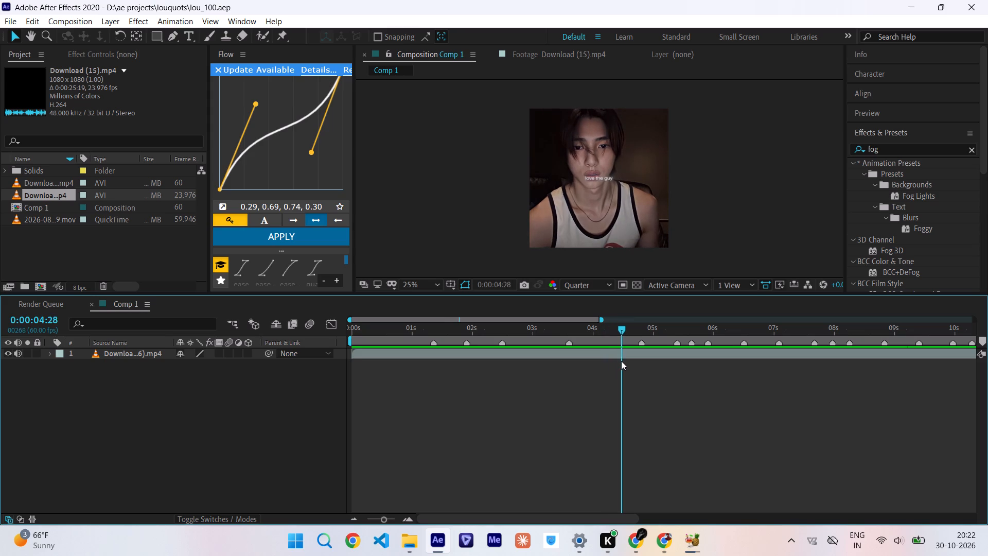
pyautogui.moveTo(621, 361); pyautogui.dragTo(621, 361)
pyautogui.moveTo(621, 361); pyautogui.dragTo(621, 361)
pyautogui.moveTo(621, 361); pyautogui.dragTo(574, 346)
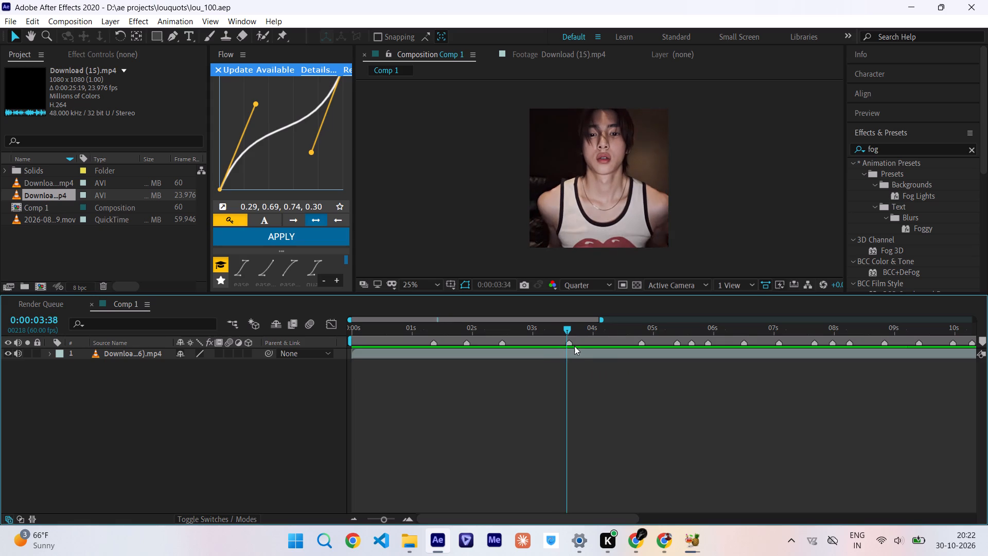
pyautogui.moveTo(574, 346); pyautogui.dragTo(563, 362)
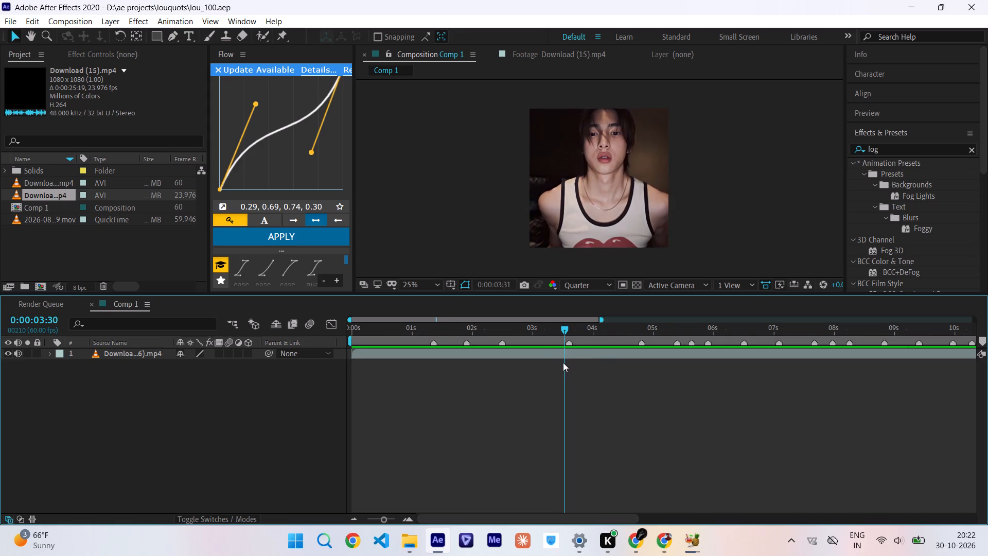
# Scrub Comp 1 closely between about 3.5 and 5 seconds to examine the lyric text animation and the change to the next shot.
pyautogui.moveTo(563, 362); pyautogui.dragTo(568, 357)
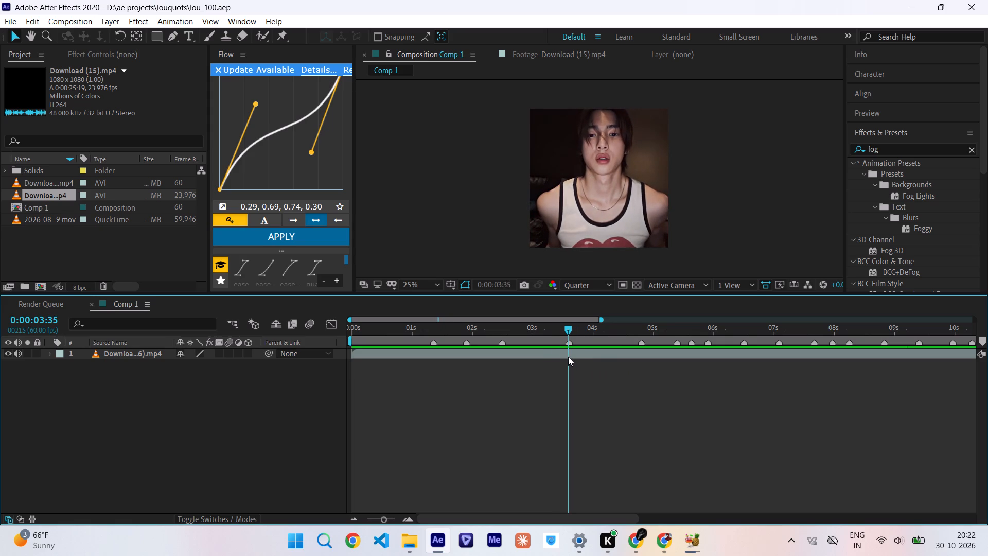
pyautogui.moveTo(568, 357); pyautogui.dragTo(602, 343)
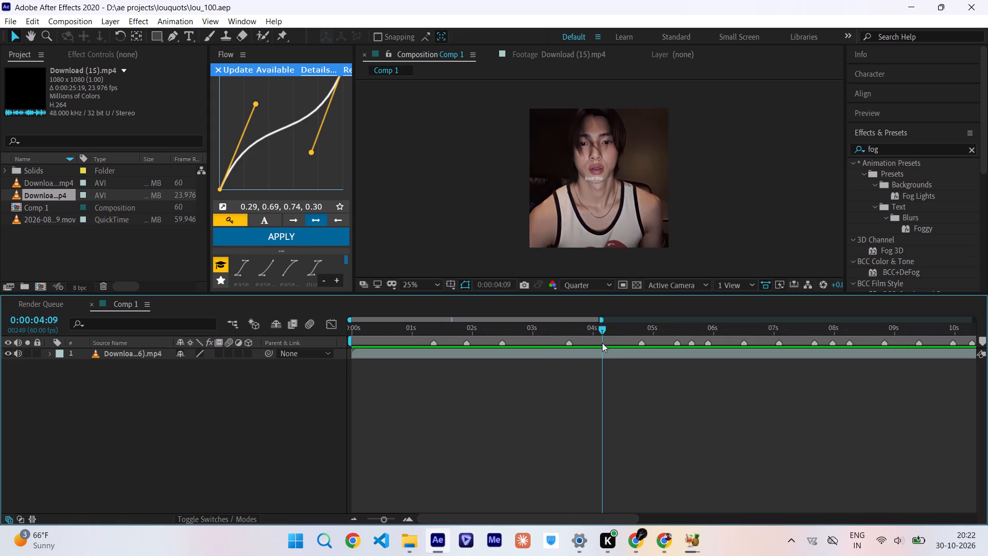
pyautogui.moveTo(602, 343); pyautogui.dragTo(607, 344)
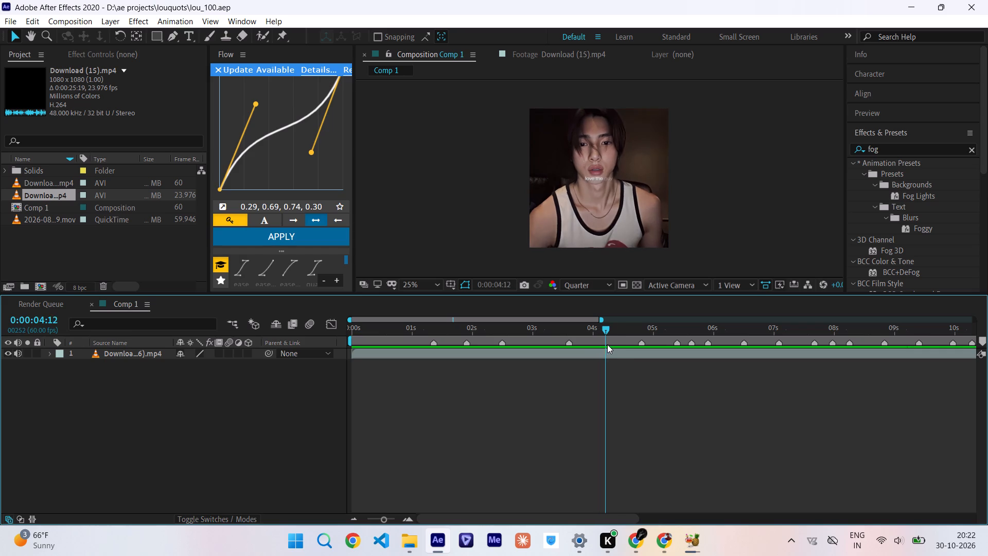
pyautogui.moveTo(607, 344); pyautogui.dragTo(613, 350)
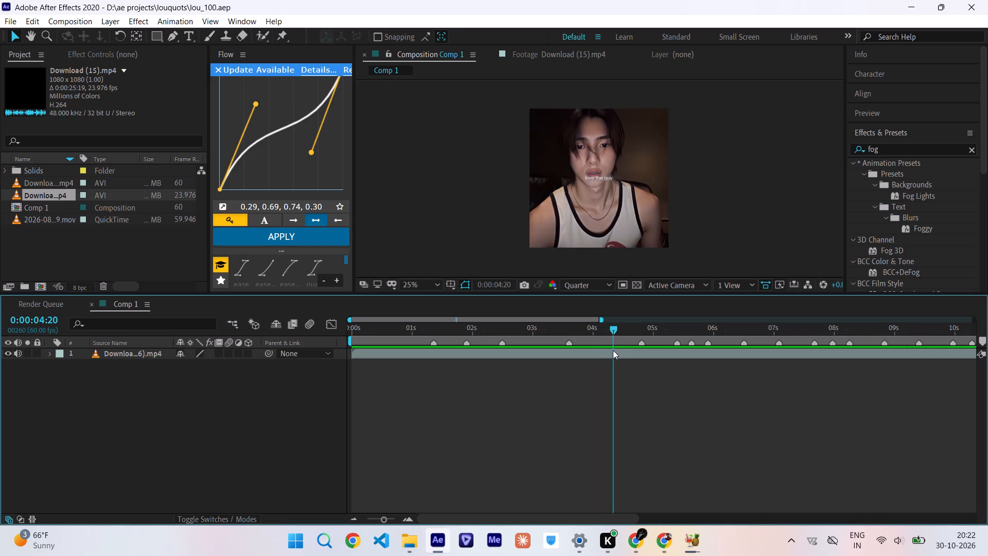
pyautogui.moveTo(613, 350); pyautogui.dragTo(630, 338)
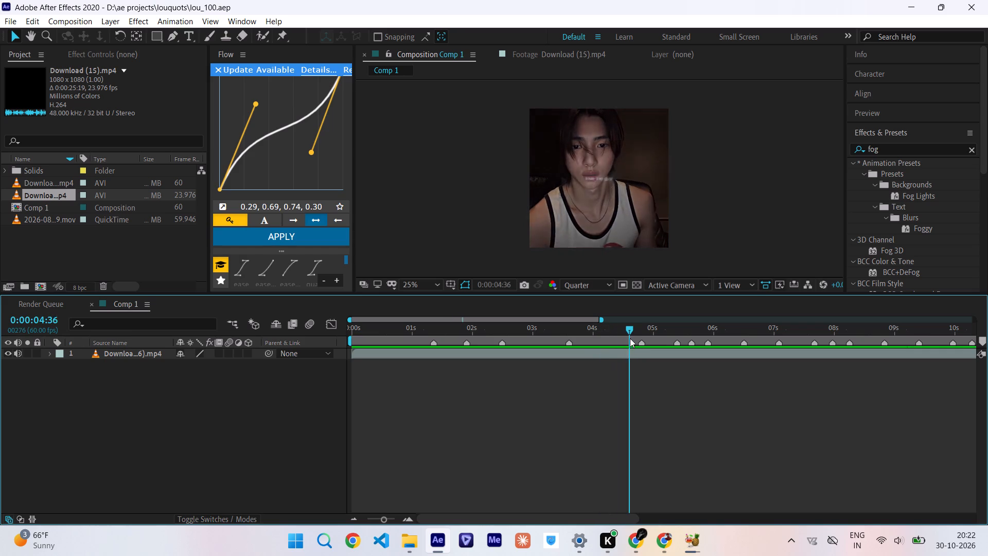
pyautogui.moveTo(630, 338); pyautogui.dragTo(626, 341)
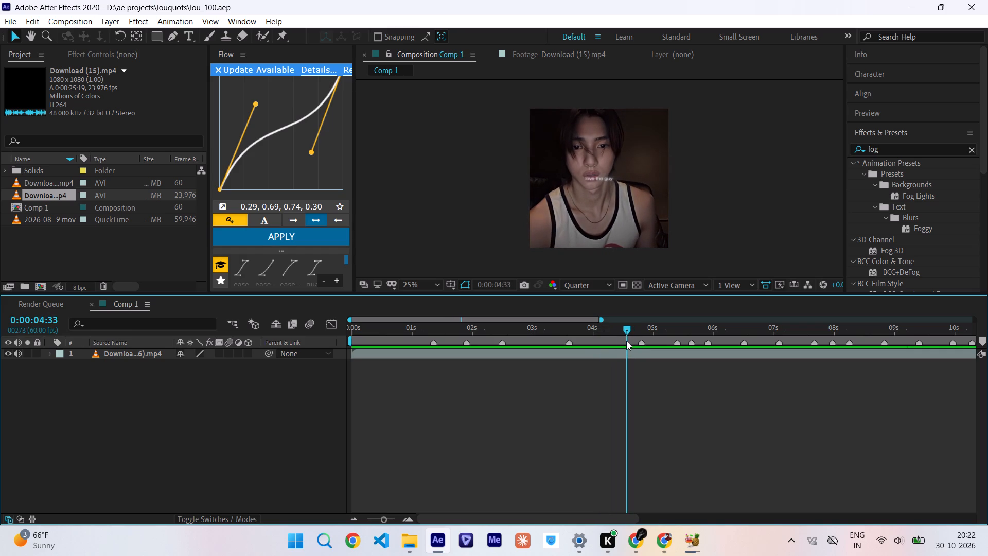
pyautogui.moveTo(626, 341); pyautogui.dragTo(602, 356)
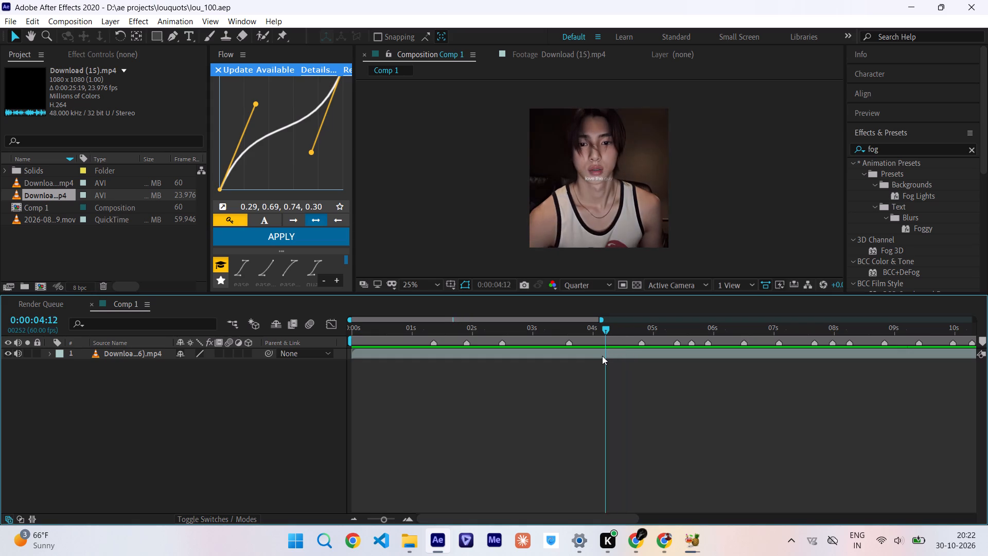
pyautogui.moveTo(602, 356); pyautogui.dragTo(633, 351)
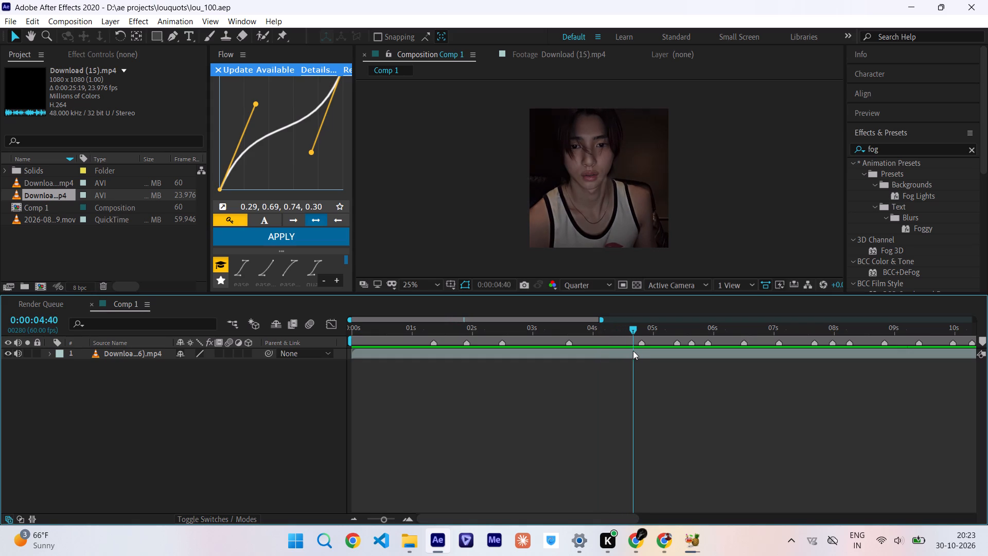
pyautogui.moveTo(633, 351); pyautogui.dragTo(633, 349)
pyautogui.moveTo(633, 349); pyautogui.dragTo(606, 352)
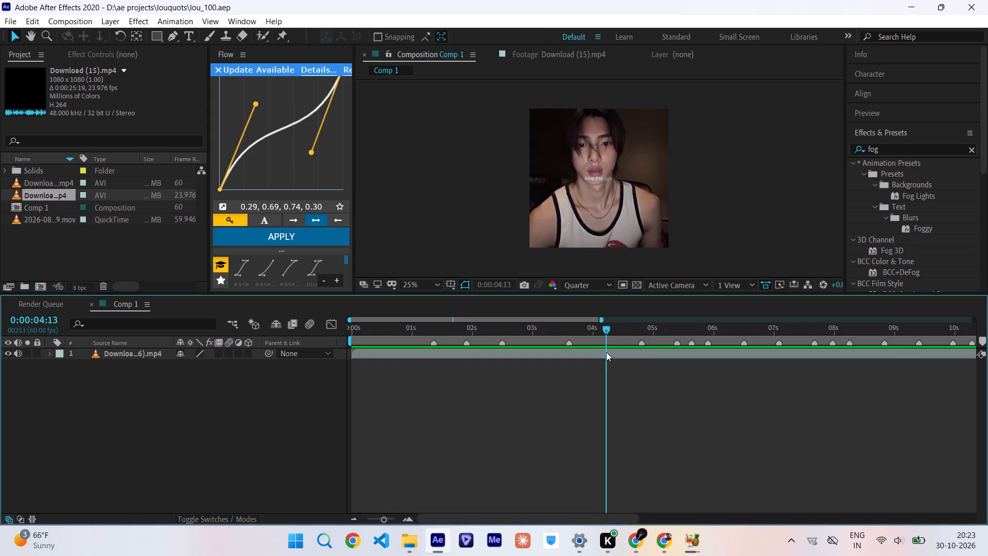
pyautogui.moveTo(606, 352); pyautogui.dragTo(620, 430)
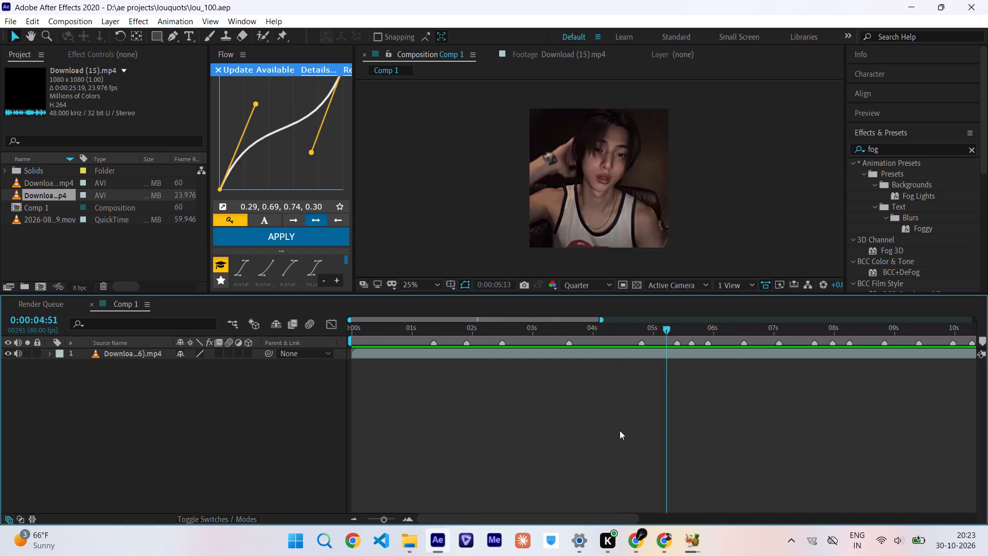
# Scrub back and forth through the first seven seconds of Comp 1 to examine the overall flow of clips and lyrics.
pyautogui.moveTo(620, 430); pyautogui.dragTo(389, 368)
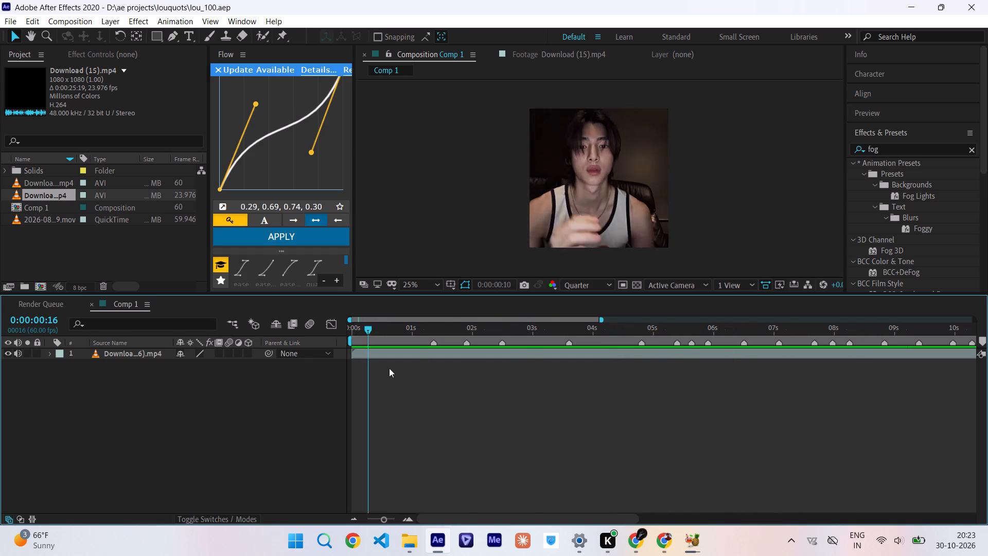
pyautogui.moveTo(389, 368); pyautogui.dragTo(535, 343)
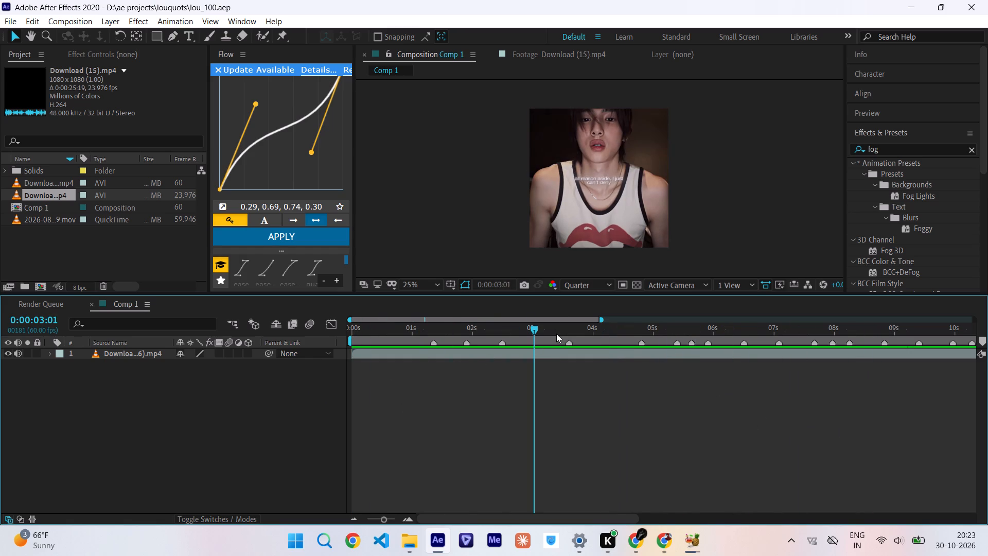
pyautogui.moveTo(586, 327); pyautogui.dragTo(712, 347)
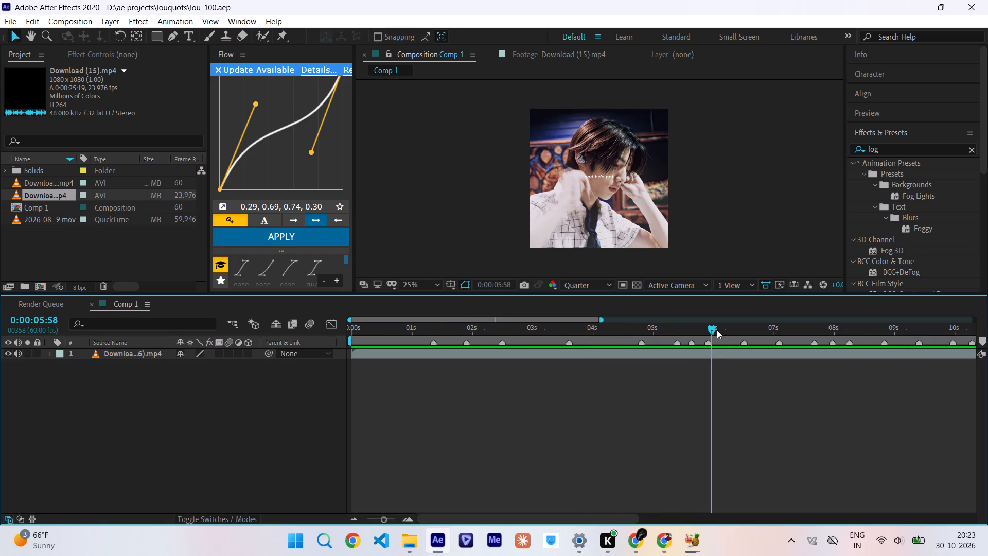
pyautogui.moveTo(717, 329); pyautogui.dragTo(321, 381)
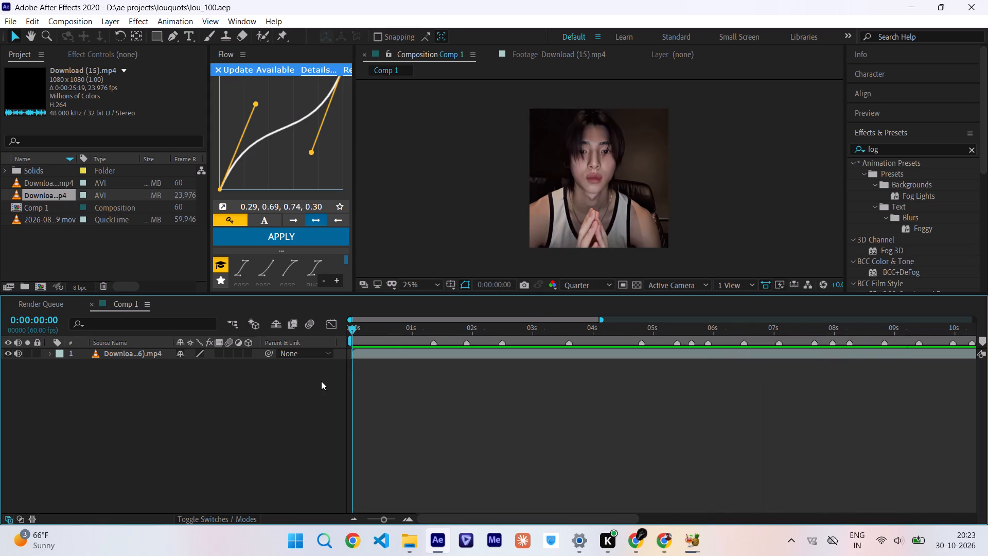
pyautogui.moveTo(396, 330); pyautogui.dragTo(451, 348)
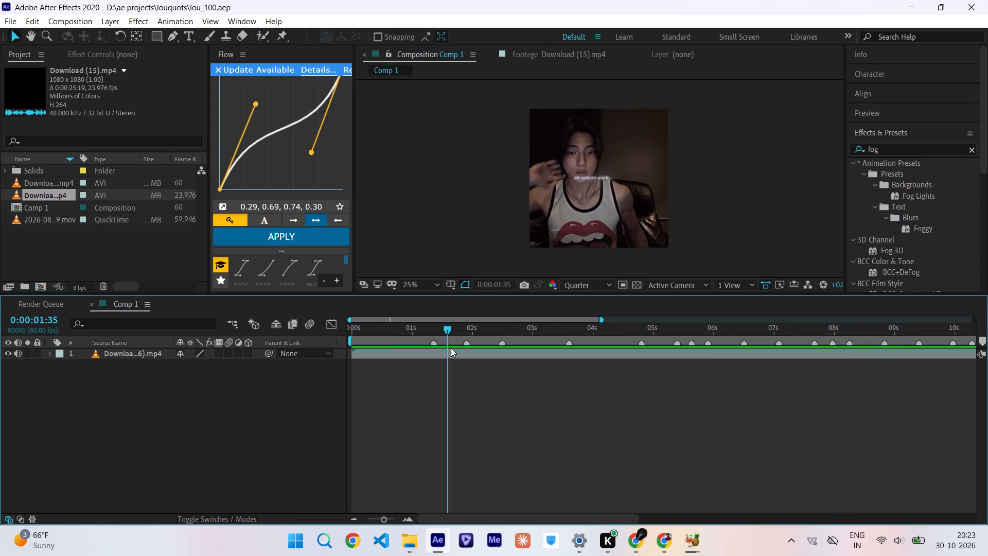
pyautogui.moveTo(451, 348); pyautogui.dragTo(774, 364)
pyautogui.hscroll(1, 657, 337)
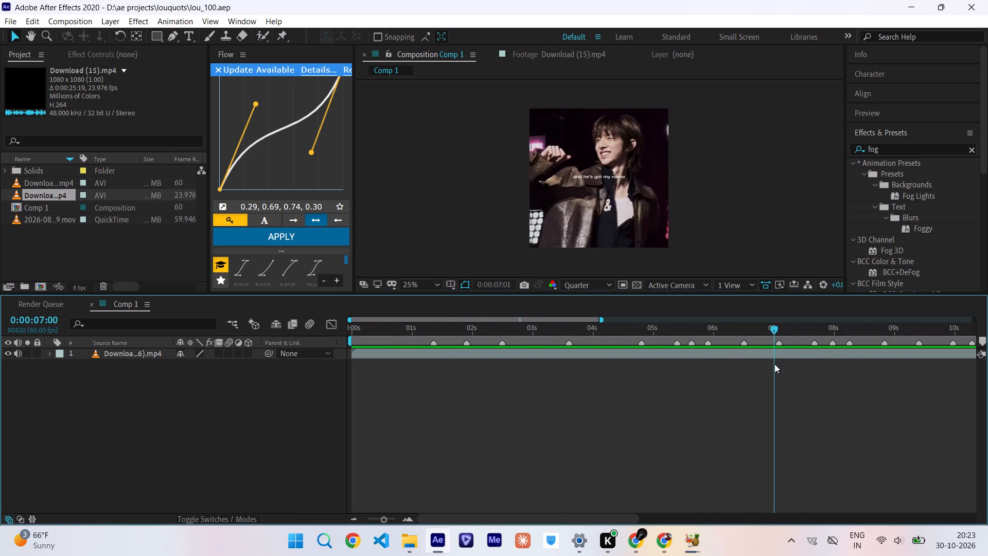
# Scrub Comp 1 between about 4.5 and 7 seconds, examining the clip transitions around the 5- and 6-second marks.
pyautogui.moveTo(774, 364); pyautogui.dragTo(627, 362)
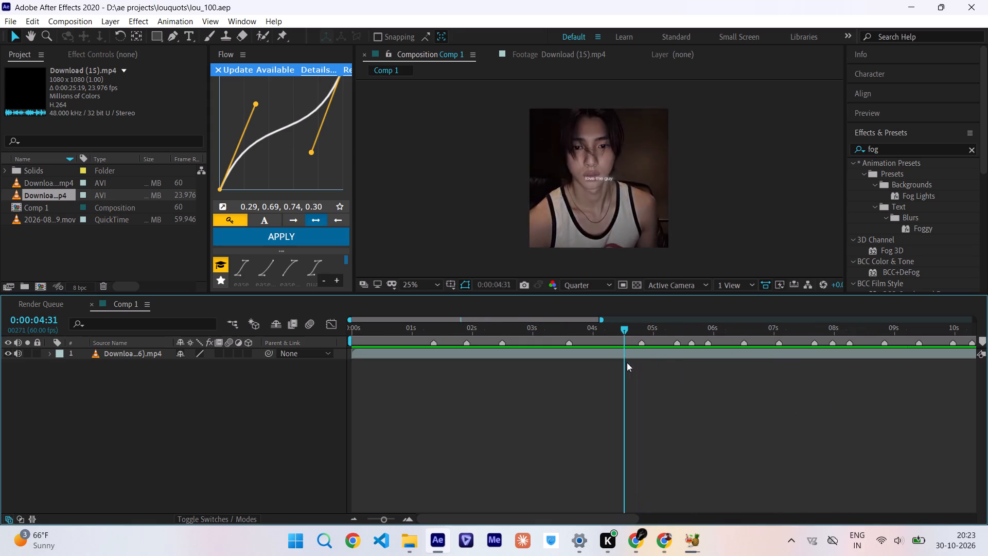
pyautogui.moveTo(627, 362); pyautogui.dragTo(718, 411)
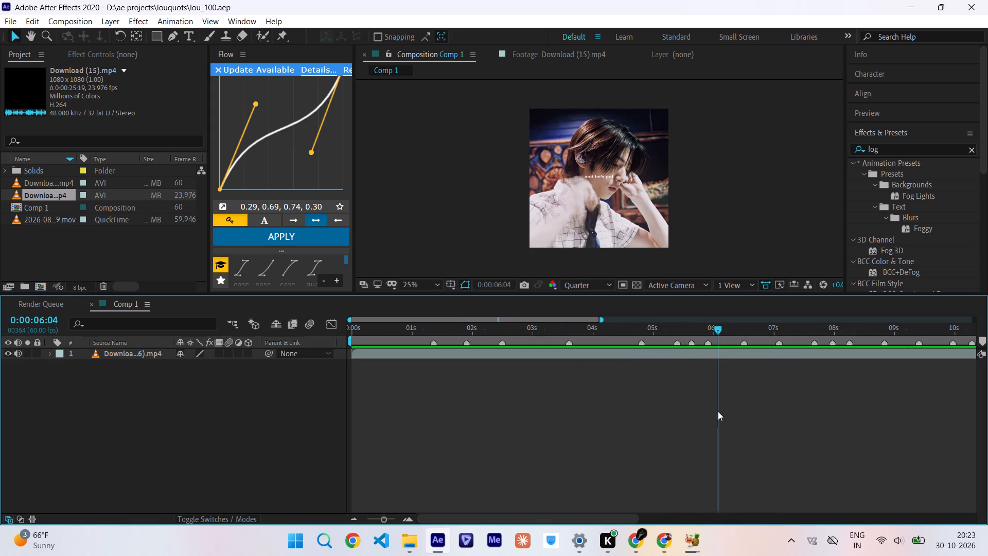
pyautogui.moveTo(718, 411); pyautogui.dragTo(719, 412)
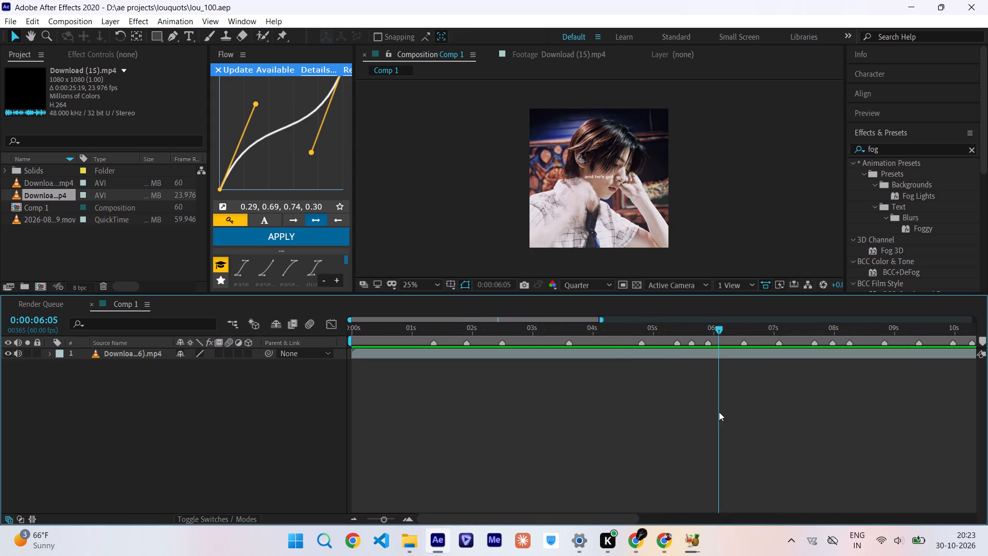
pyautogui.moveTo(719, 412); pyautogui.dragTo(743, 416)
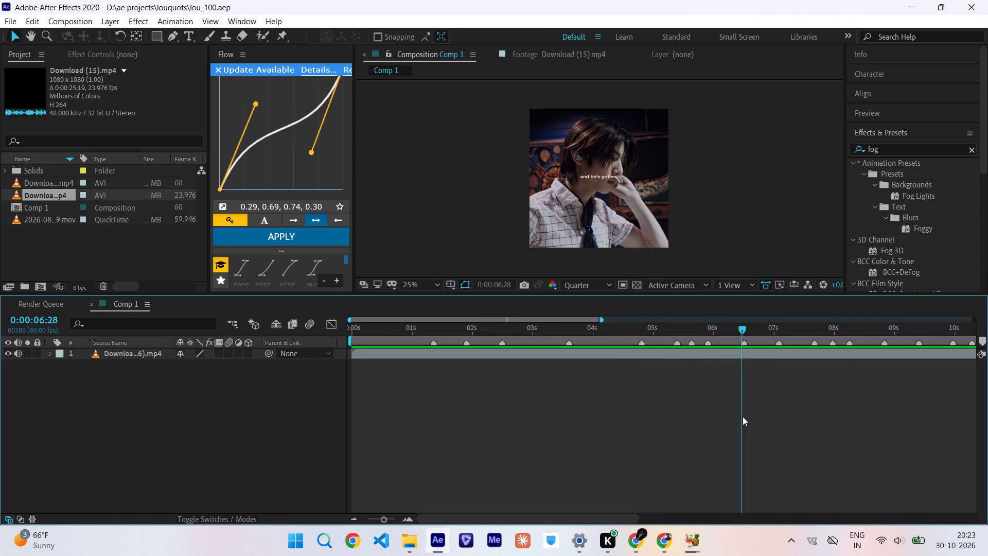
pyautogui.moveTo(743, 416); pyautogui.dragTo(764, 413)
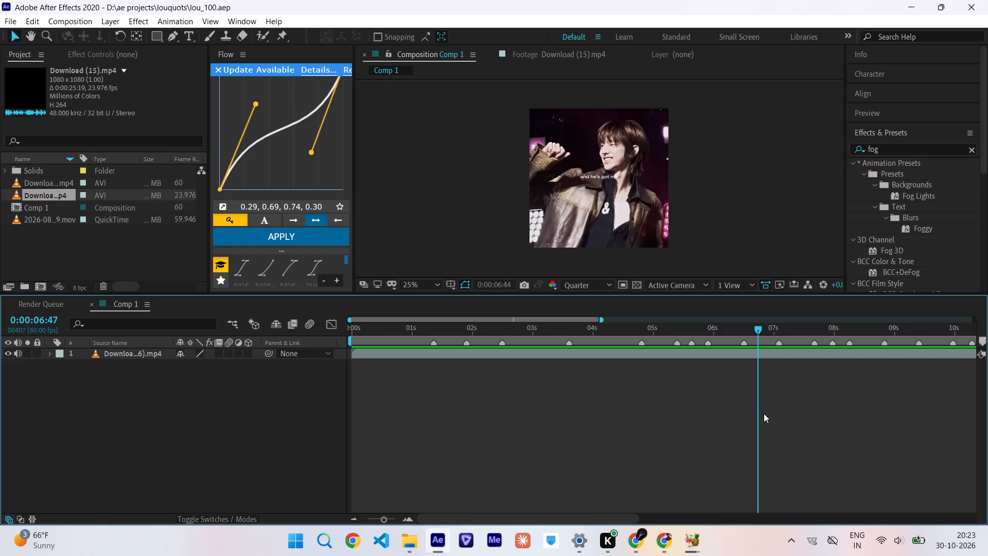
pyautogui.moveTo(764, 413); pyautogui.dragTo(645, 378)
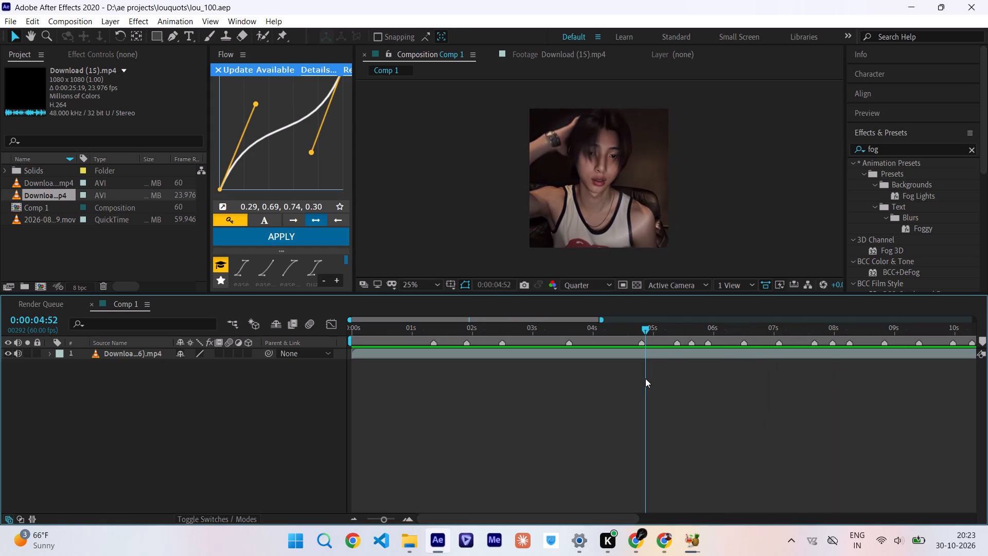
pyautogui.moveTo(645, 378); pyautogui.dragTo(659, 379)
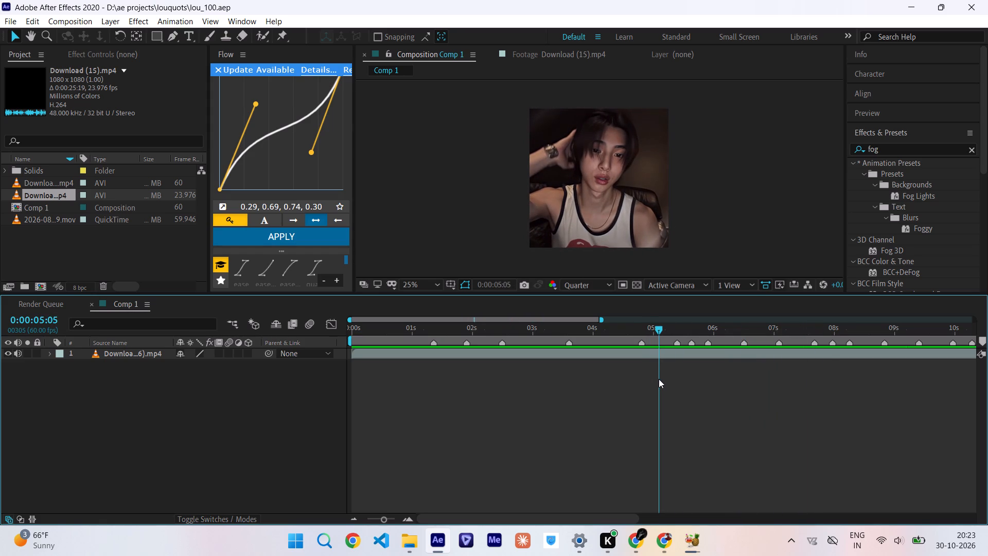
pyautogui.moveTo(659, 379); pyautogui.dragTo(656, 379)
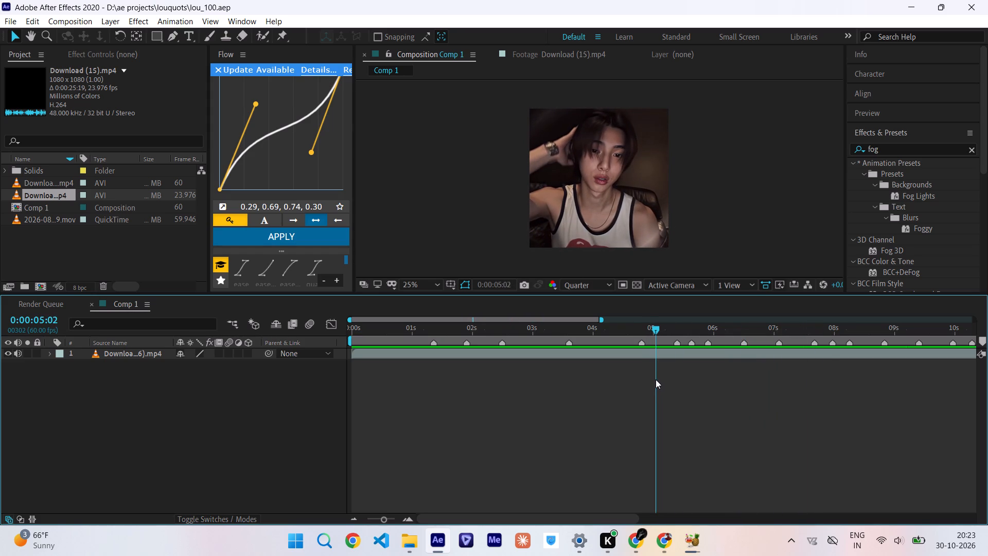
pyautogui.moveTo(656, 379); pyautogui.dragTo(655, 379)
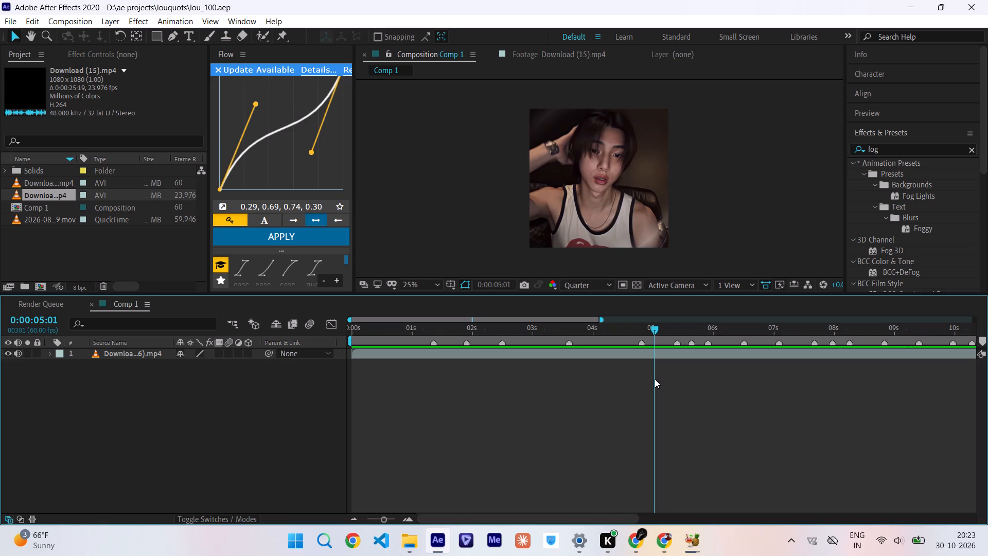
pyautogui.moveTo(655, 379); pyautogui.dragTo(656, 378)
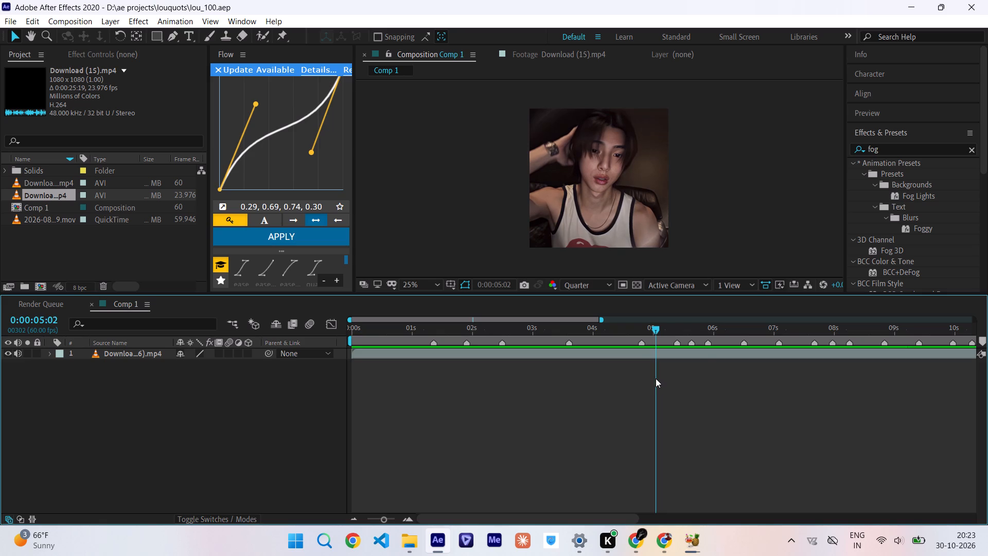
pyautogui.moveTo(656, 378); pyautogui.dragTo(715, 352)
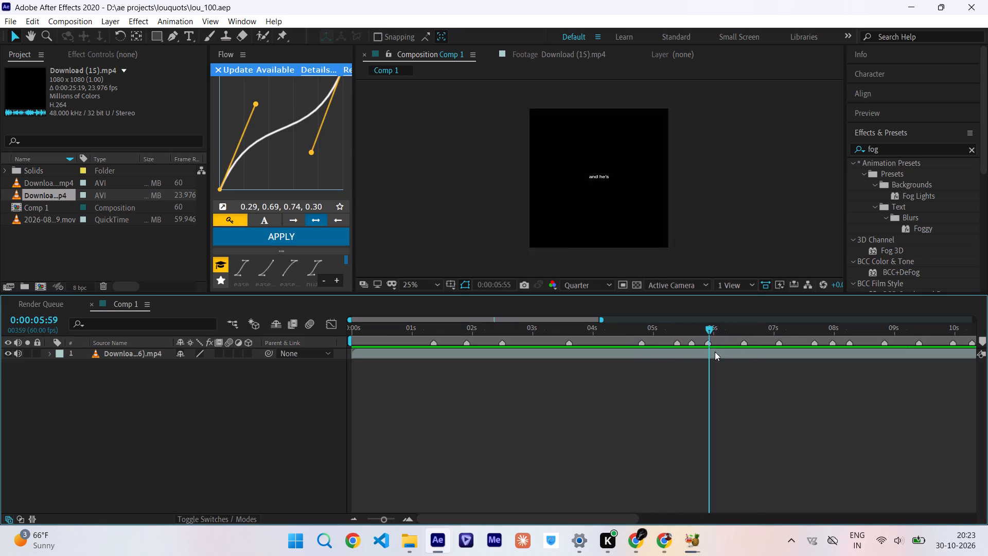
pyautogui.moveTo(715, 352); pyautogui.dragTo(661, 389)
# Switch to HandBrake and check the encoding progress of the ENHYPEN XO video.
pyautogui.click(693, 534)
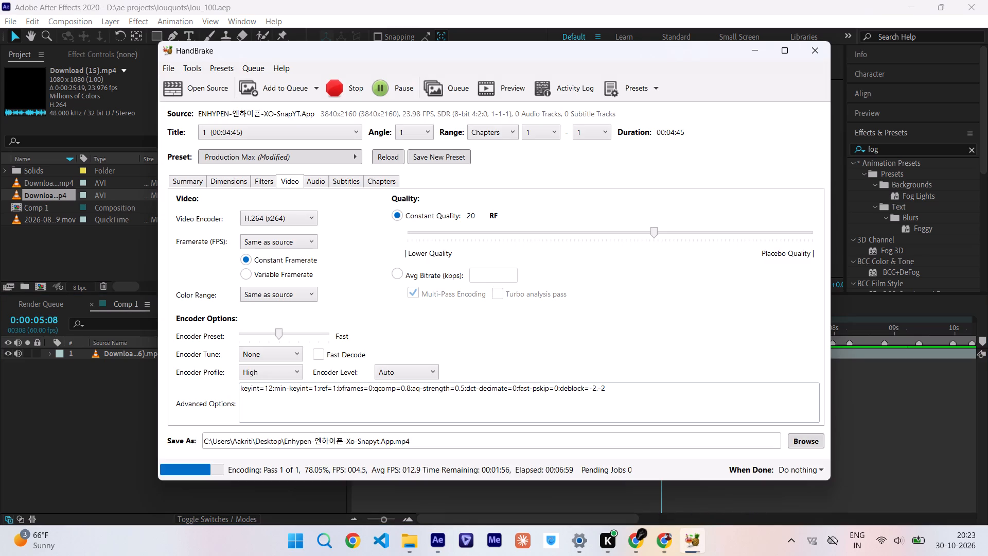
pyautogui.click(596, 319)
pyautogui.click(580, 394)
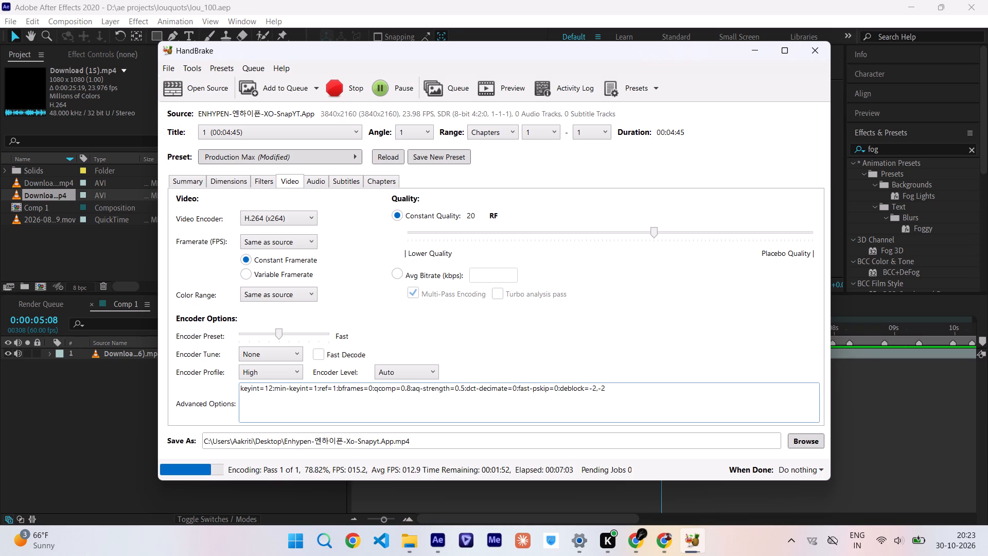
pyautogui.click(655, 323)
pyautogui.scroll(1, 655, 323)
# Reset Loggy3's graphics preferences to the default settings in the Windows Settings Graphics page.
pyautogui.click(573, 549)
pyautogui.scroll(-1, 593, 280)
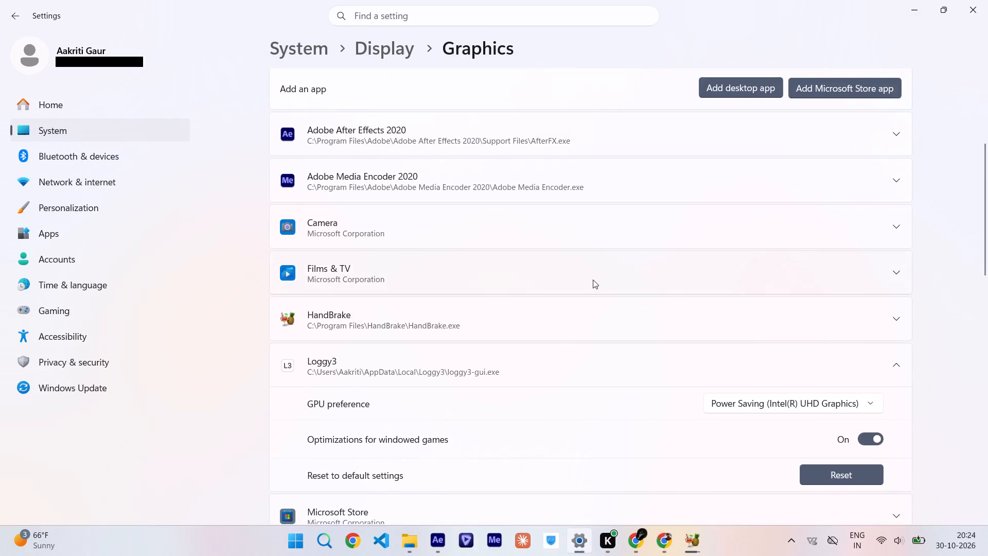
pyautogui.scroll(-1, 593, 280)
pyautogui.click(844, 364)
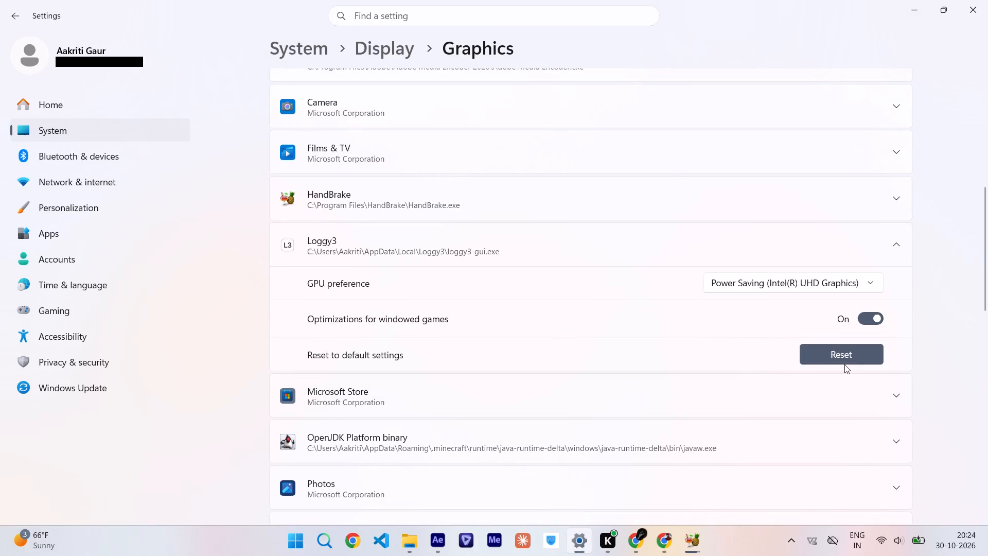
pyautogui.click(841, 360)
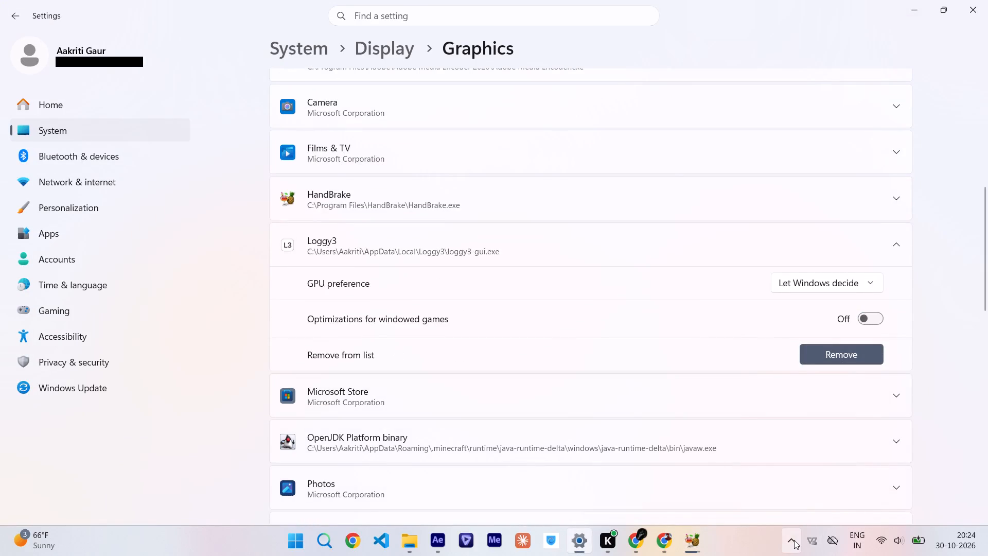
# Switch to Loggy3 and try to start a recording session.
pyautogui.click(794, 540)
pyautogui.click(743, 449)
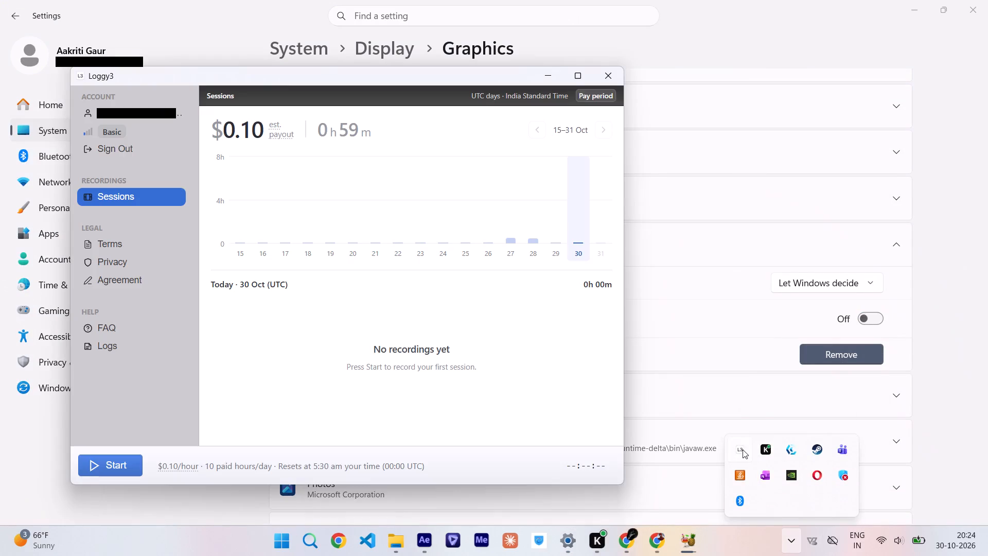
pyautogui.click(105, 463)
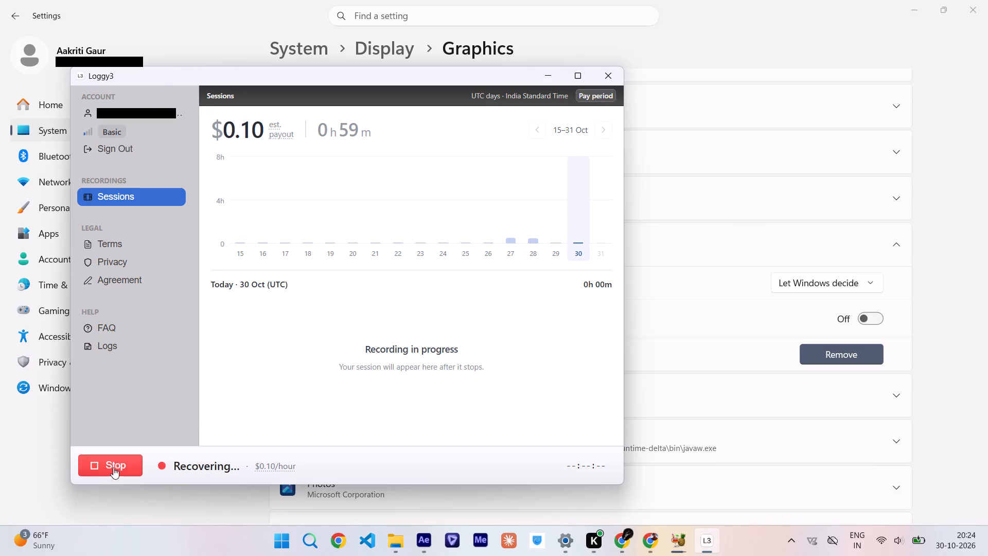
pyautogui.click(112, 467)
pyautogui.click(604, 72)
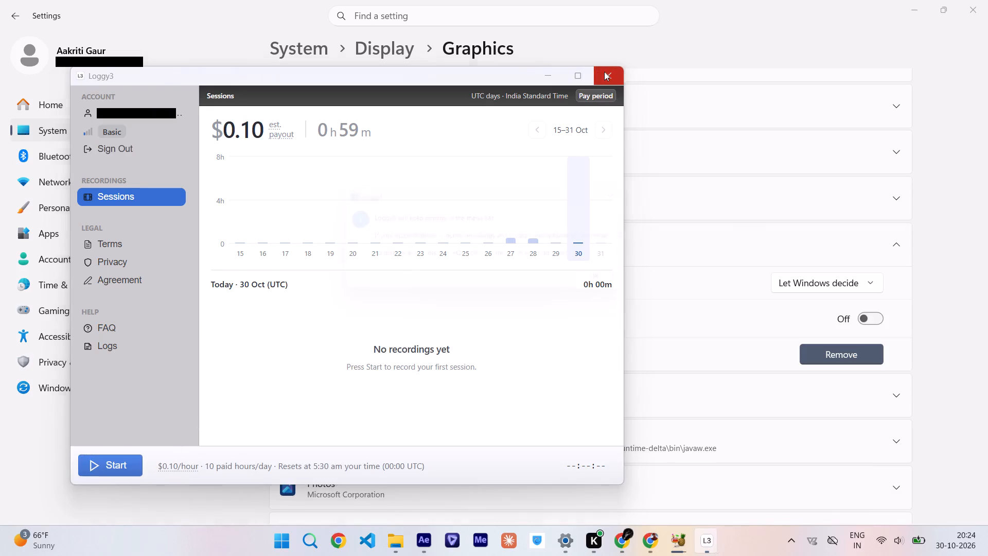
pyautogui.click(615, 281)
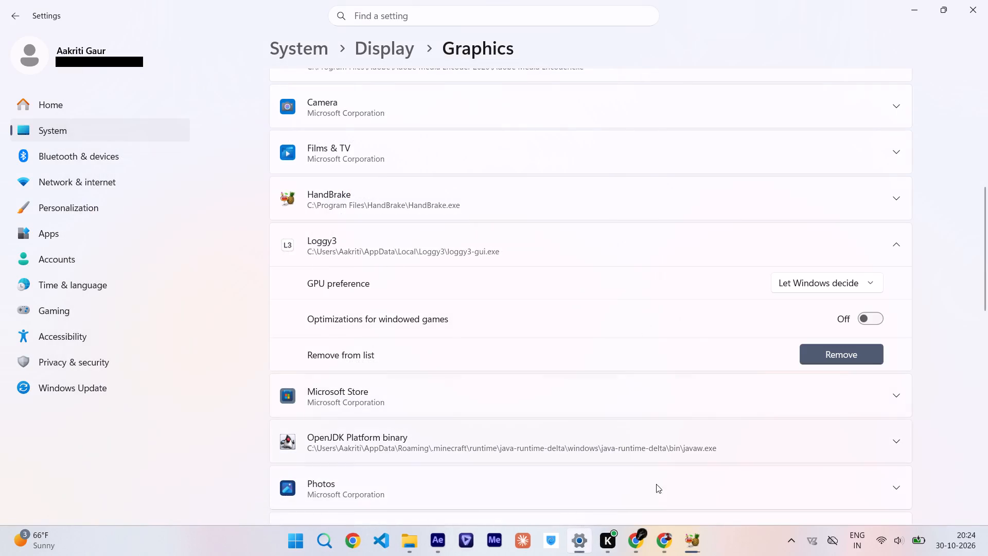
# Switch to the Chrome window showing the download history and close it.
pyautogui.click(675, 535)
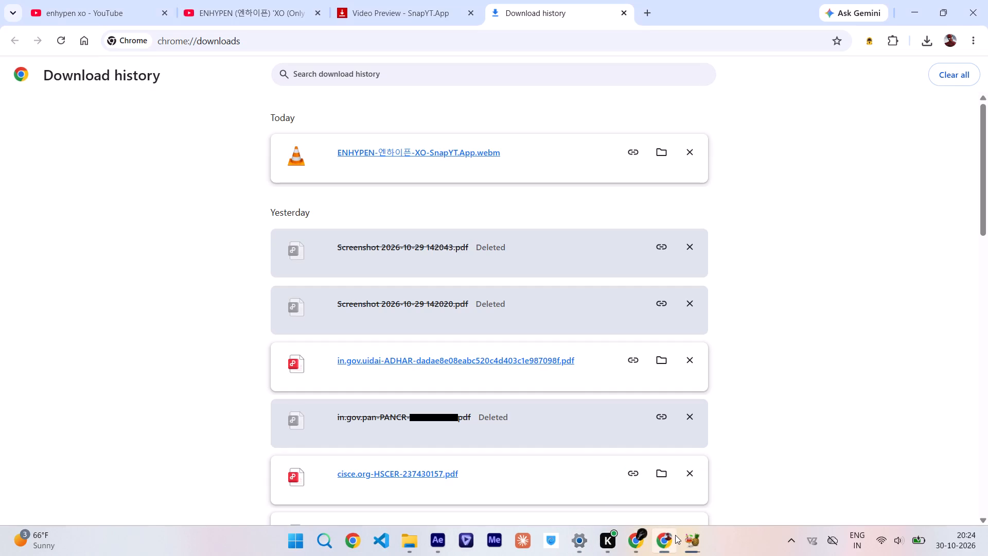
pyautogui.click(987, 0)
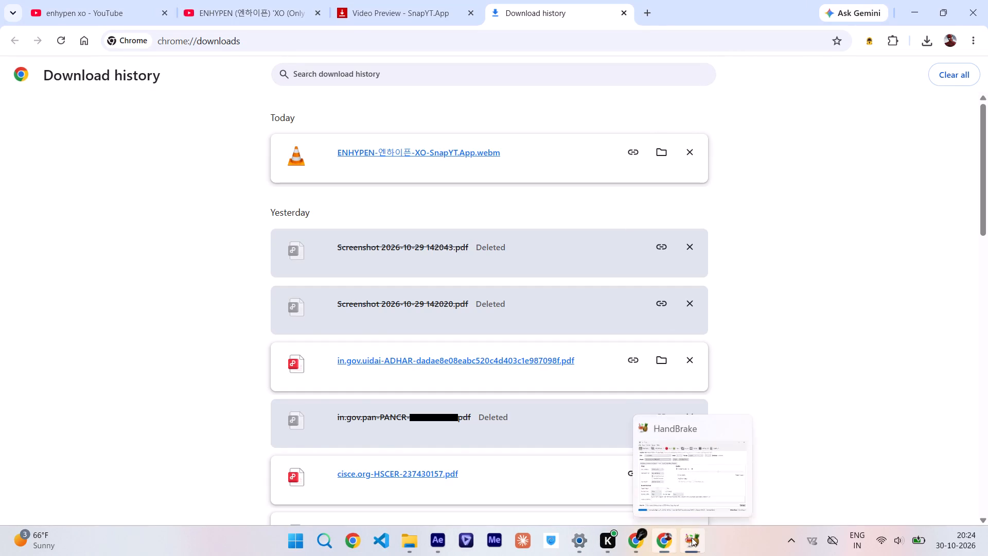
# Switch to HandBrake and check the encoding progress of the ENHYPEN XO video.
pyautogui.click(677, 544)
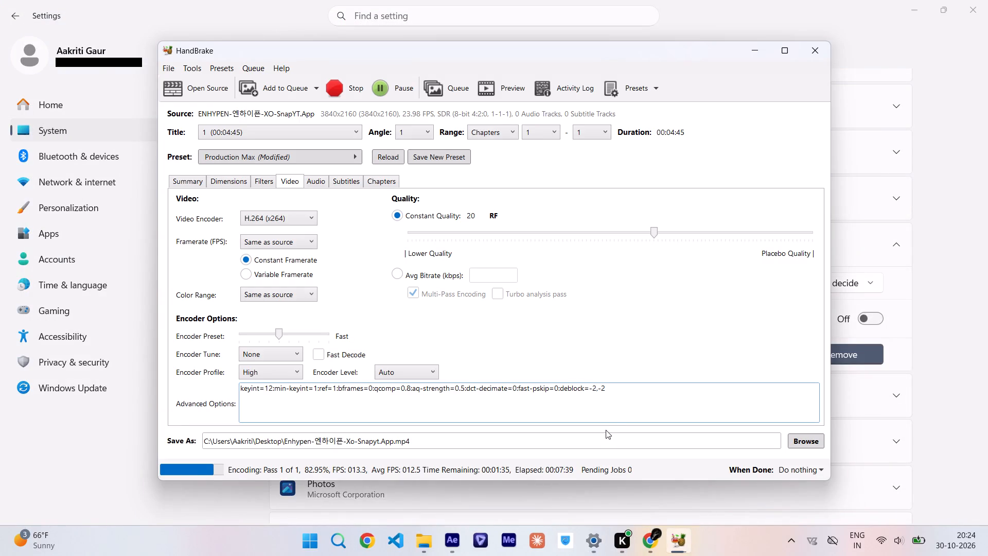
# Switch to After Effects and scrub Comp 1 from the start to about 9 seconds, examining the shots and lyric text.
pyautogui.click(448, 546)
pyautogui.moveTo(365, 334); pyautogui.dragTo(728, 340)
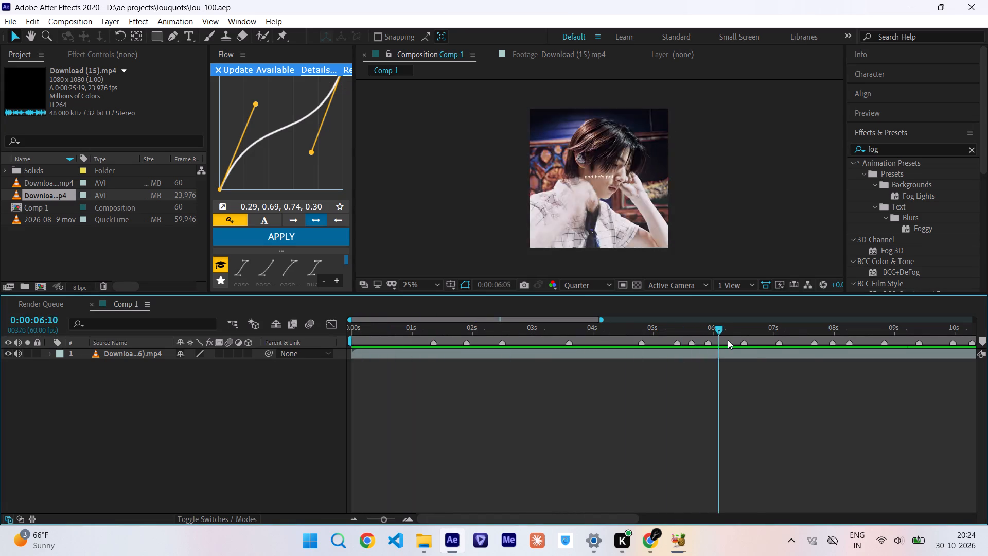
pyautogui.moveTo(728, 340); pyautogui.dragTo(330, 359)
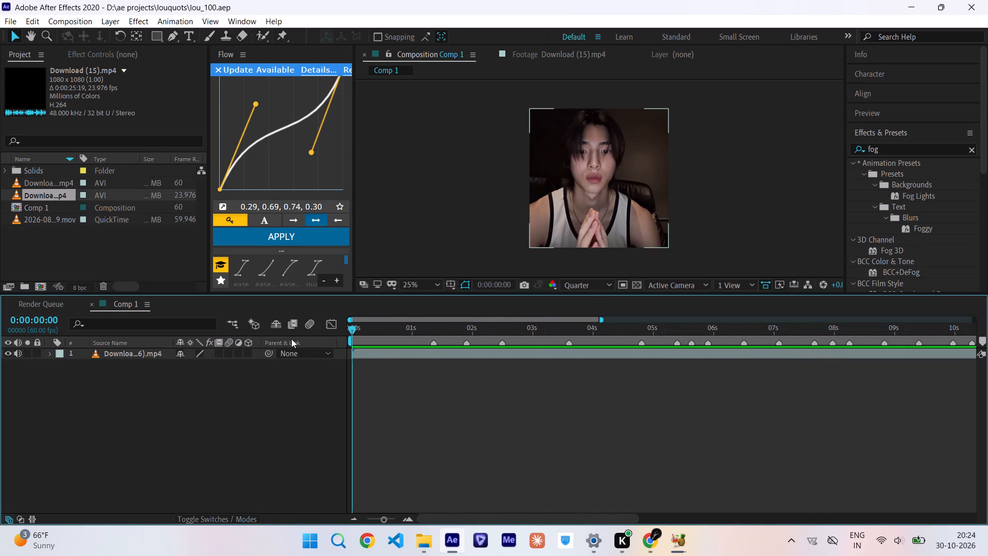
pyautogui.moveTo(394, 334); pyautogui.dragTo(728, 385)
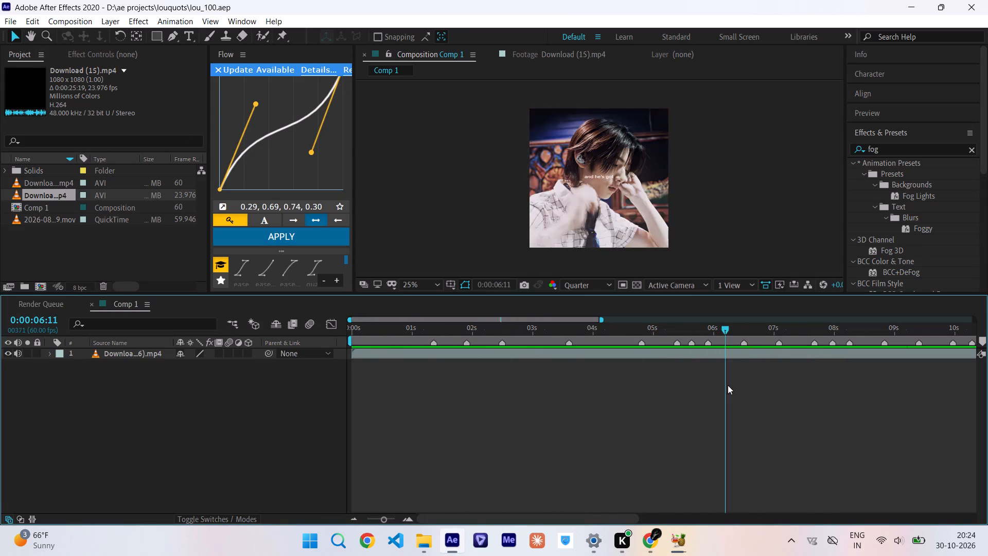
pyautogui.moveTo(728, 385); pyautogui.dragTo(860, 403)
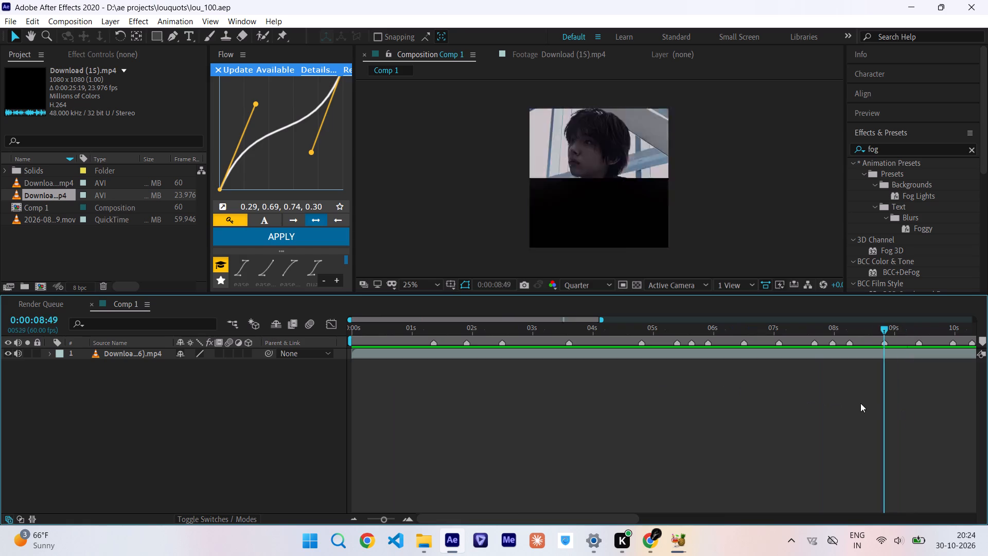
pyautogui.moveTo(860, 403); pyautogui.dragTo(801, 449)
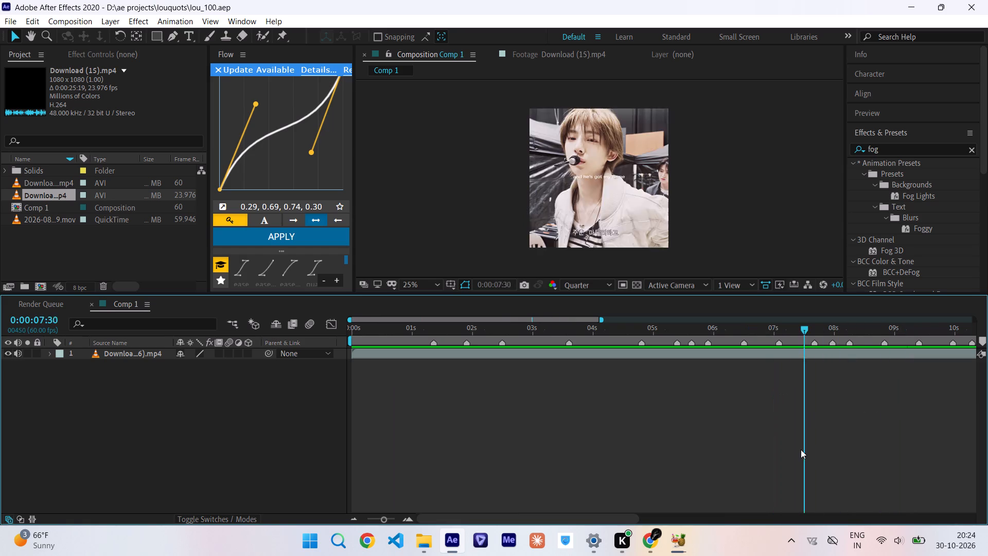
pyautogui.moveTo(801, 449); pyautogui.dragTo(766, 436)
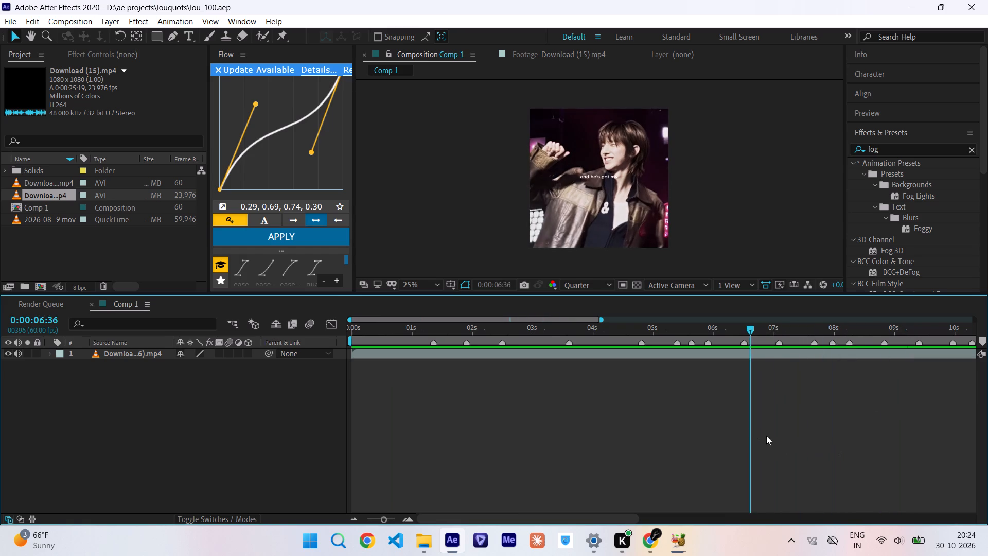
pyautogui.moveTo(766, 436); pyautogui.dragTo(783, 440)
# Switch to File Explorer and look through the lou_68_AME and lou_59_AME export folders in louquots.
pyautogui.click(416, 532)
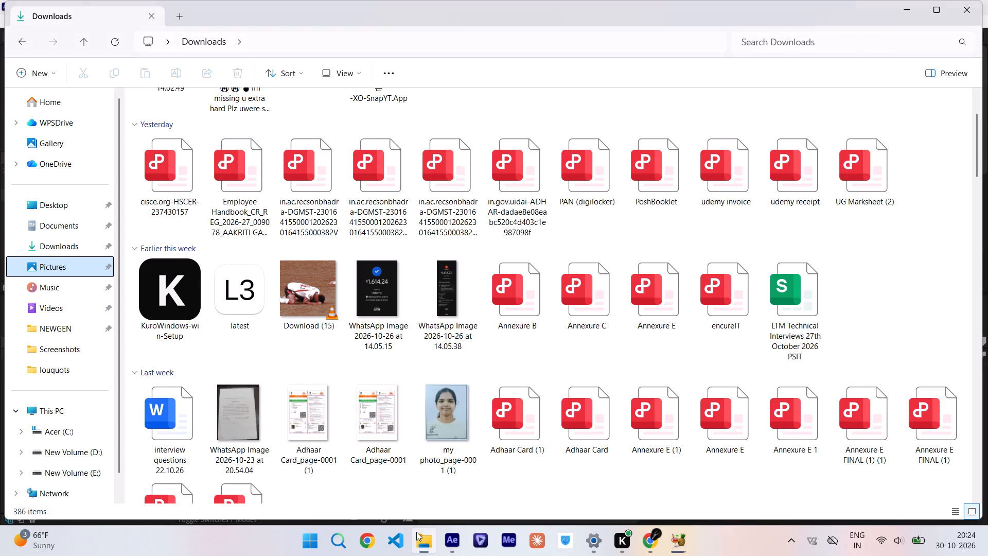
pyautogui.click(73, 366)
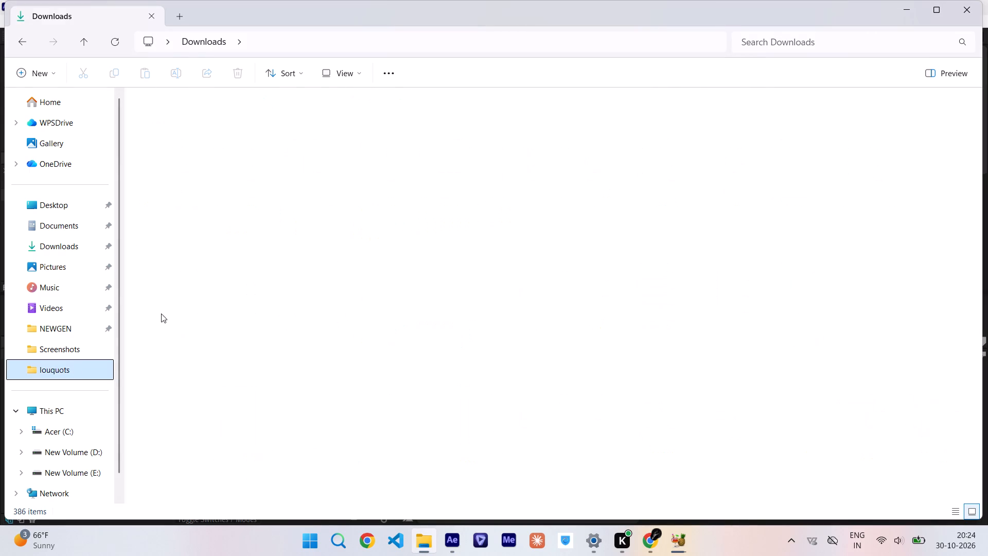
pyautogui.scroll(-5, 521, 290)
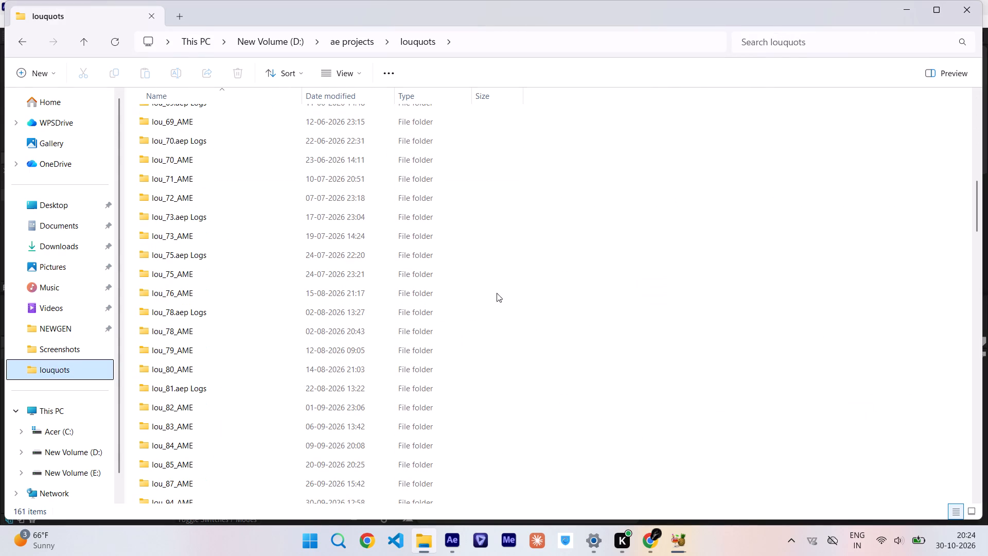
pyautogui.scroll(1, 312, 144)
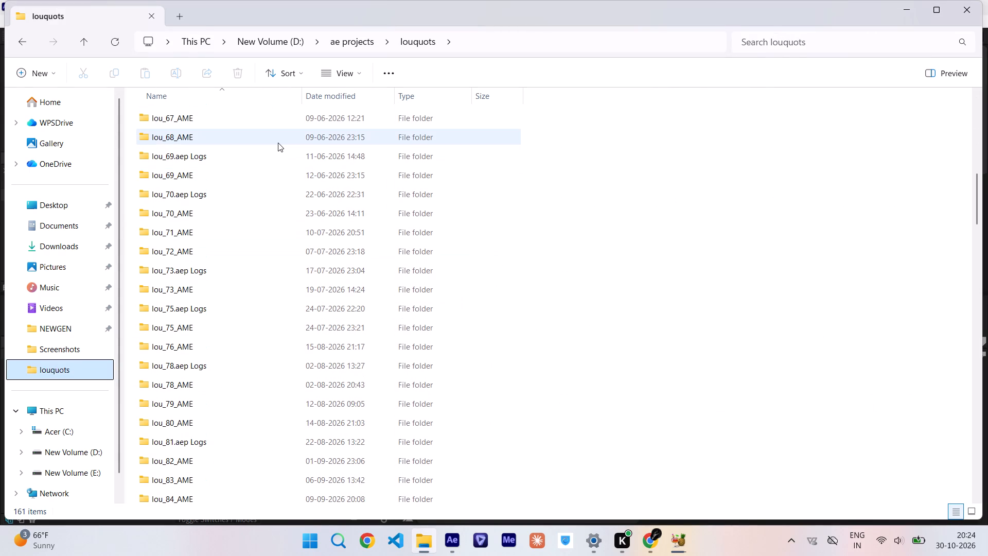
pyautogui.doubleClick(278, 143)
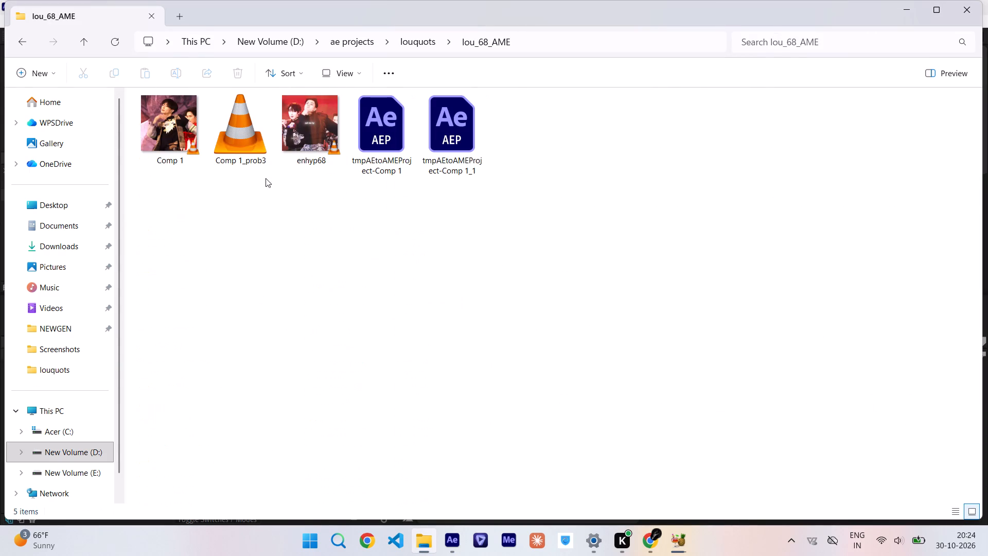
pyautogui.click(409, 47)
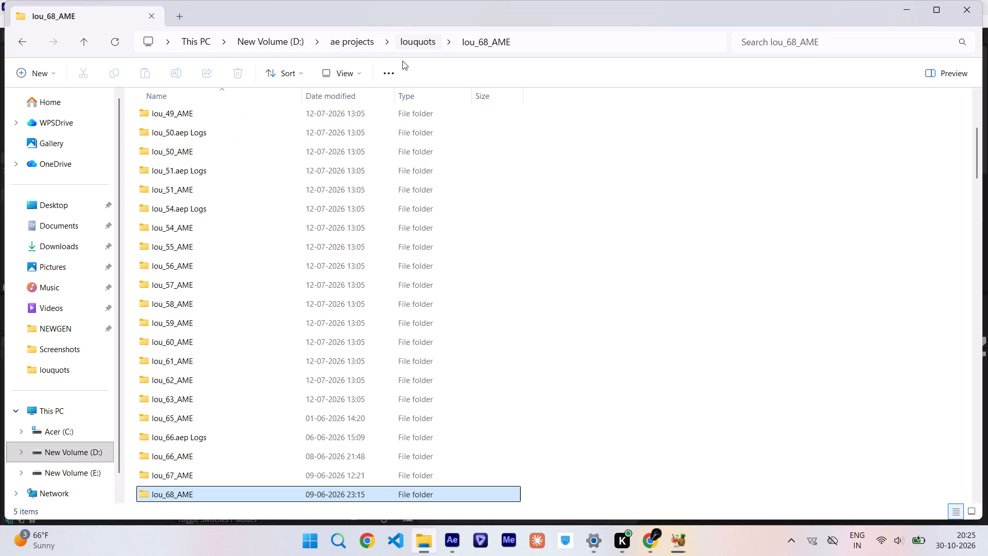
pyautogui.doubleClick(229, 317)
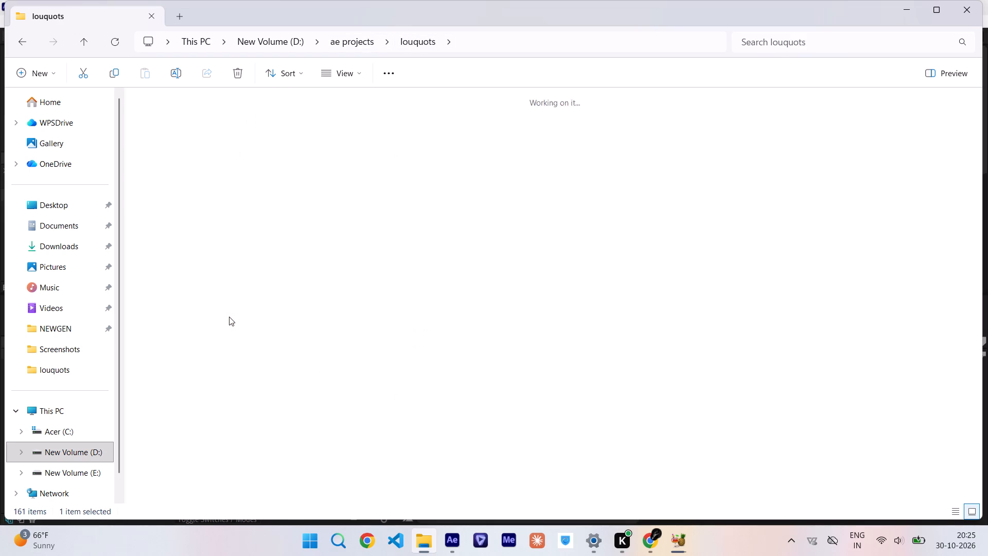
# Open the lou_49_AME folder in louquots and display its files as large icons.
pyautogui.click(419, 48)
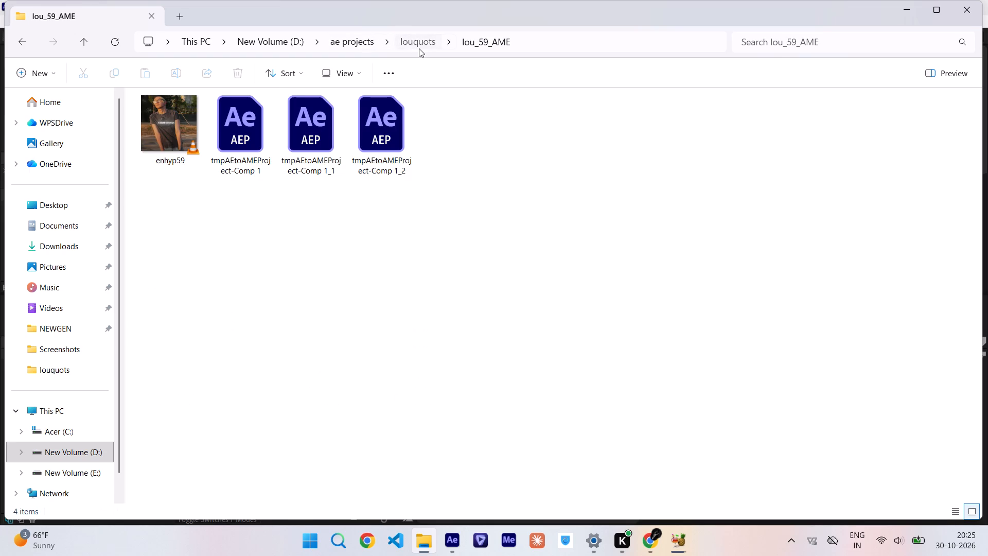
pyautogui.doubleClick(236, 284)
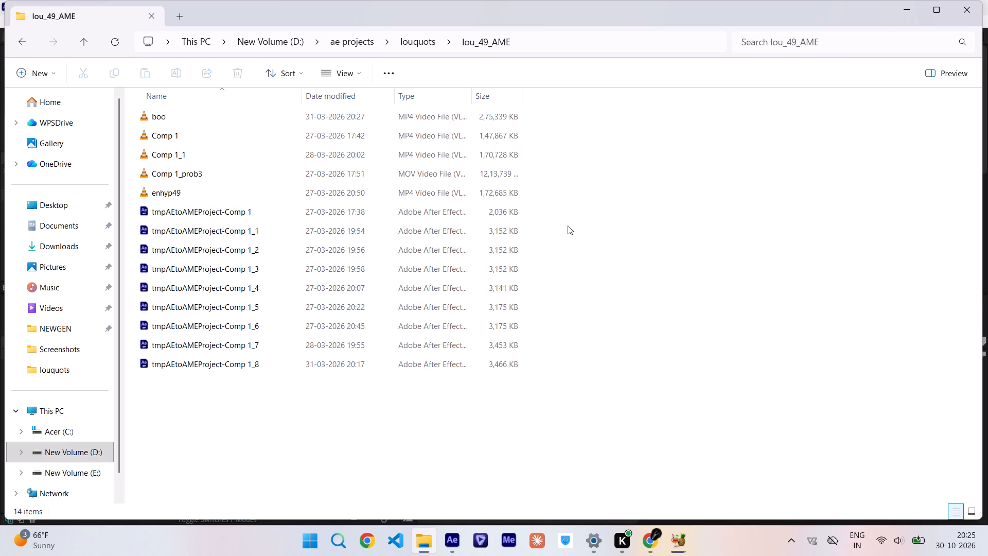
pyautogui.click(328, 74)
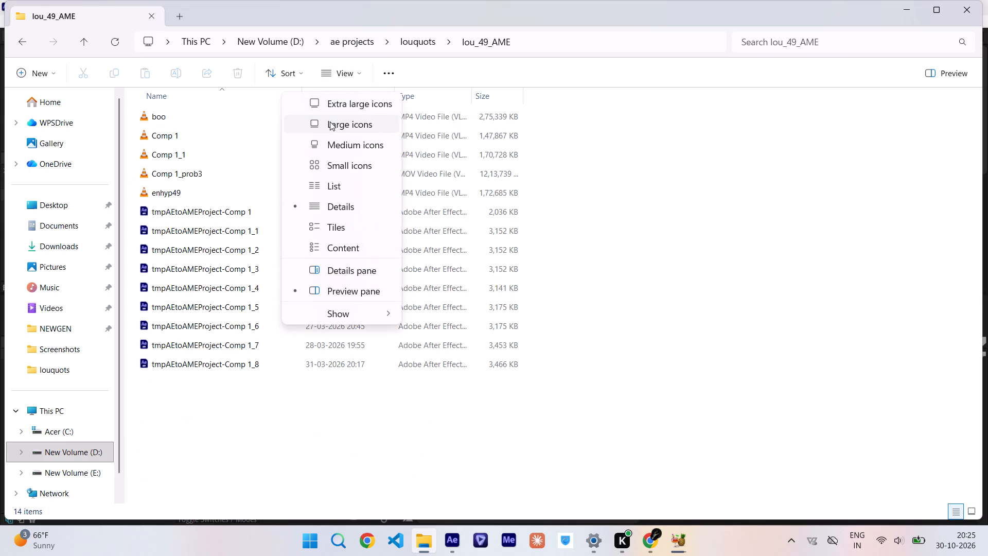
pyautogui.click(329, 121)
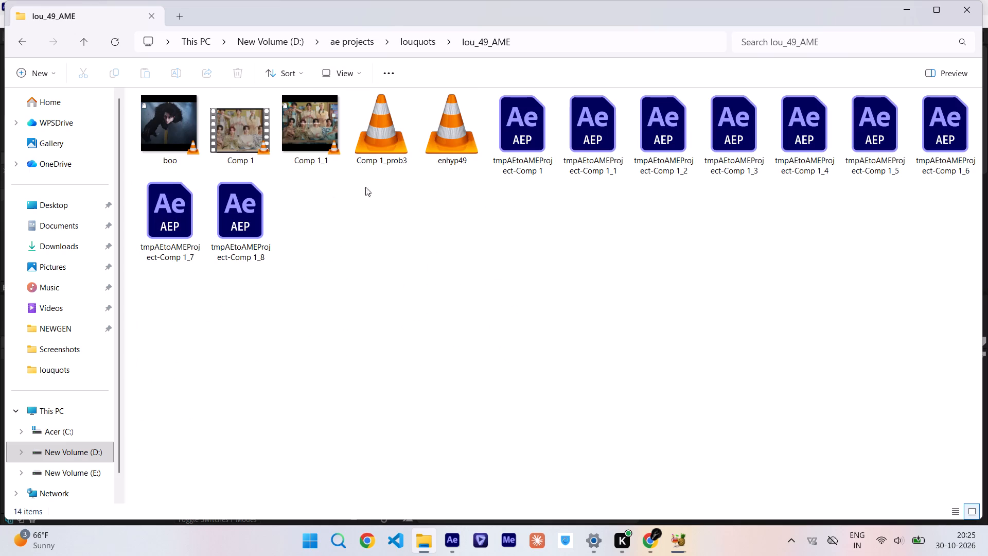
# Look at the exported videos in the lou_48_AME folder of louquots.
pyautogui.click(408, 46)
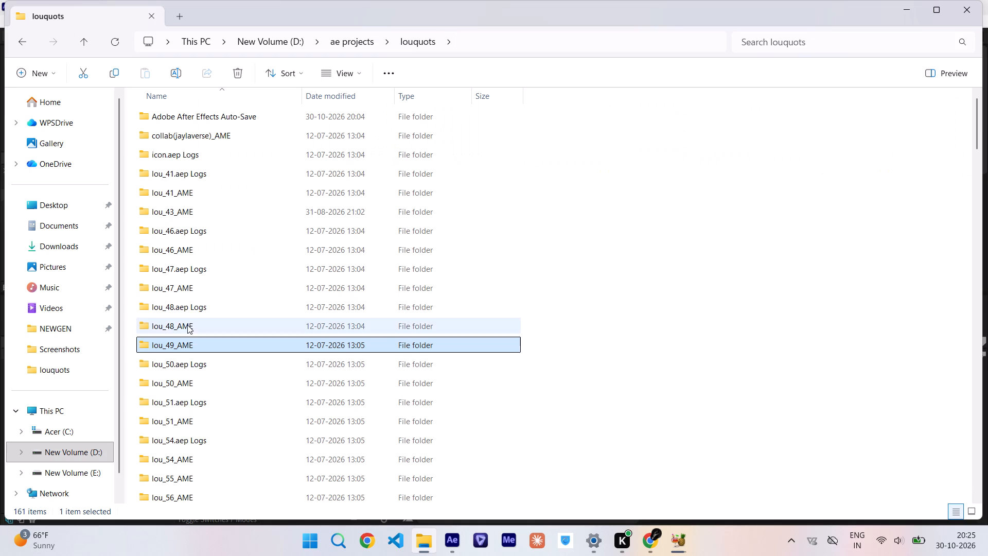
pyautogui.doubleClick(187, 325)
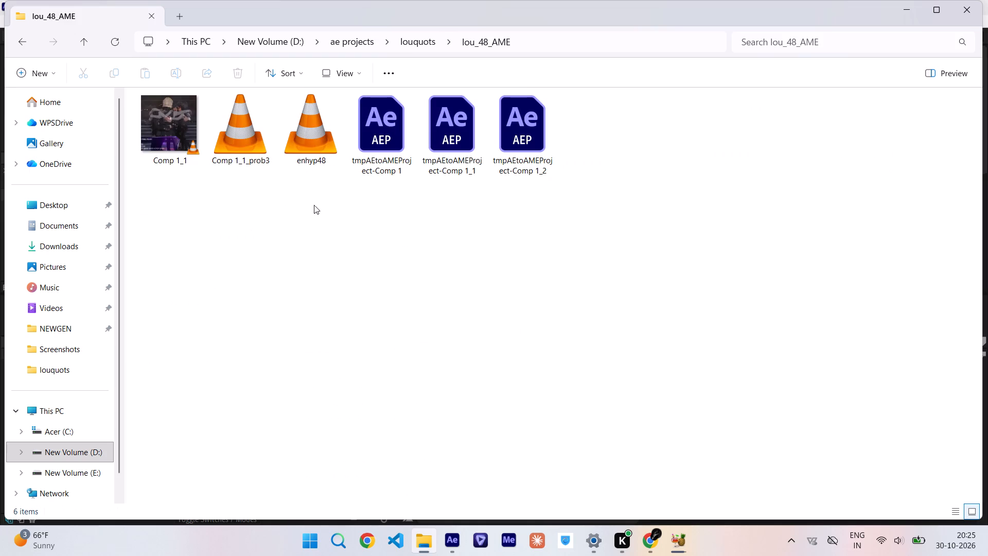
# Play the enhyp47 video from the lou_47_AME folder in VLC to review its lyric text, and close the player.
pyautogui.click(407, 49)
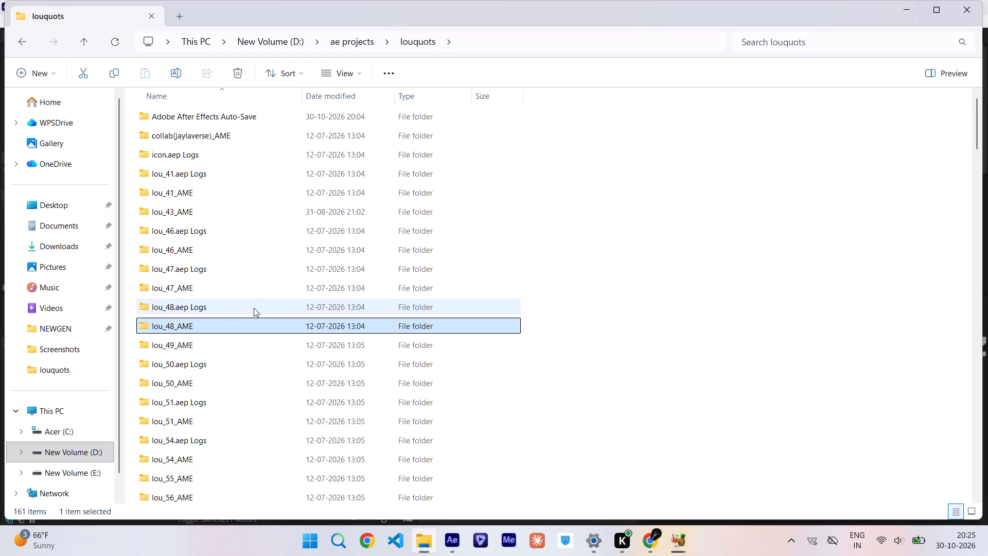
pyautogui.doubleClick(244, 290)
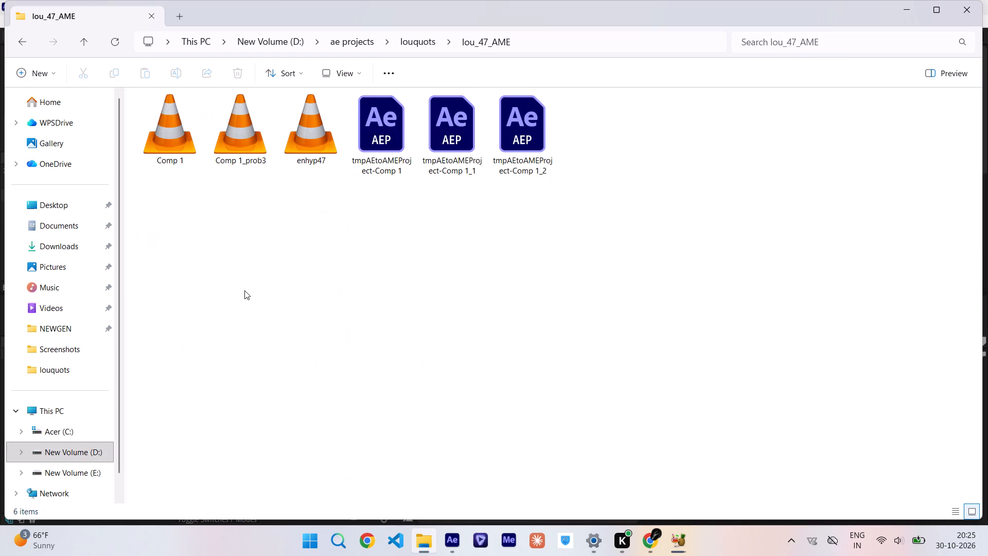
pyautogui.doubleClick(315, 123)
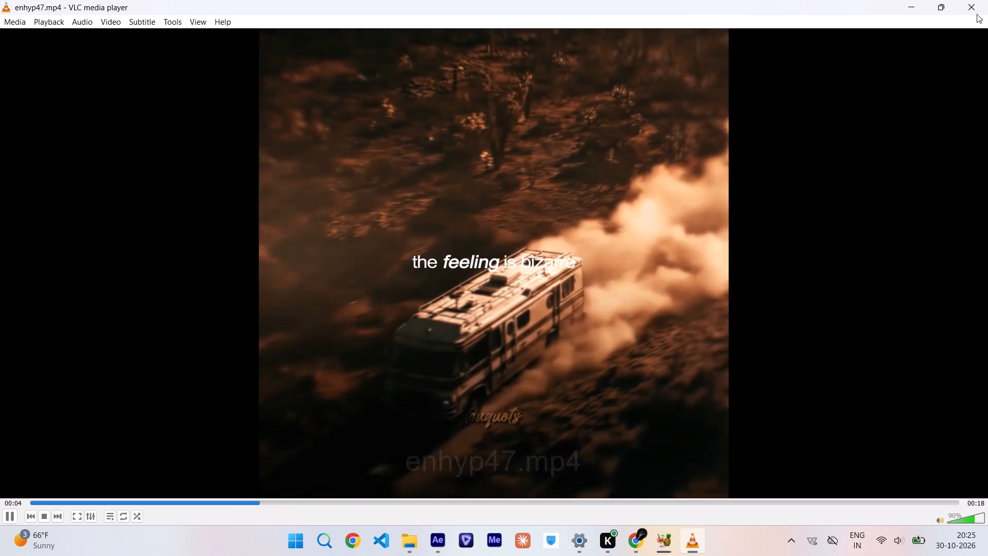
pyautogui.click(971, 9)
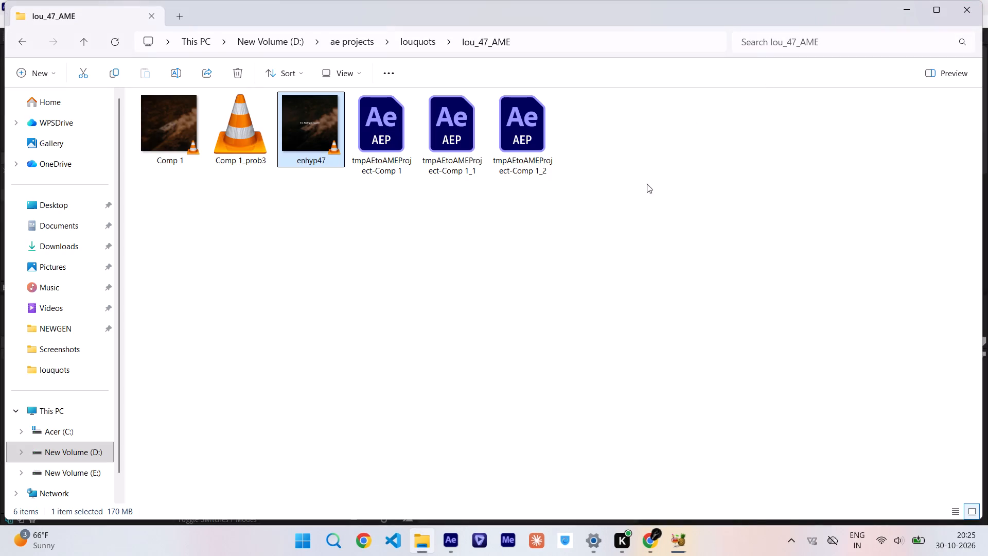
# Open the tmpAEtoAMEProject-Comp 1_2 project from the lou_47_AME folder in After Effects.
pyautogui.doubleClick(527, 164)
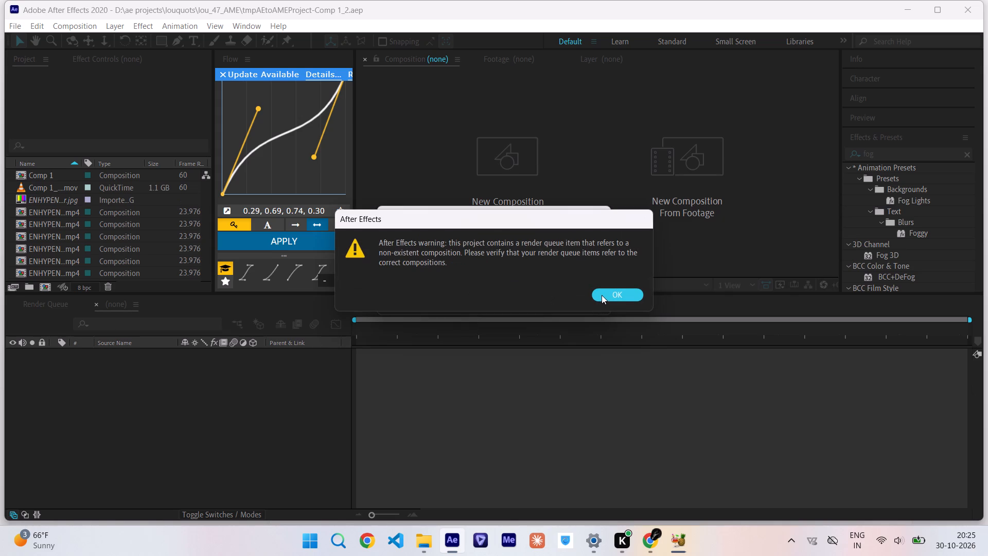
pyautogui.click(602, 295)
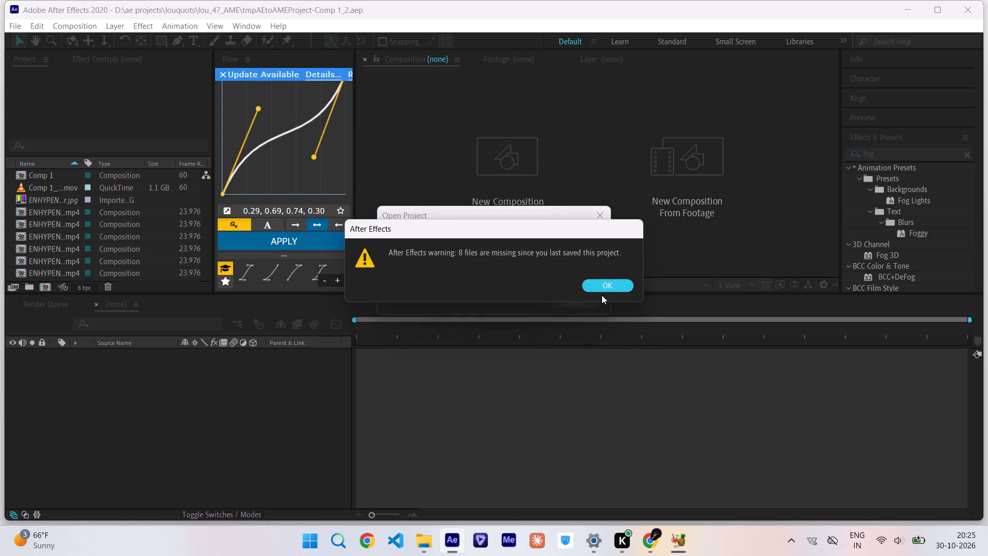
pyautogui.click(599, 286)
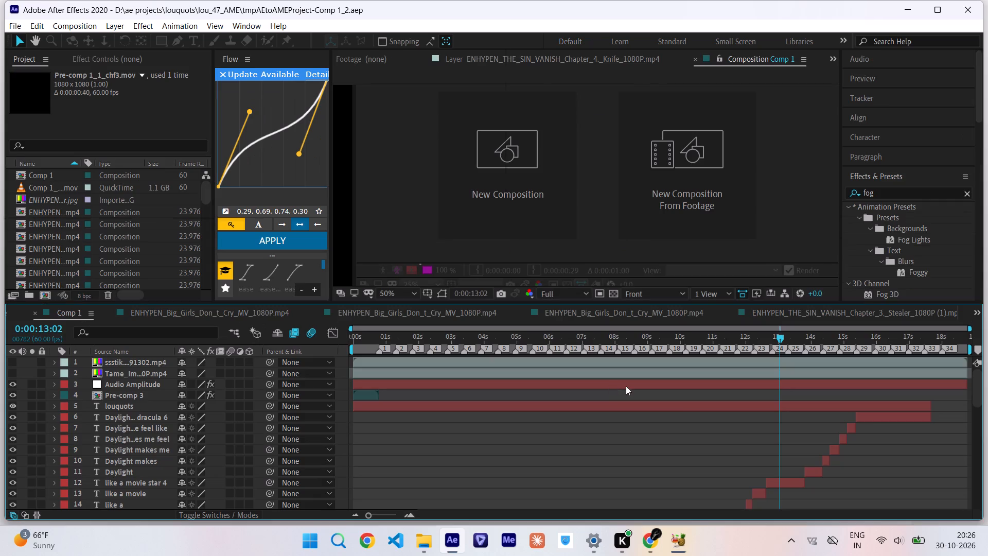
# Inspect the character settings of the louquots text layer and the "Daylight… dracula" lyric layer in Comp 1.
pyautogui.click(715, 408)
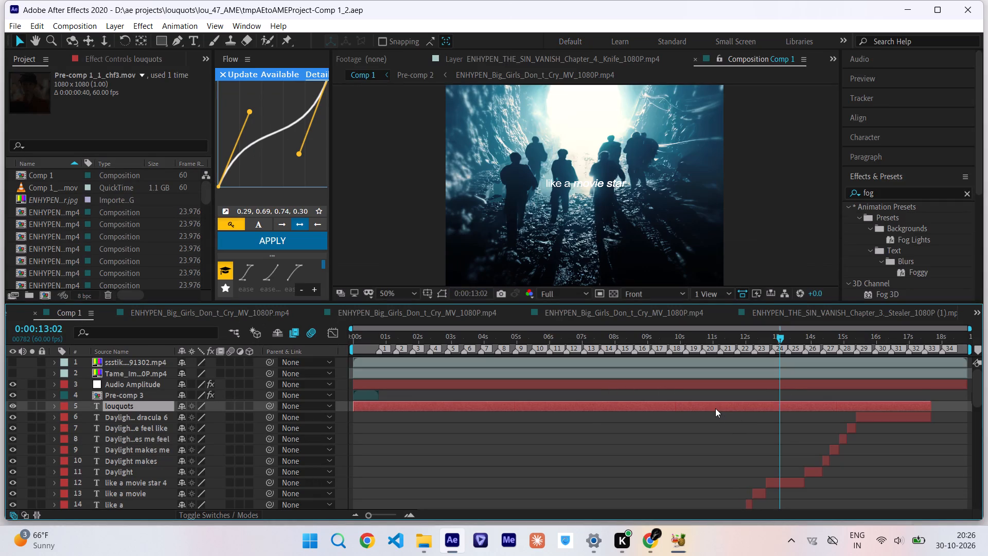
pyautogui.click(715, 408)
pyautogui.doubleClick(715, 408)
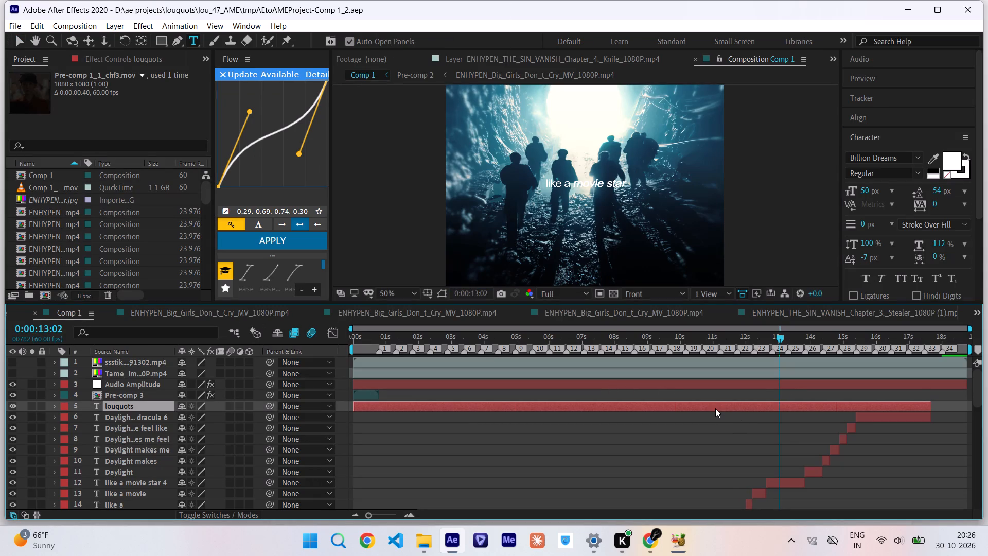
pyautogui.click(715, 408)
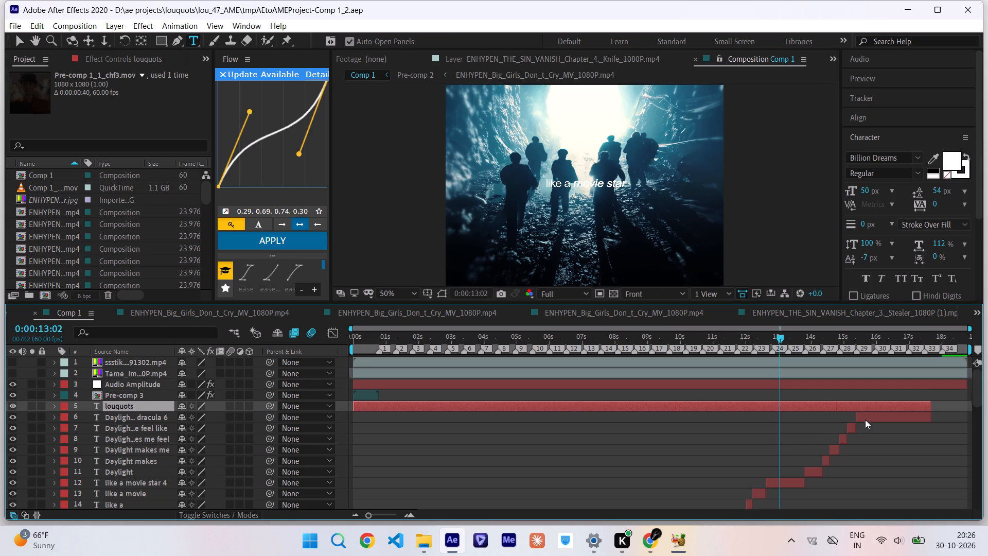
pyautogui.doubleClick(864, 418)
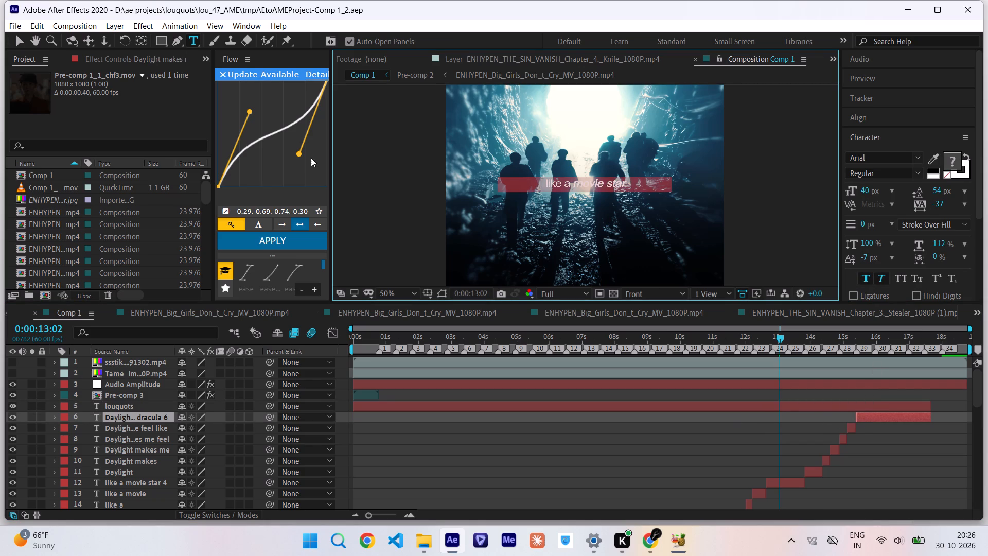
# Reopen the recent lou_100 project.
pyautogui.click(16, 28)
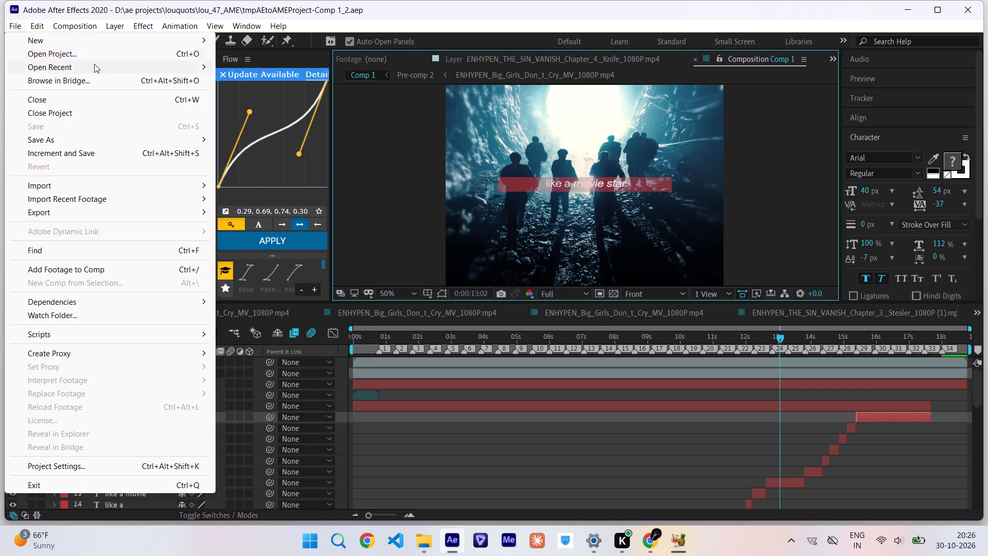
pyautogui.click(272, 83)
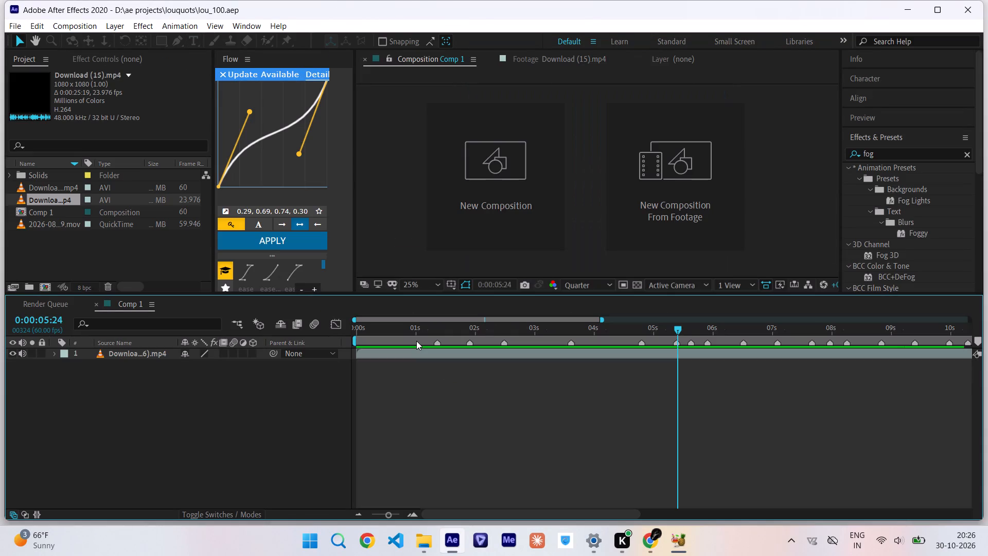
# Scrub through the reference video in Comp 1 and return to the first frame.
pyautogui.moveTo(523, 331); pyautogui.dragTo(550, 335)
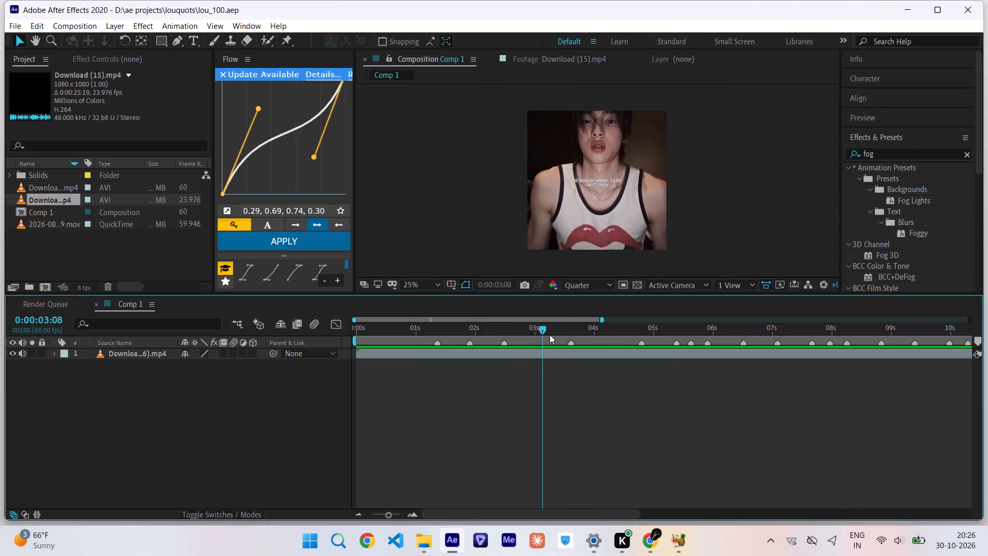
pyautogui.moveTo(550, 335); pyautogui.dragTo(325, 407)
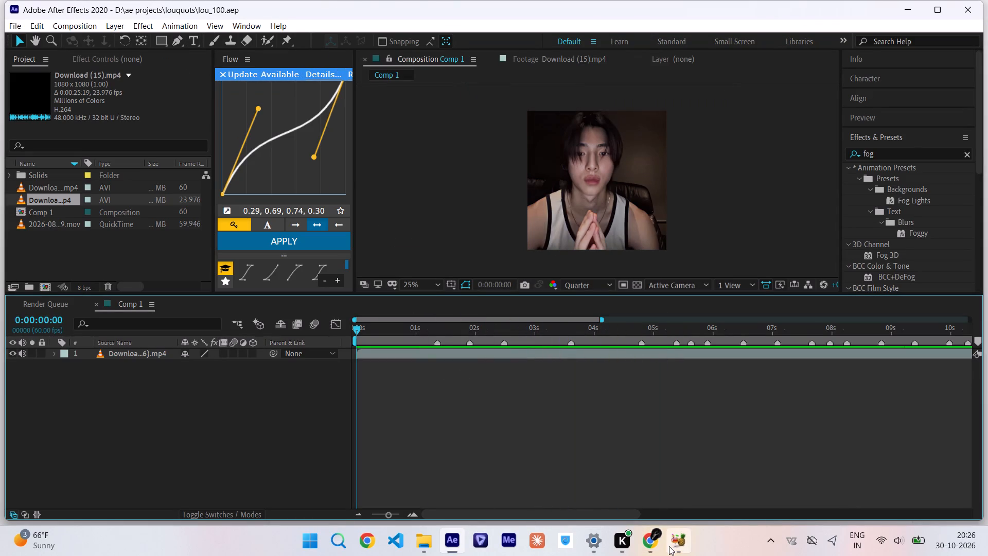
# Import the Enhypen-엔하이픈-Xo-Snapyt.App video from the Desktop into the project.
pyautogui.doubleClick(127, 245)
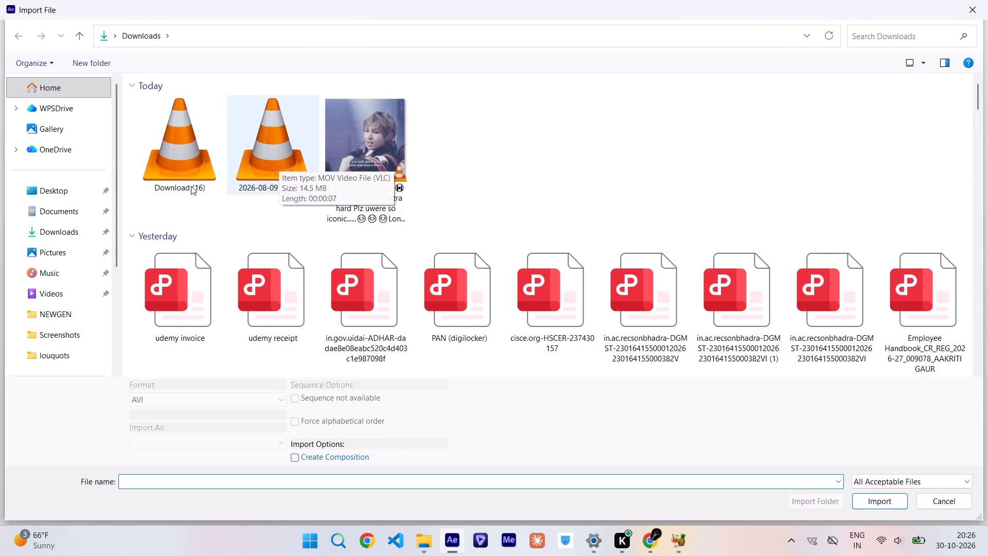
pyautogui.click(84, 189)
pyautogui.scroll(-3, 756, 201)
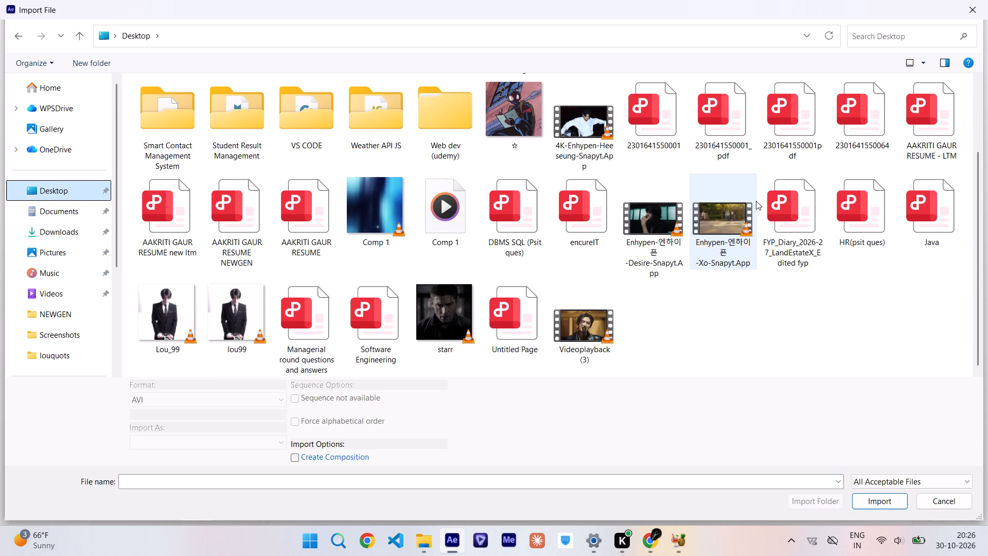
pyautogui.scroll(-3, 756, 201)
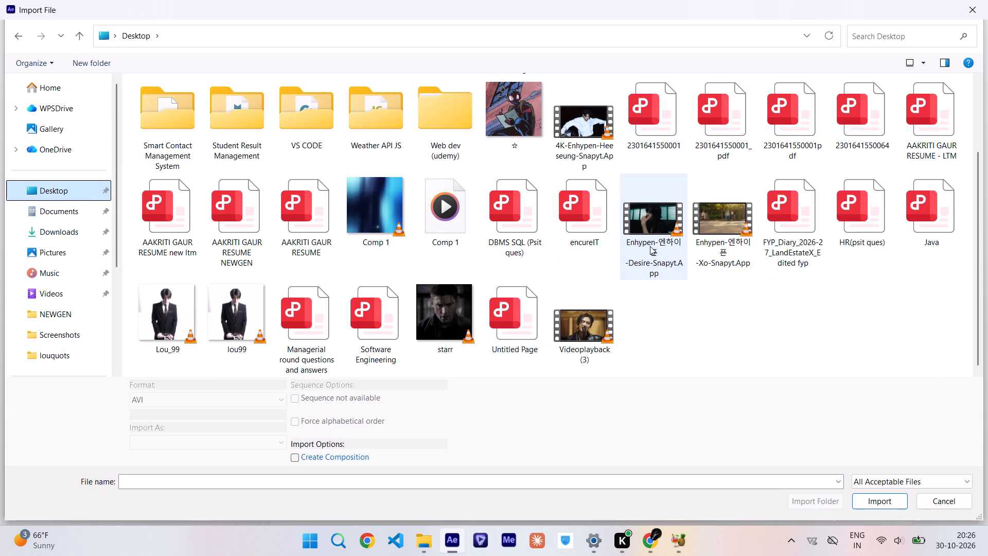
pyautogui.doubleClick(718, 243)
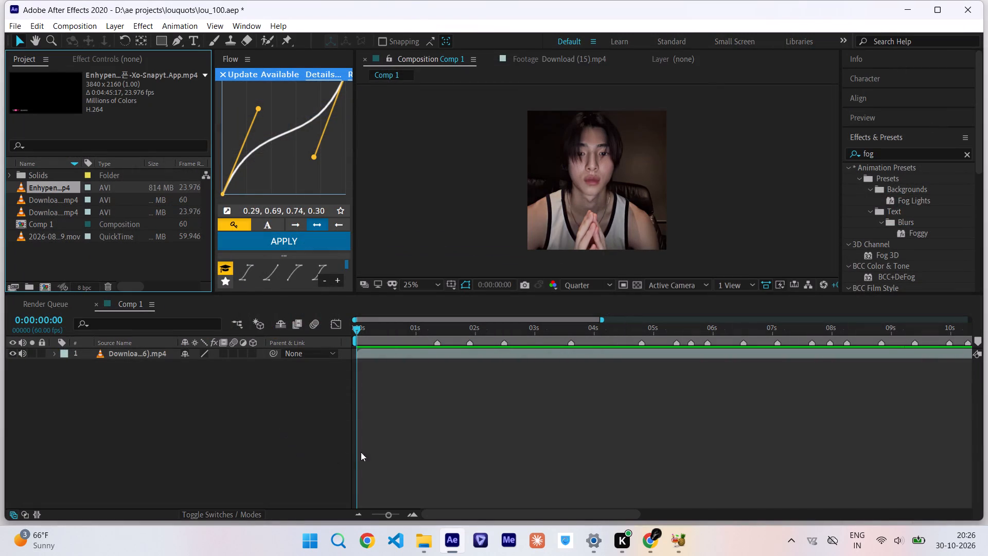
# Close HandBrake and launch it again.
pyautogui.click(678, 555)
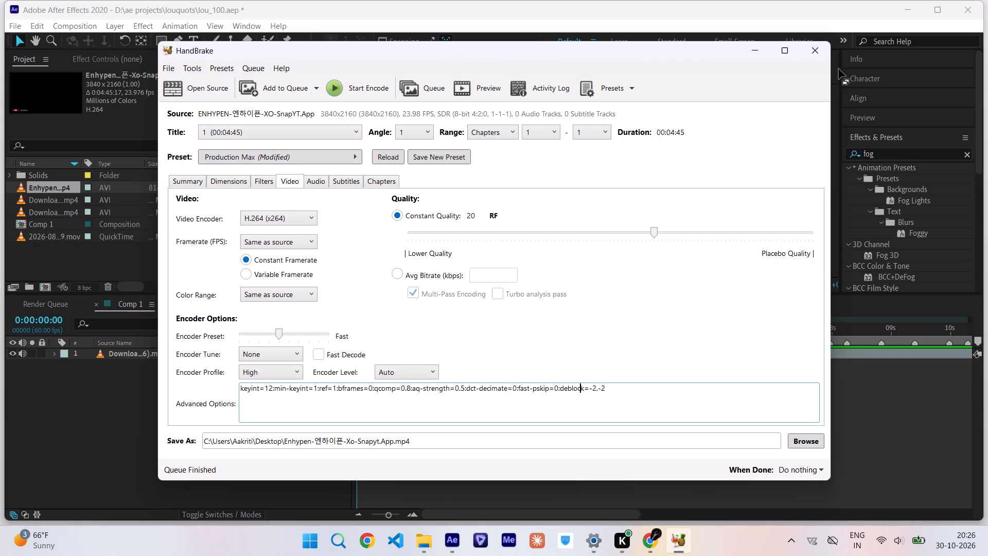
pyautogui.click(815, 55)
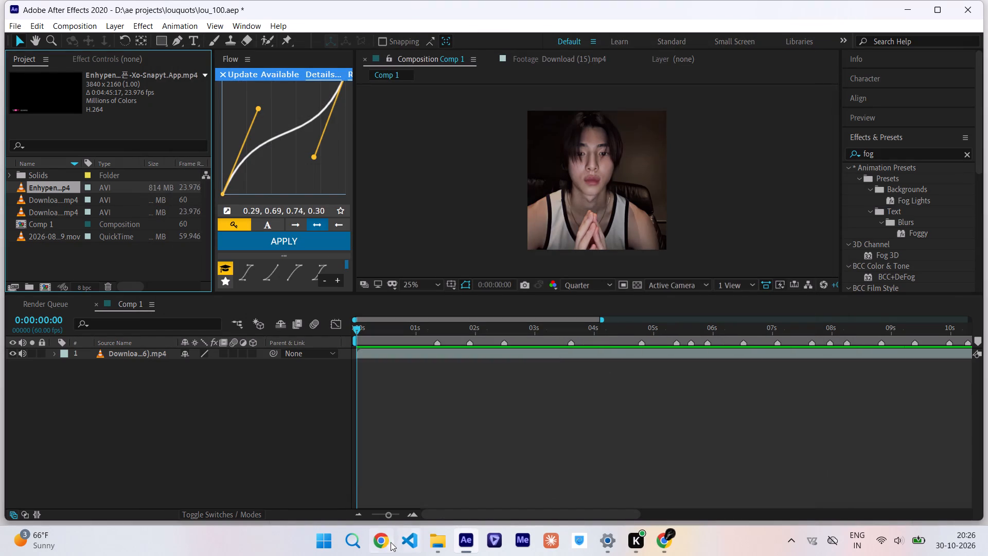
pyautogui.click(360, 541)
pyautogui.write('hand')
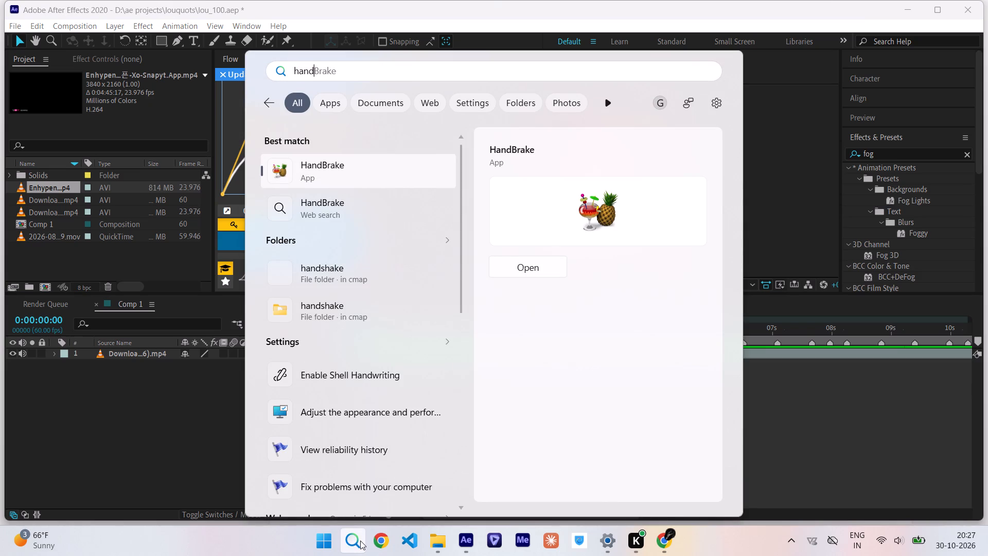
pyautogui.press('Return')
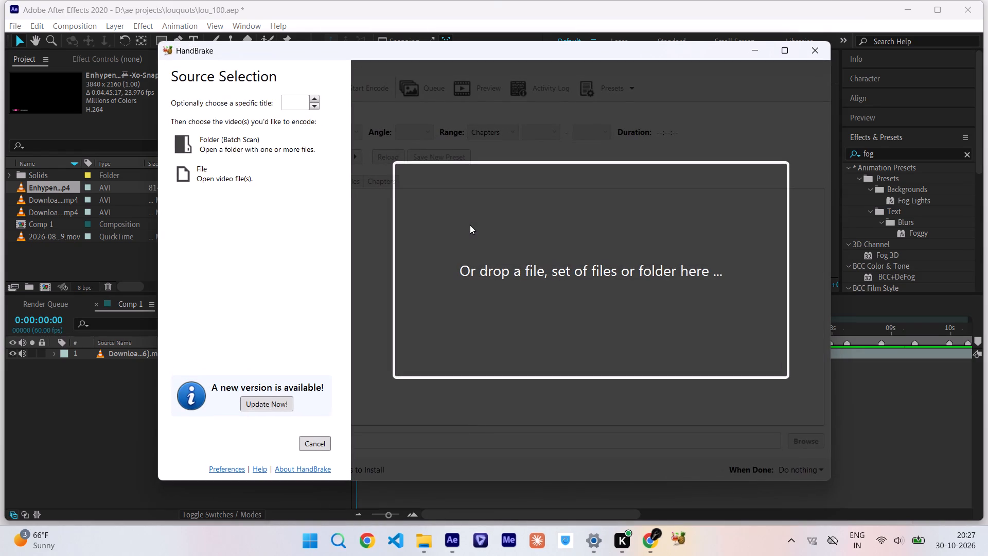
# Load ENHYPEN-엔하이픈-XO-SnapYT.App from Downloads as the source and start encoding it to MP4 with the Fast 1080p30 preset.
pyautogui.click(252, 172)
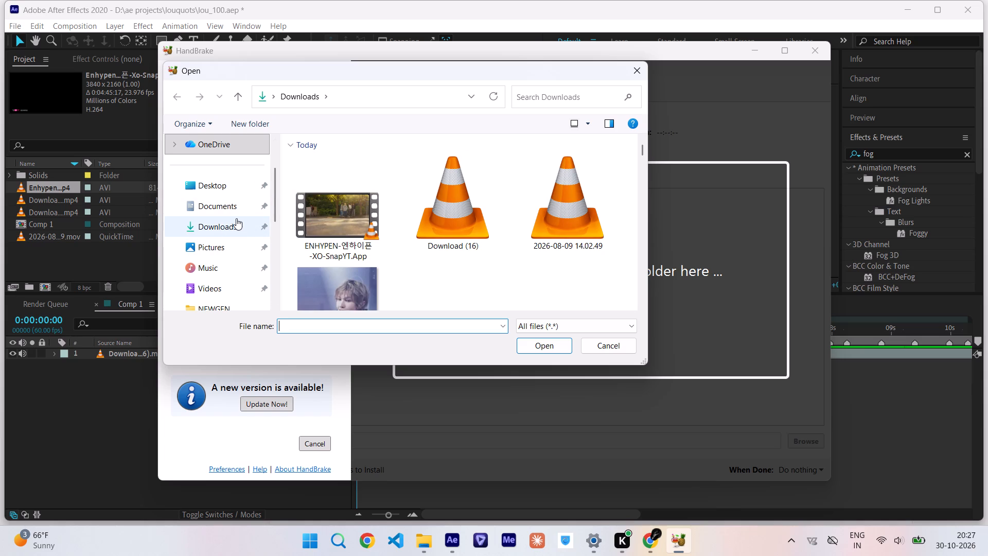
pyautogui.doubleClick(333, 220)
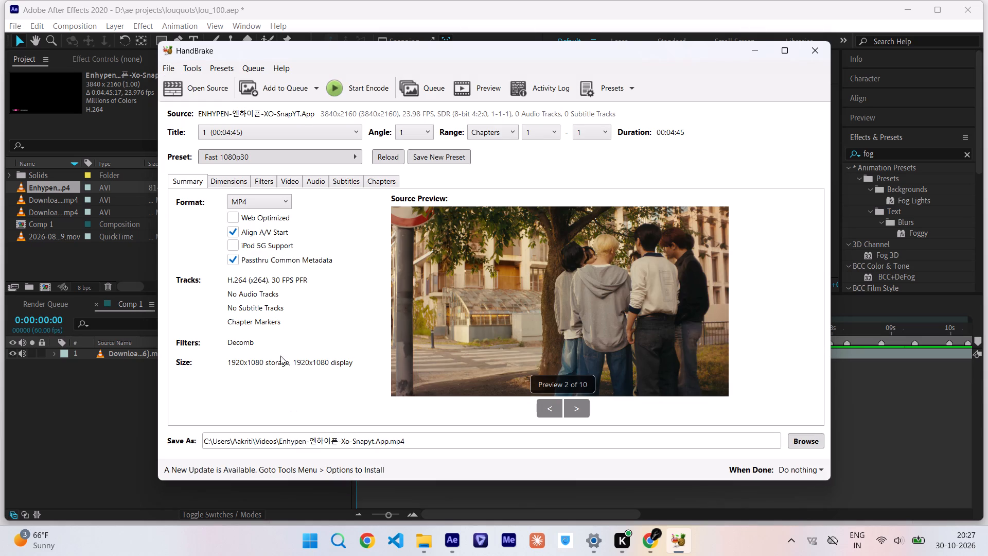
pyautogui.click(345, 86)
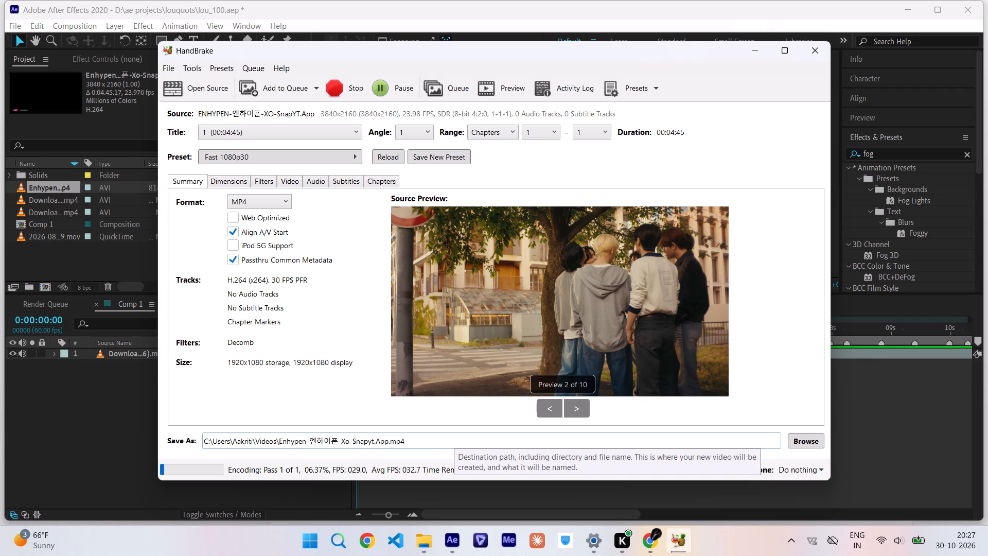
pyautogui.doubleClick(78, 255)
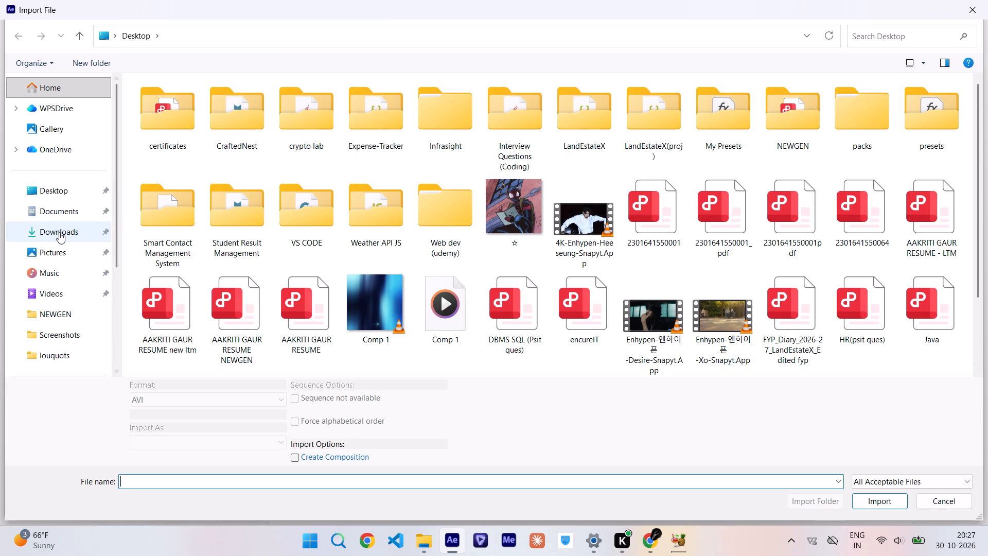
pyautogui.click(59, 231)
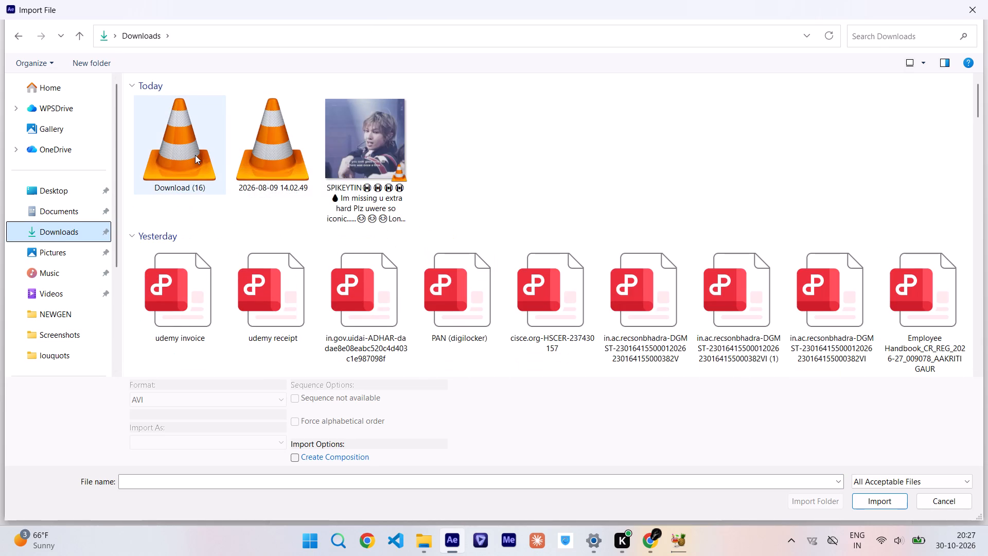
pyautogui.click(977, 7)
# Switch to HandBrake and check the encoding progress.
pyautogui.click(665, 539)
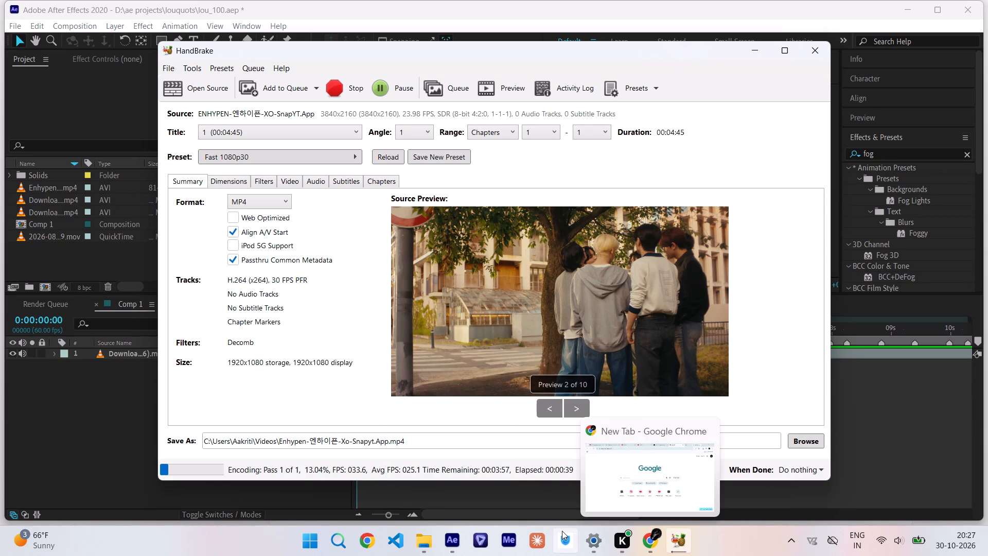
# Switch to File Explorer, examine the detailed video and audio properties of Lou_99 on the Desktop, and close them.
pyautogui.click(428, 544)
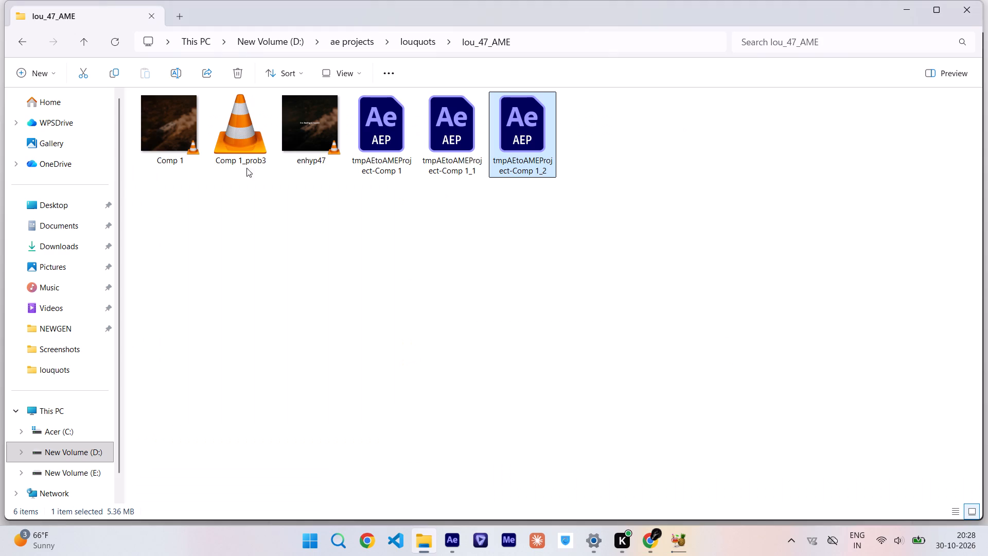
pyautogui.click(28, 210)
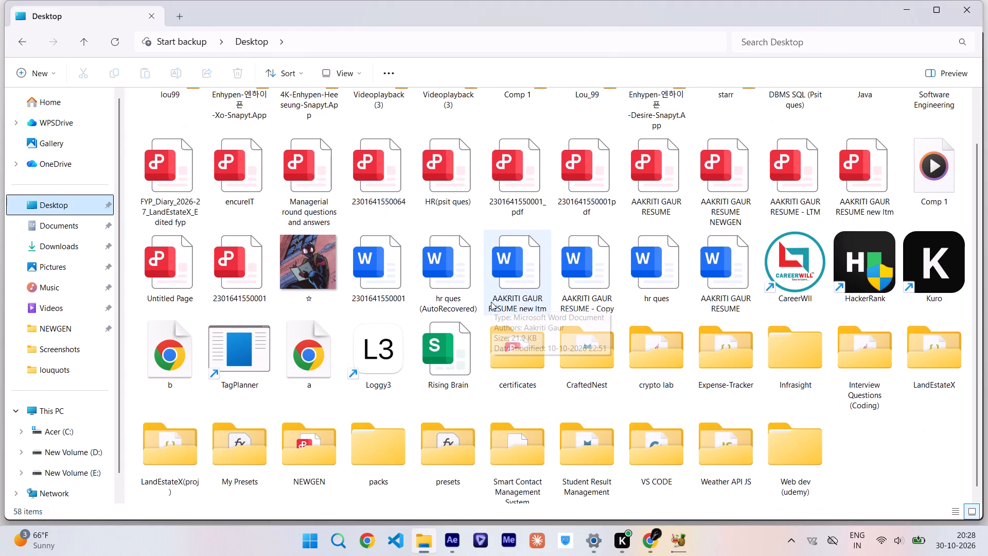
pyautogui.scroll(1, 491, 302)
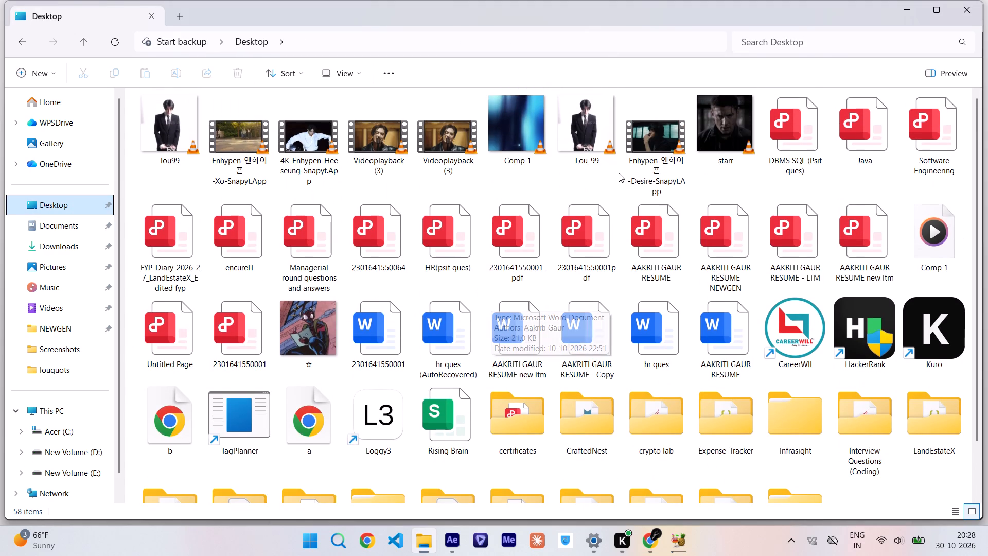
pyautogui.click(587, 142)
pyautogui.rightClick(585, 142)
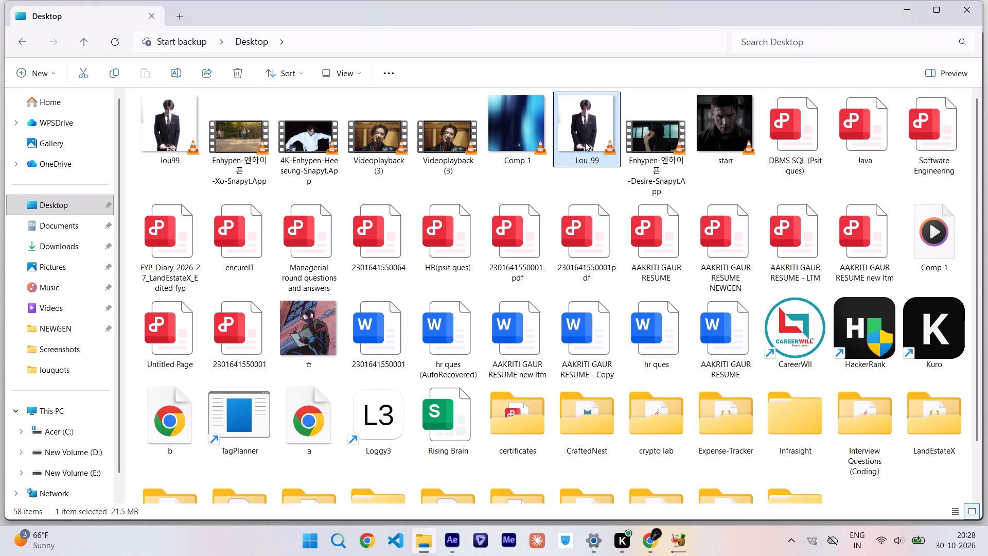
pyautogui.rightClick(585, 142)
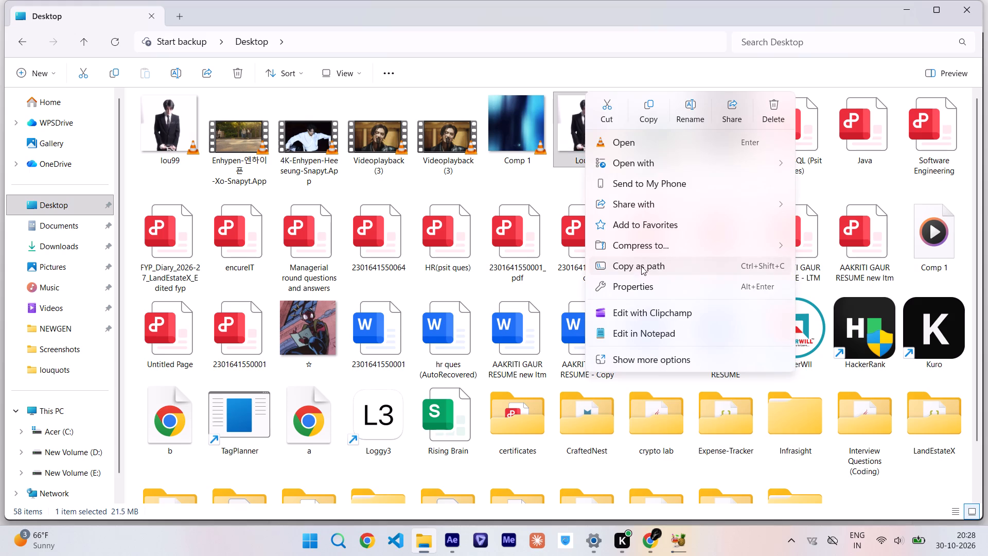
pyautogui.click(638, 282)
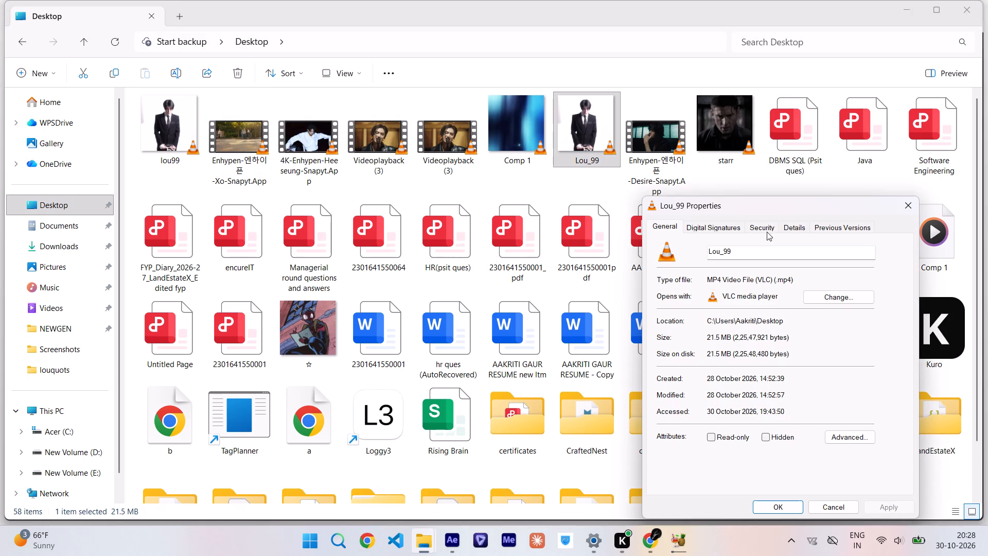
pyautogui.click(796, 231)
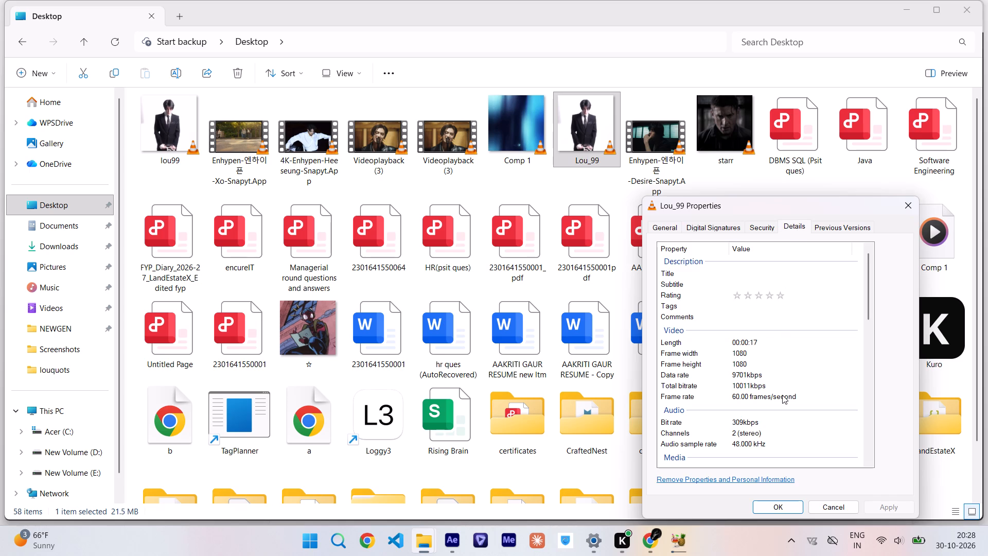
pyautogui.scroll(-2, 782, 395)
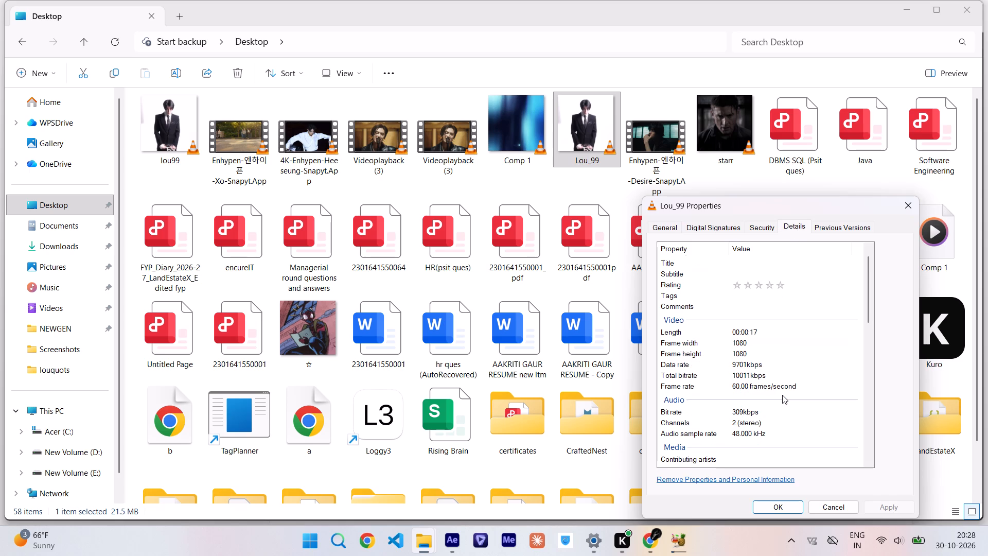
pyautogui.scroll(-2, 782, 395)
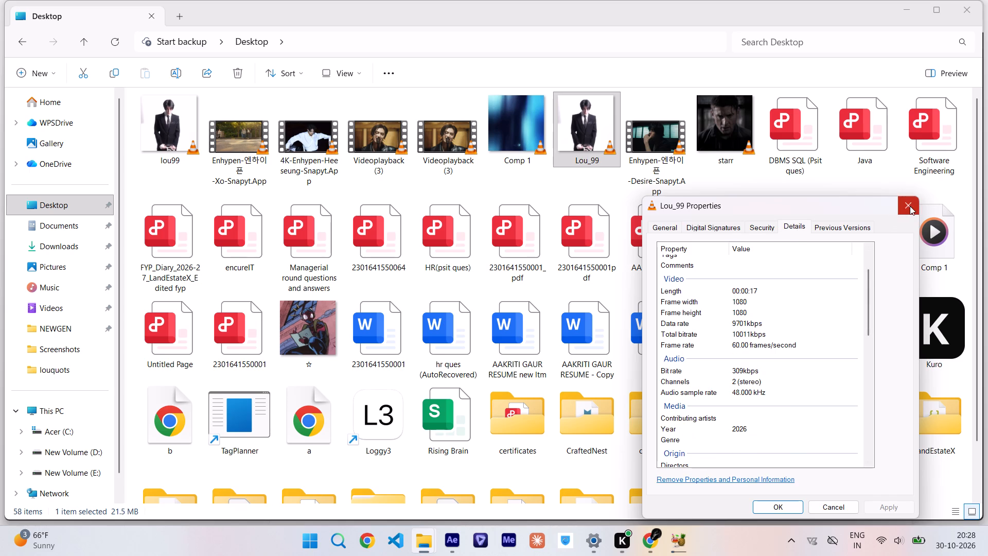
pyautogui.click(911, 206)
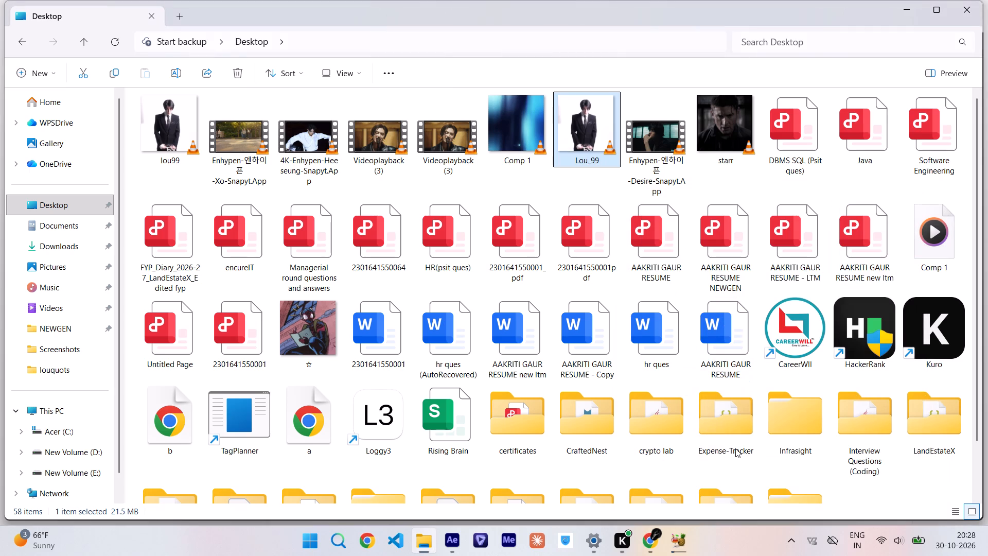
# Switch to HandBrake and stop the running encode of the ENHYPEN XO video.
pyautogui.click(681, 541)
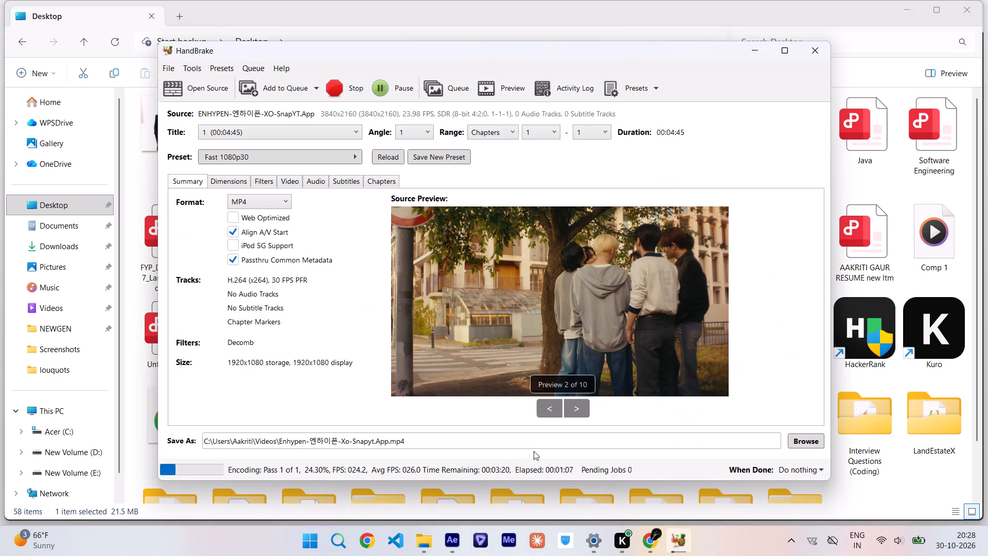
pyautogui.click(348, 91)
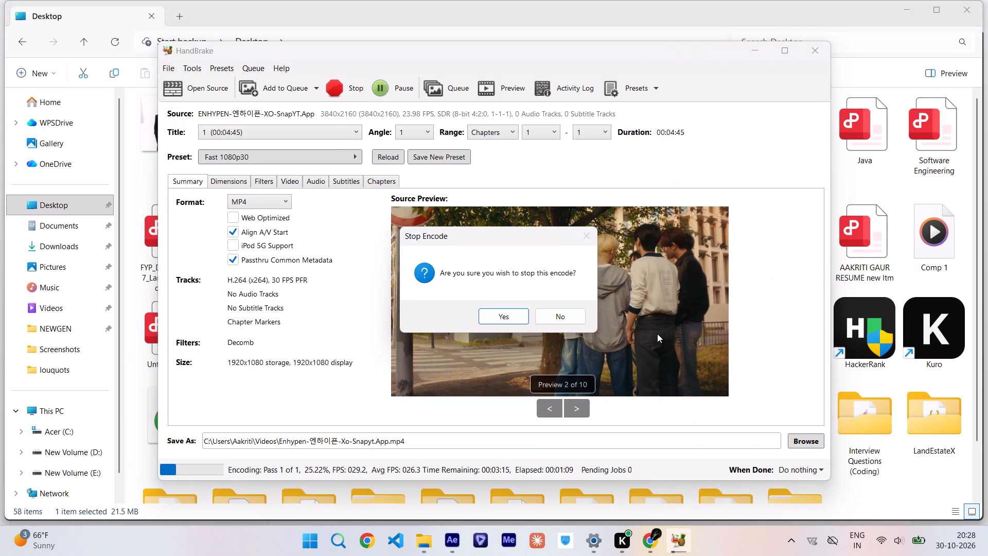
pyautogui.click(515, 315)
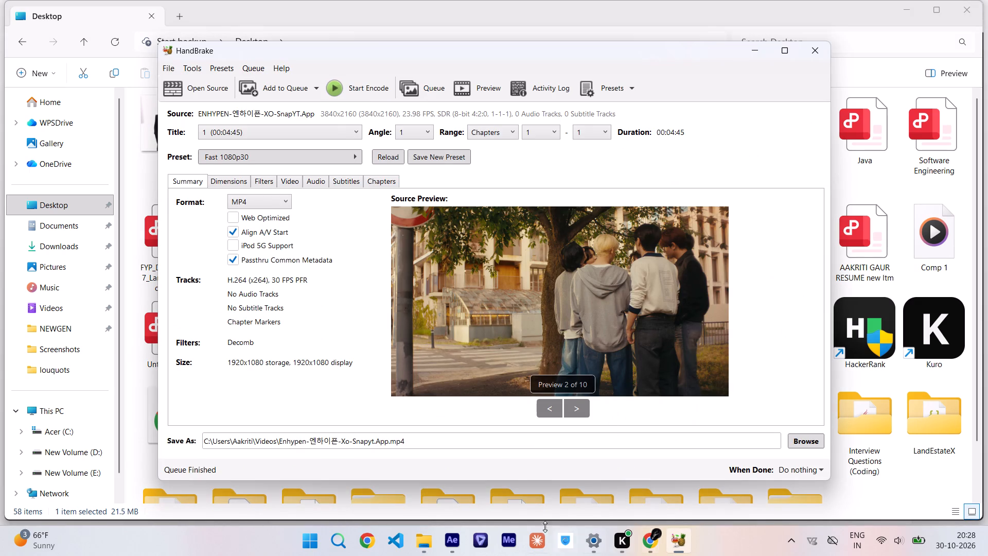
# Switch to After Effects, open the Enhypen-Xo-Snapyt.App.mp4 footage and look through its opening and ending sections for a usable shot.
pyautogui.click(459, 540)
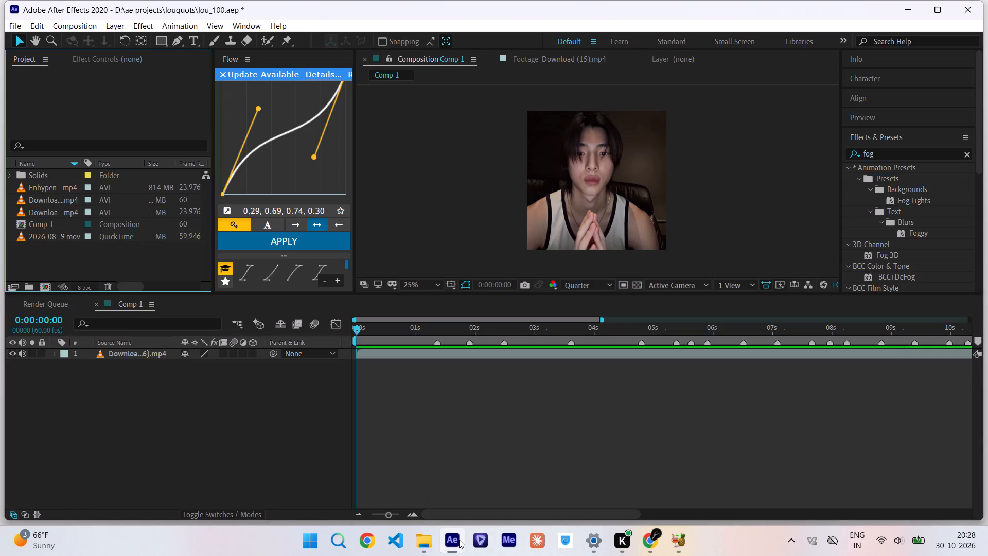
pyautogui.click(150, 189)
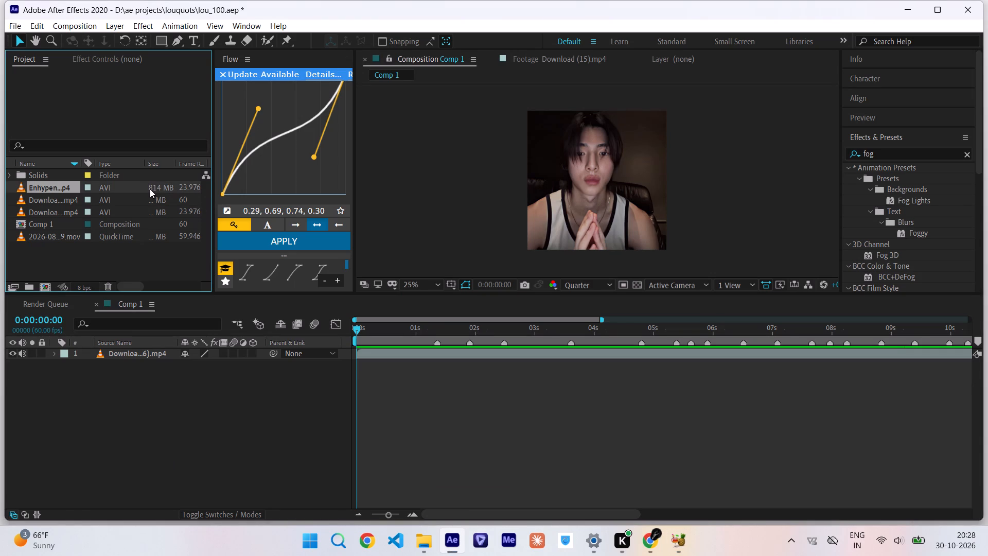
pyautogui.doubleClick(150, 189)
pyautogui.moveTo(378, 257); pyautogui.dragTo(384, 257)
pyautogui.keyDown('ctrl'); pyautogui.scroll(-1, 458, 187); pyautogui.keyUp('ctrl')
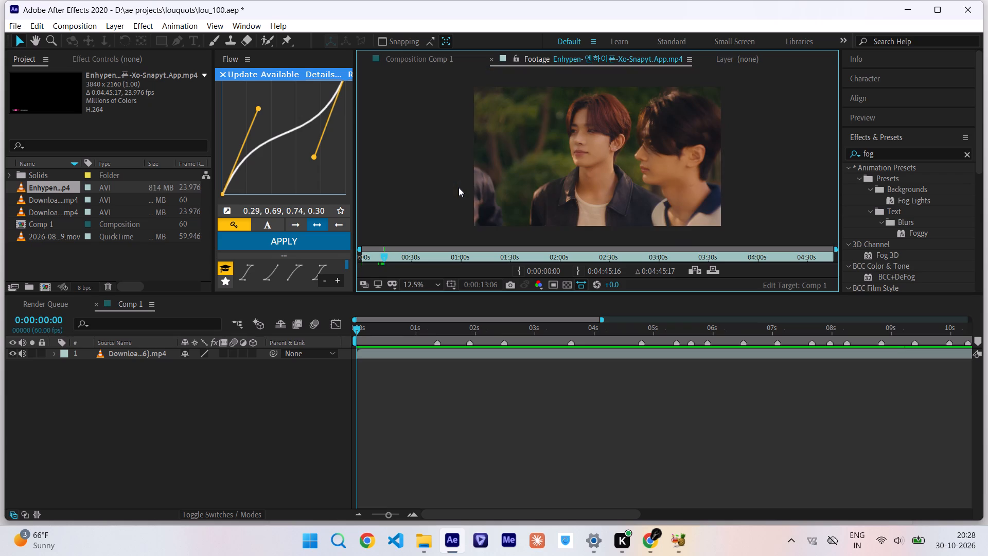
pyautogui.moveTo(382, 257); pyautogui.dragTo(374, 256)
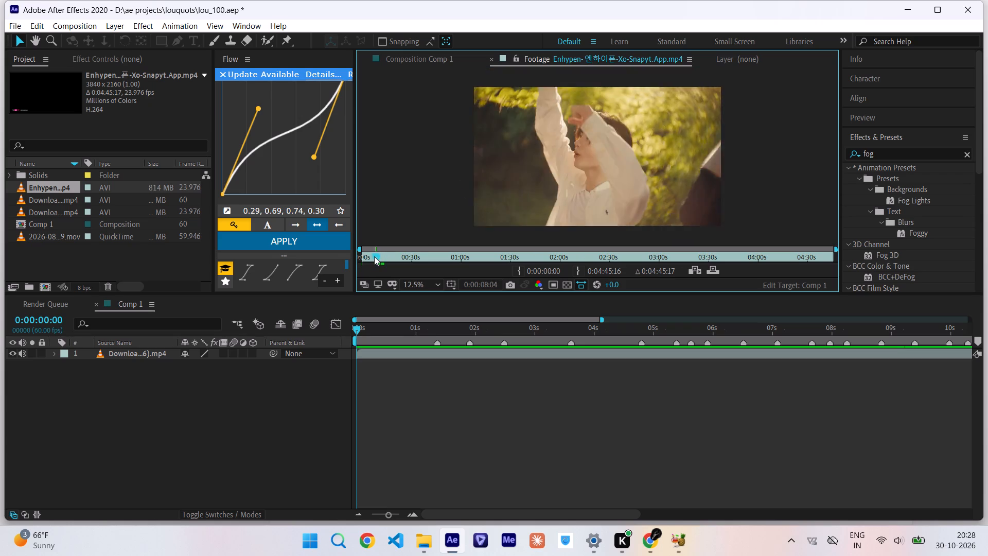
pyautogui.moveTo(374, 256); pyautogui.dragTo(363, 259)
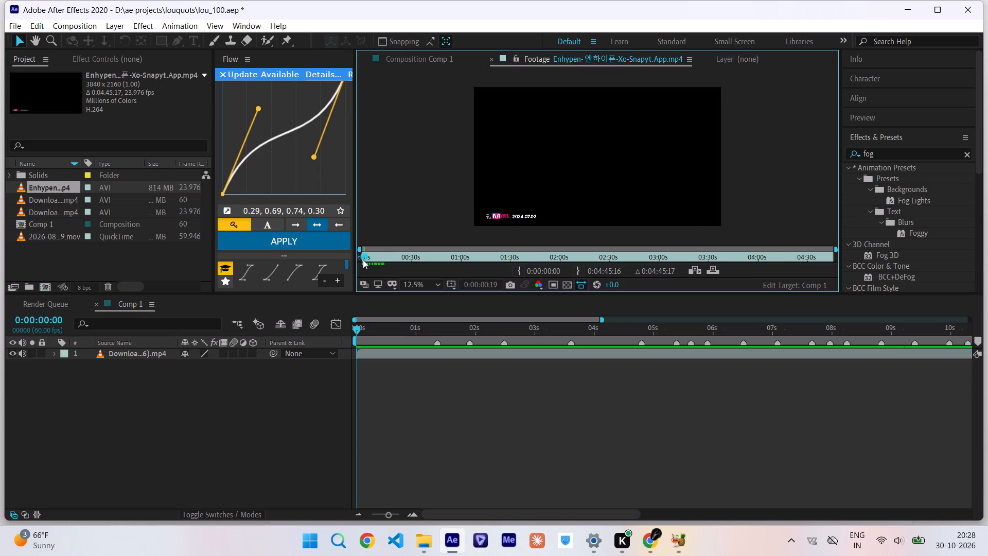
pyautogui.moveTo(363, 259); pyautogui.dragTo(370, 262)
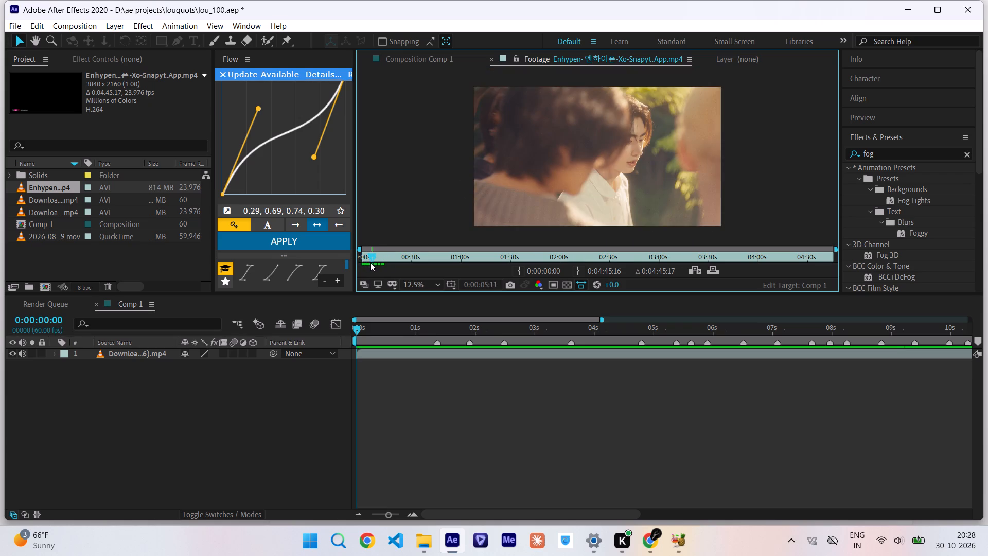
pyautogui.moveTo(370, 262); pyautogui.dragTo(375, 263)
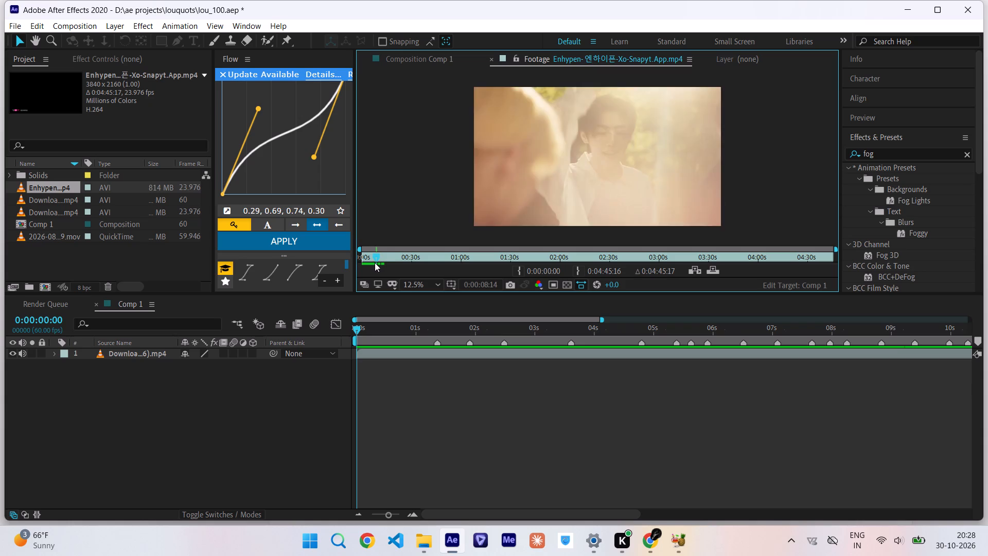
pyautogui.moveTo(375, 263); pyautogui.dragTo(387, 263)
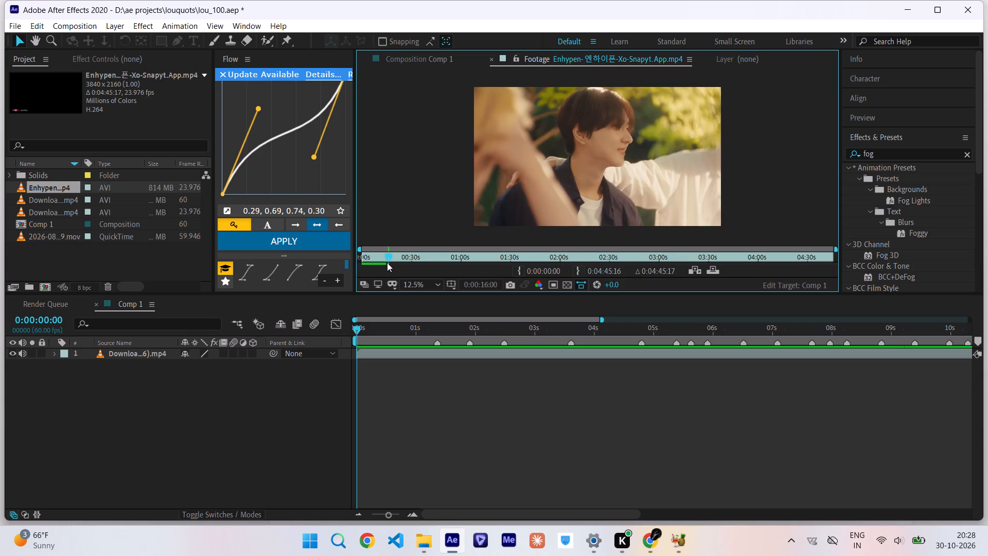
pyautogui.moveTo(387, 263); pyautogui.dragTo(406, 263)
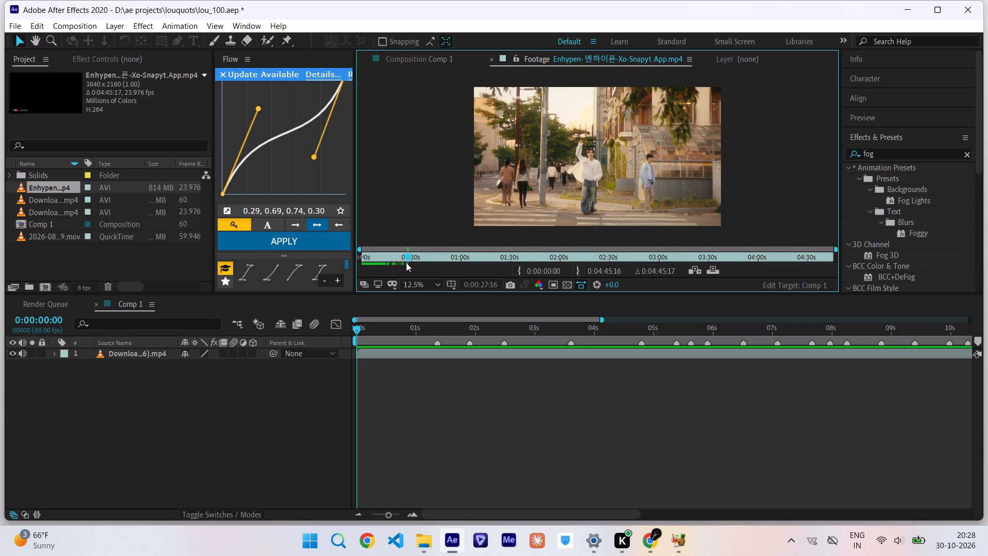
pyautogui.moveTo(406, 263); pyautogui.dragTo(398, 262)
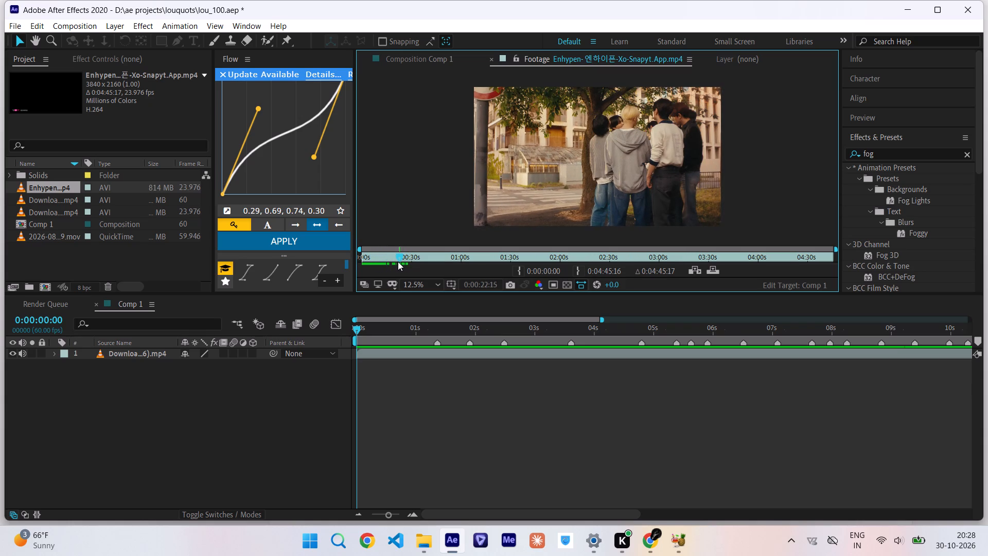
pyautogui.moveTo(398, 262); pyautogui.dragTo(736, 272)
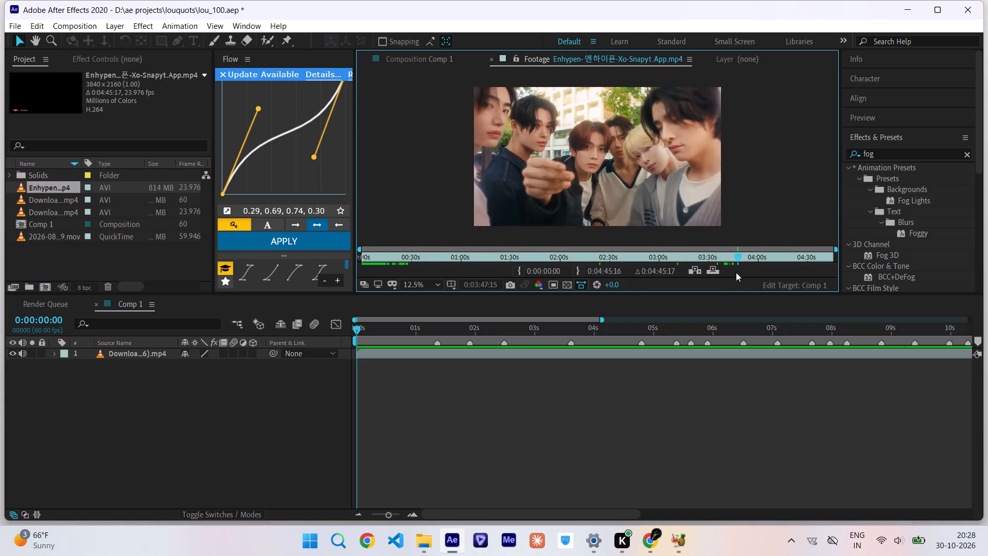
pyautogui.moveTo(736, 272); pyautogui.dragTo(749, 289)
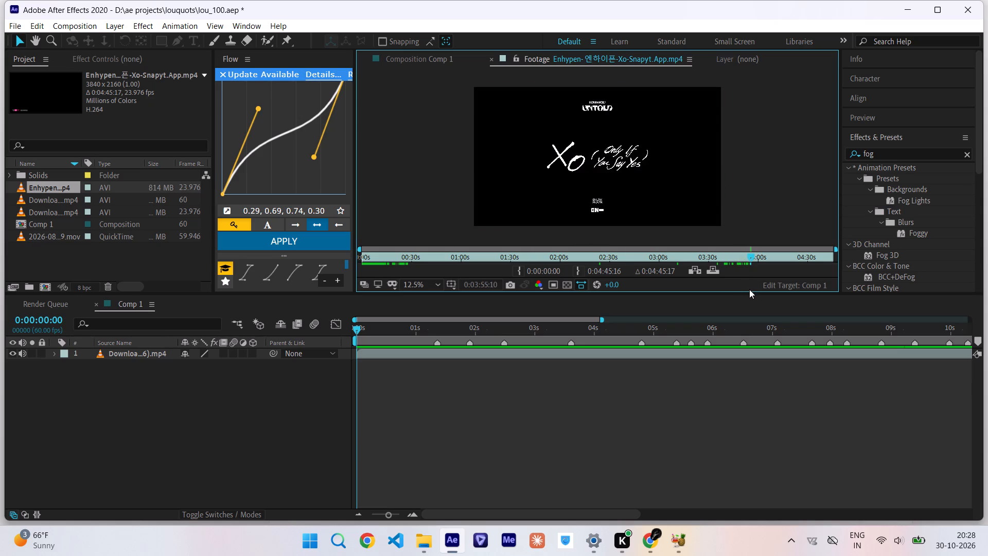
pyautogui.moveTo(749, 289); pyautogui.dragTo(768, 288)
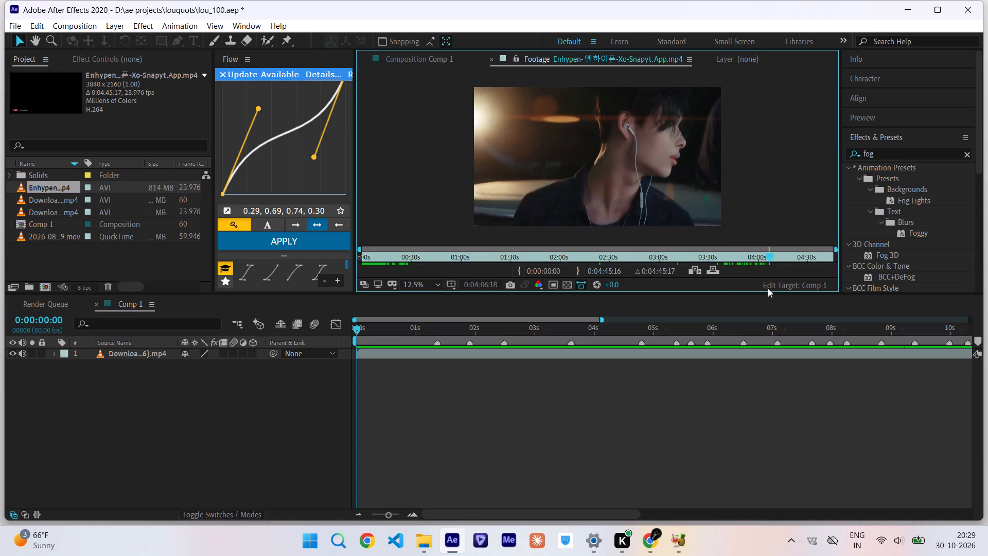
pyautogui.moveTo(768, 288); pyautogui.dragTo(735, 291)
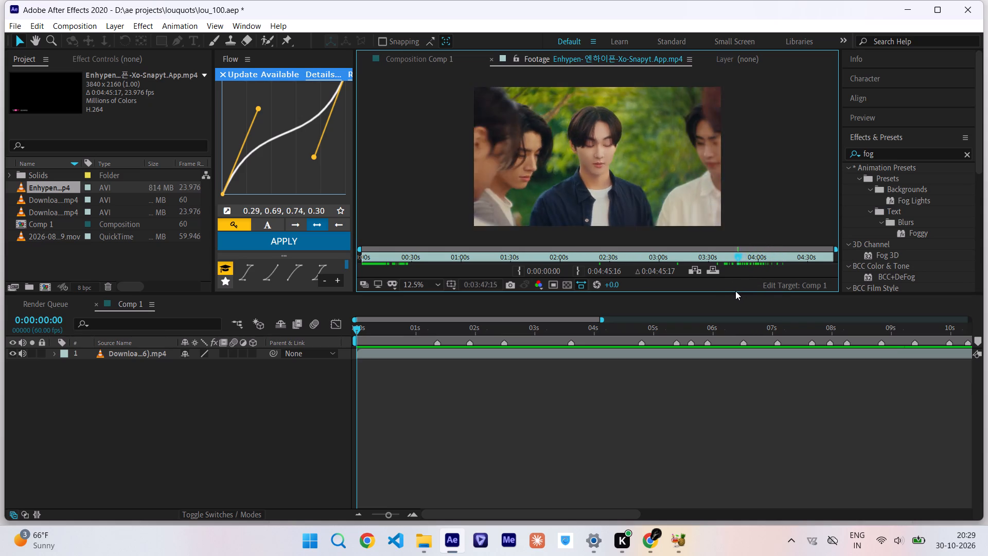
pyautogui.moveTo(735, 291); pyautogui.dragTo(826, 282)
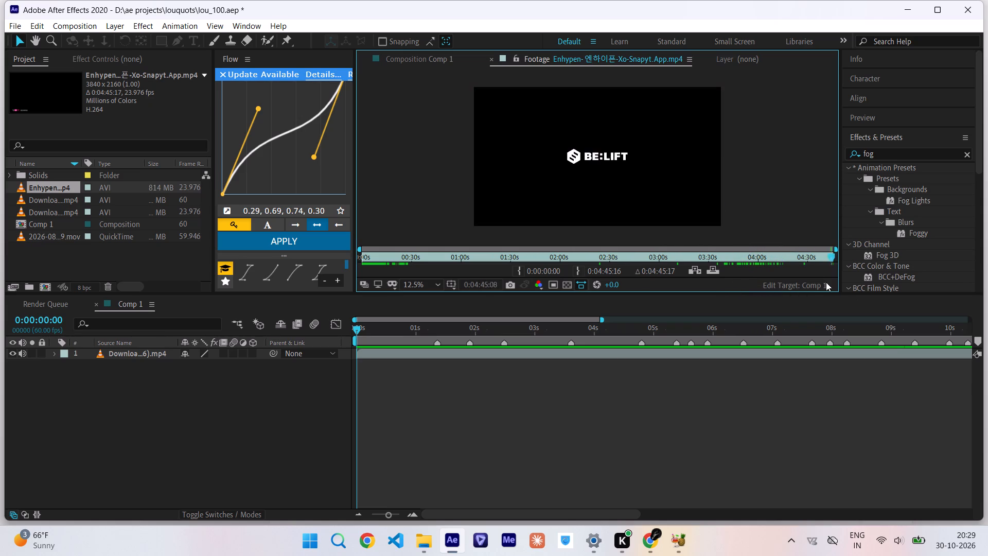
pyautogui.moveTo(826, 282); pyautogui.dragTo(760, 256)
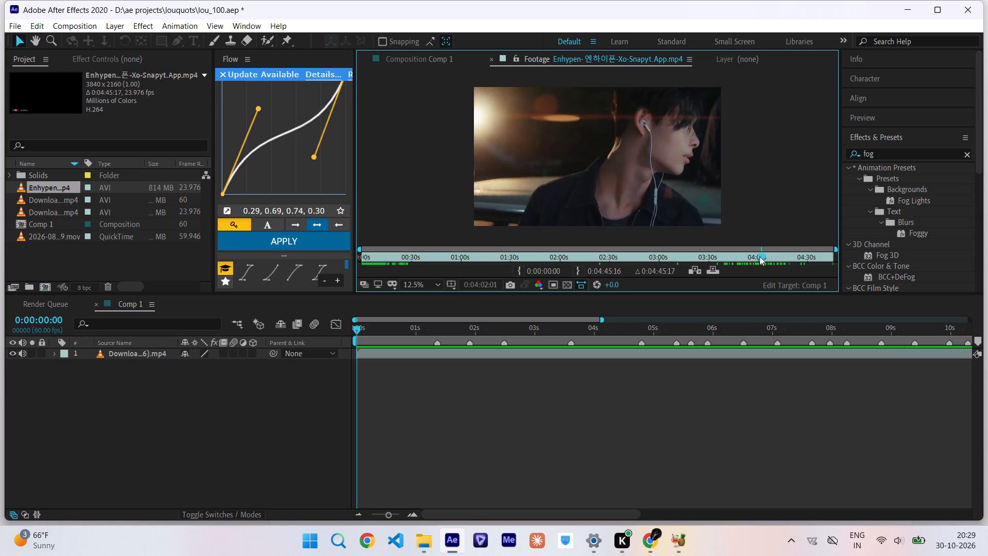
pyautogui.moveTo(760, 256); pyautogui.dragTo(731, 255)
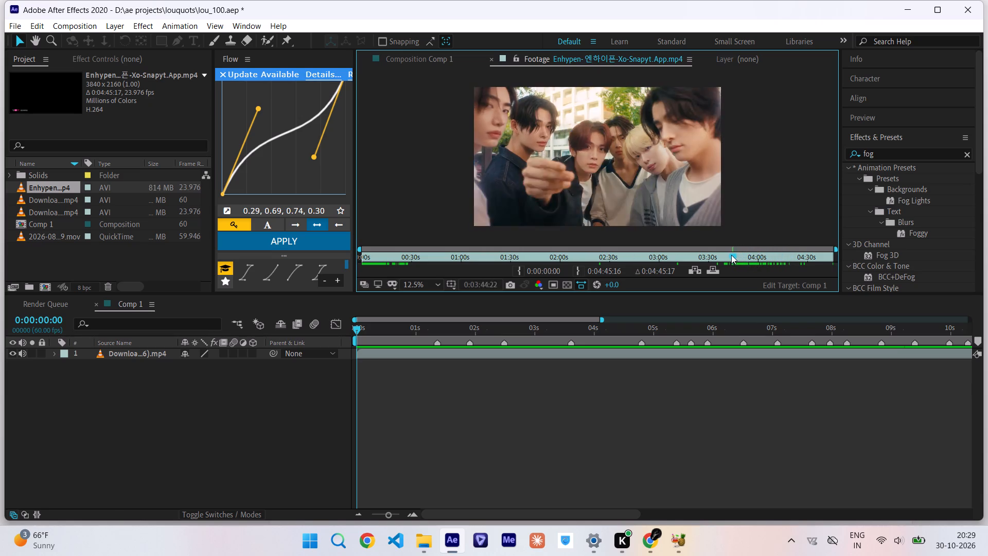
pyautogui.moveTo(731, 255); pyautogui.dragTo(717, 260)
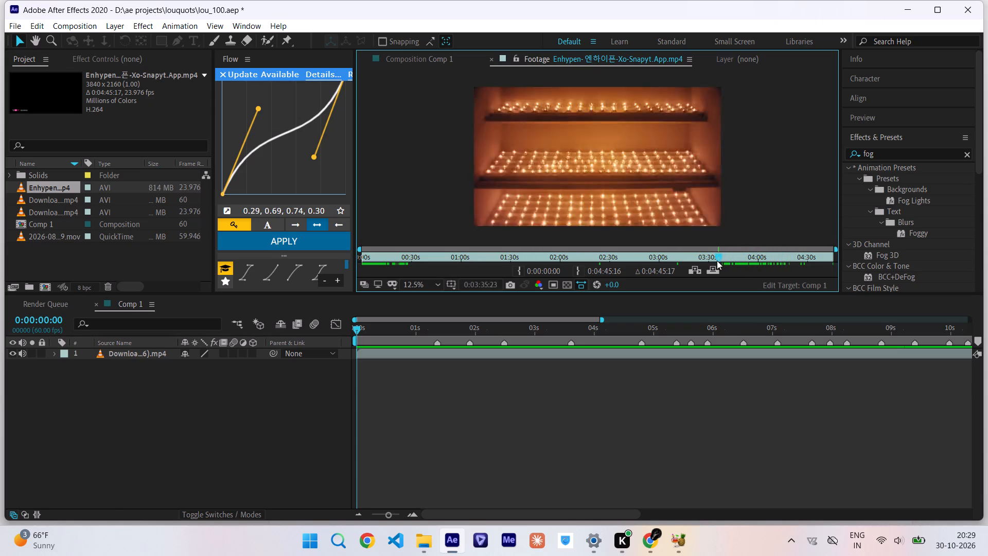
pyautogui.moveTo(717, 260); pyautogui.dragTo(730, 266)
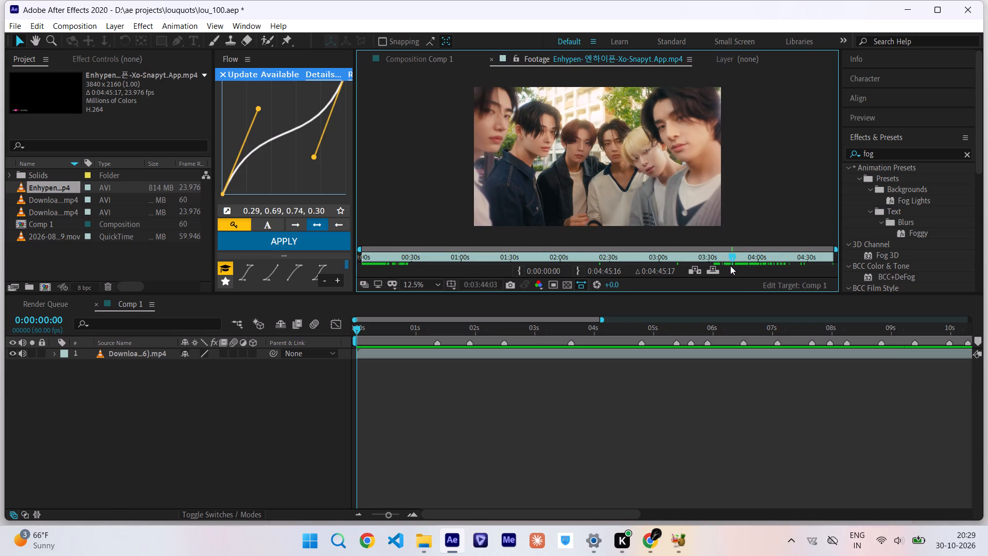
# Find the first frames of the group close-up and set the XO footage's in point at 0:03:42:18.
pyautogui.moveTo(730, 266); pyautogui.dragTo(730, 266)
pyautogui.moveTo(730, 266); pyautogui.dragTo(728, 267)
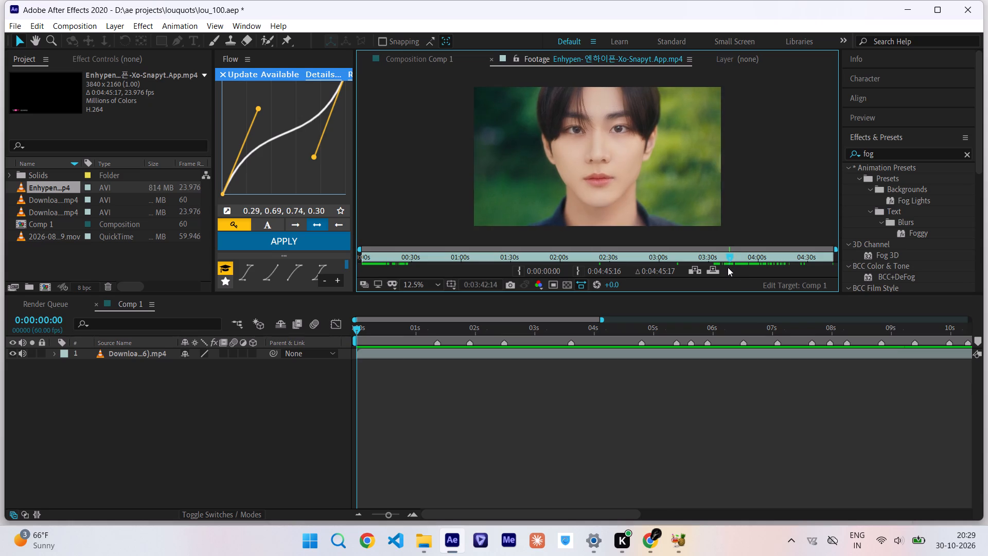
pyautogui.moveTo(728, 267); pyautogui.dragTo(727, 266)
pyautogui.hotkey('ctrl', 'Right')
pyautogui.hotkey('ctrl', 'Right')
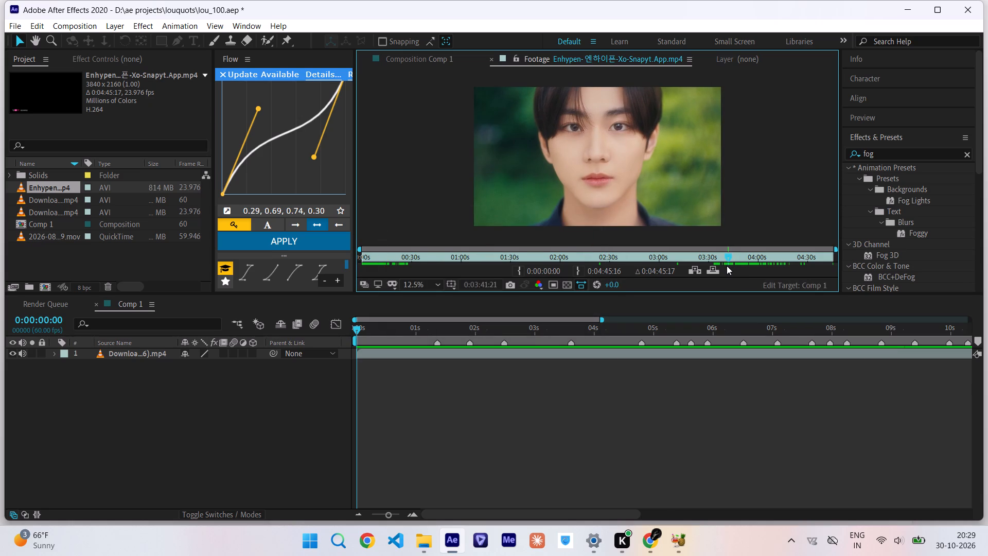
pyautogui.hotkey('ctrl', 'Right')
pyautogui.hotkey('ctrl', 'Right')
pyautogui.hotkey('ctrl', 'Right')
pyautogui.hotkey('ctrl', 'Right')
pyautogui.hotkey('ctrl', 'Right')
pyautogui.hotkey('ctrl', 'Right')
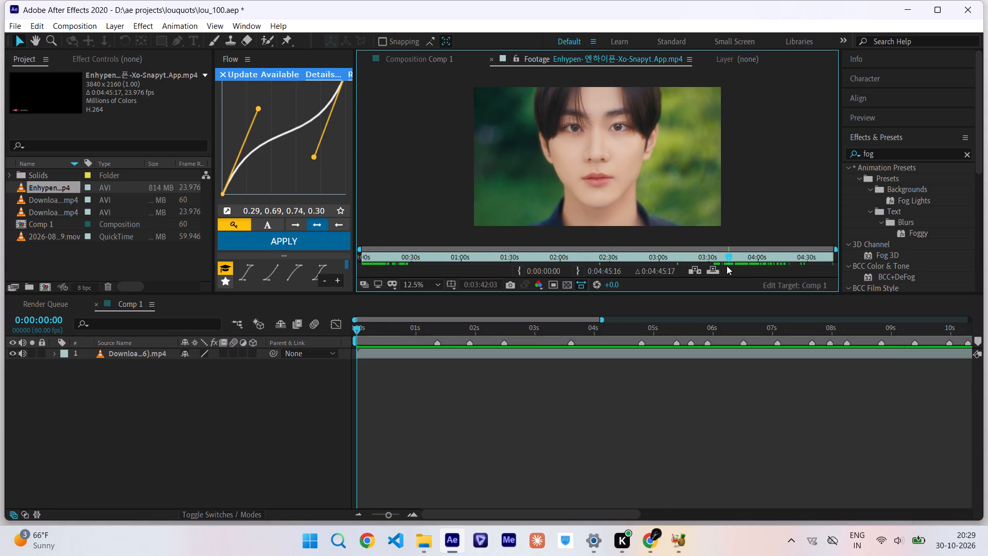
pyautogui.hotkey('ctrl', 'Right')
pyautogui.hotkey('ctrl', 'Right')
pyautogui.hotkey('ctrl', 'Right')
pyautogui.hotkey('ctrl', 'Right')
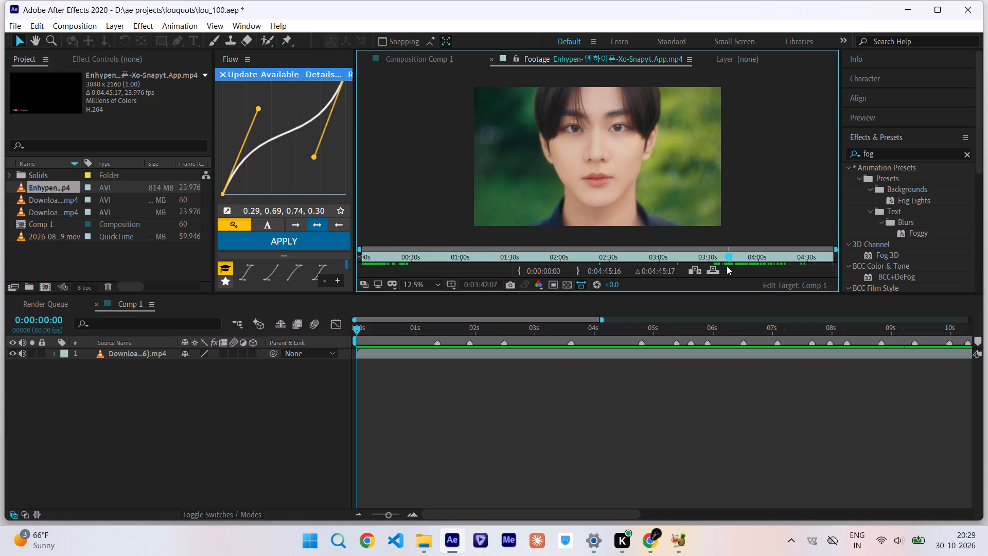
pyautogui.hotkey('ctrl', 'Right')
pyautogui.hotkey('ctrl', 'Right')
pyautogui.hotkey('ctrl', 'Right')
pyautogui.hotkey('ctrl', 'Right')
pyautogui.hotkey('ctrl', 'Right')
pyautogui.hotkey('ctrl', 'Right')
pyautogui.hotkey('ctrl', 'Right')
pyautogui.hotkey('ctrl', 'Right')
pyautogui.hotkey('ctrl', 'Right')
pyautogui.hotkey('ctrl', 'Right')
pyautogui.hotkey('ctrl', 'Right')
pyautogui.hotkey('ctrl', 'Right')
pyautogui.hotkey('ctrl', 'Right')
pyautogui.hotkey('ctrl', 'Right')
pyautogui.hotkey('ctrl', 'Right')
pyautogui.hotkey('ctrl', 'Right')
pyautogui.hotkey('ctrl', 'Right')
pyautogui.hotkey('ctrl', 'Right')
pyautogui.hotkey('ctrl', 'Right')
pyautogui.hotkey('ctrl', 'Right')
pyautogui.hotkey('ctrl', 'Right')
pyautogui.hotkey('ctrl', 'Right')
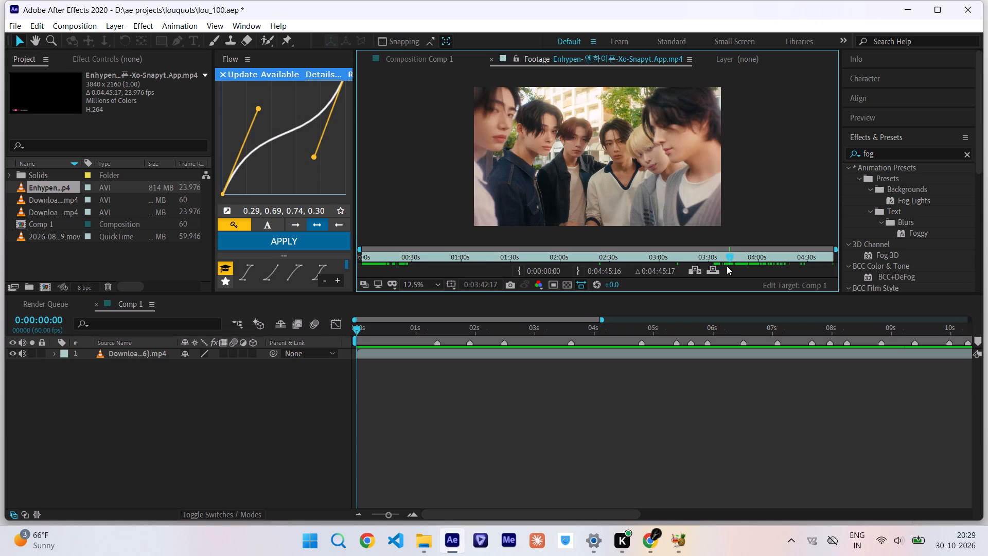
pyautogui.hotkey('ctrl', 'Left')
pyautogui.hotkey('ctrl', 'Right')
pyautogui.hotkey('ctrl', 'Right')
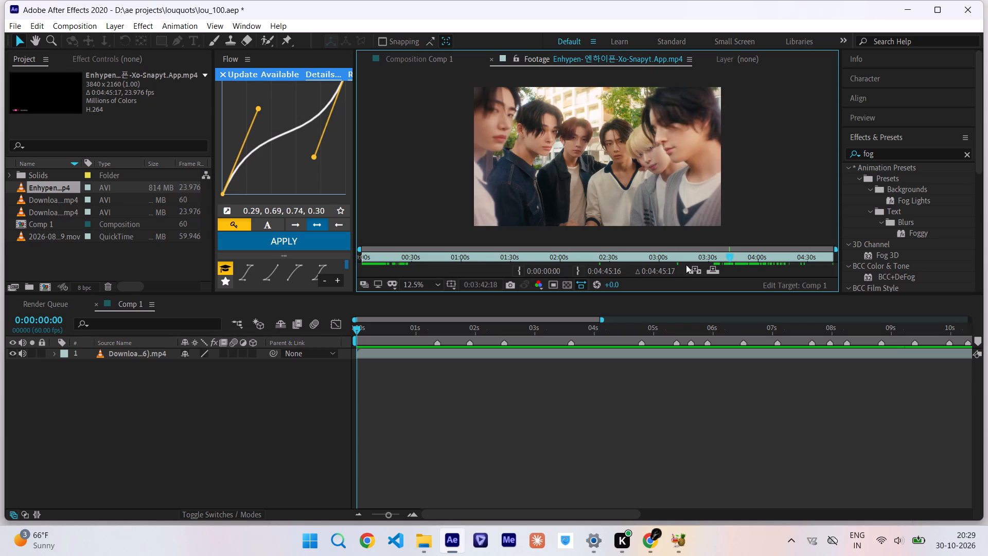
pyautogui.click(519, 274)
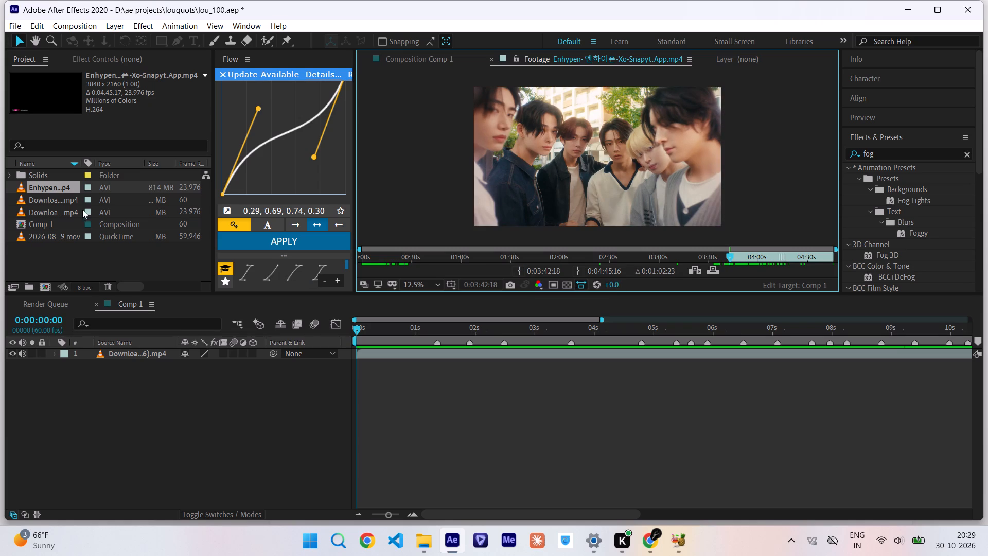
# Add the trimmed Enhypen XO footage to Comp 1 beneath the Download layer and hide the Download layer's video.
pyautogui.moveTo(69, 184); pyautogui.dragTo(67, 428)
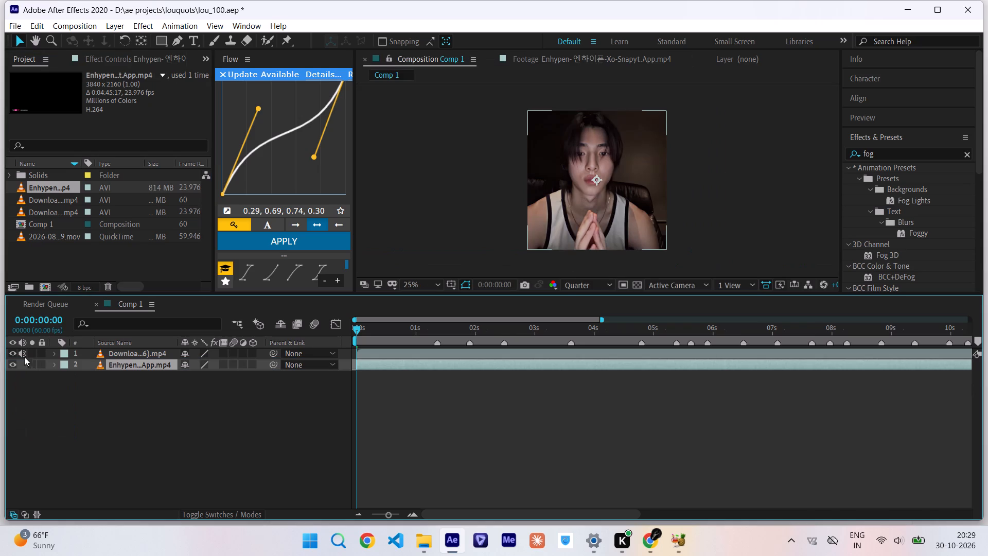
pyautogui.click(12, 355)
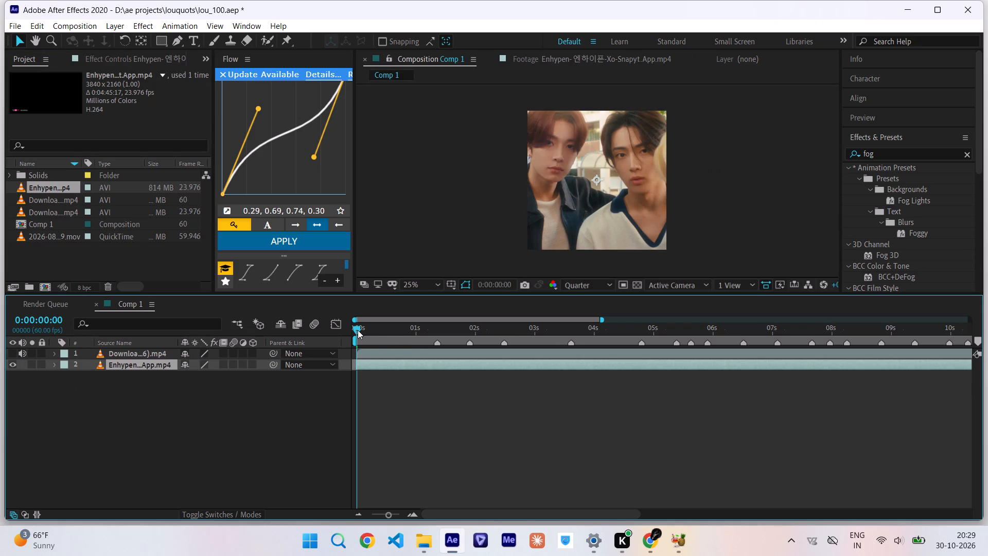
# Scale the Enhypen XO layer in Comp 1 down to 51% so more of the group fits the frame.
pyautogui.moveTo(358, 330); pyautogui.dragTo(510, 347)
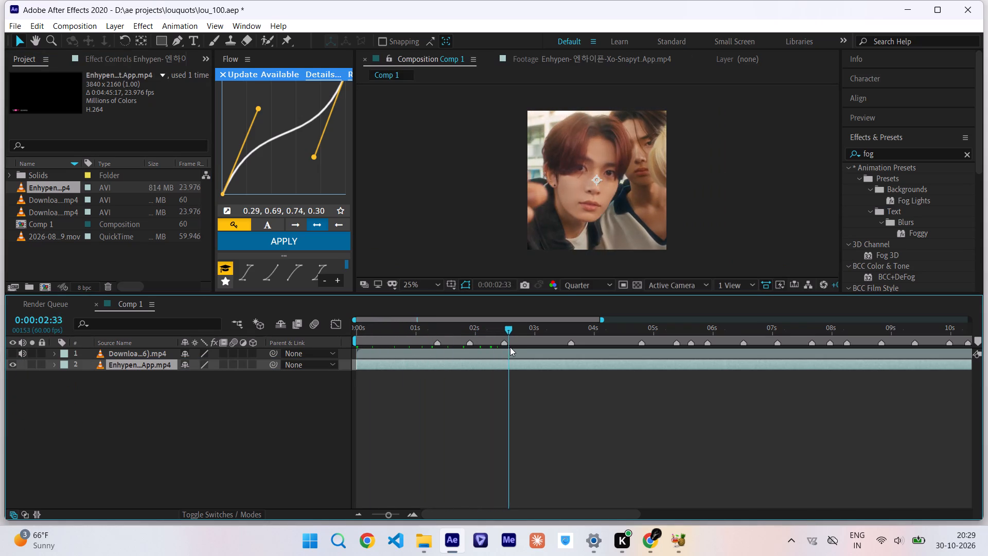
pyautogui.moveTo(510, 347); pyautogui.dragTo(509, 345)
pyautogui.press('a')
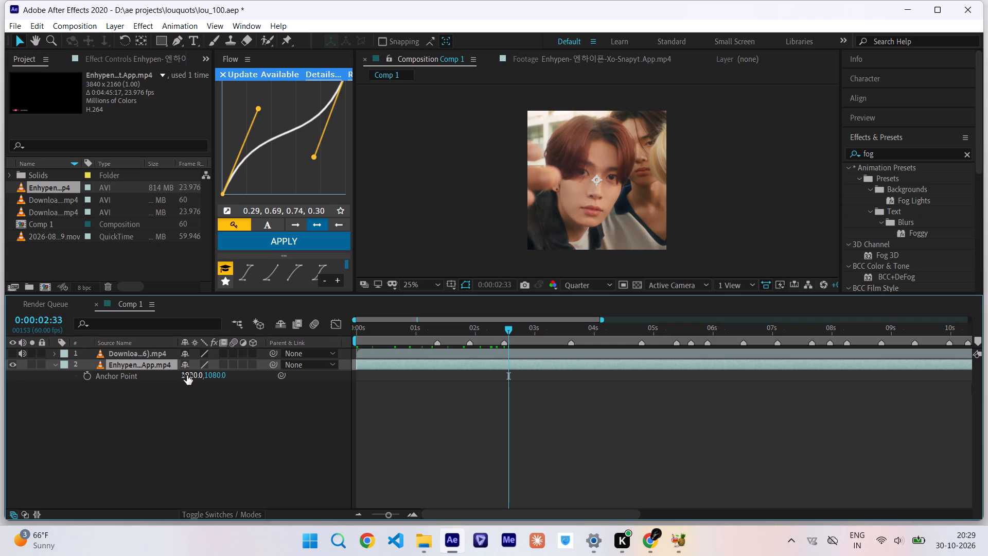
pyautogui.press('s')
pyautogui.moveTo(201, 375); pyautogui.dragTo(169, 371)
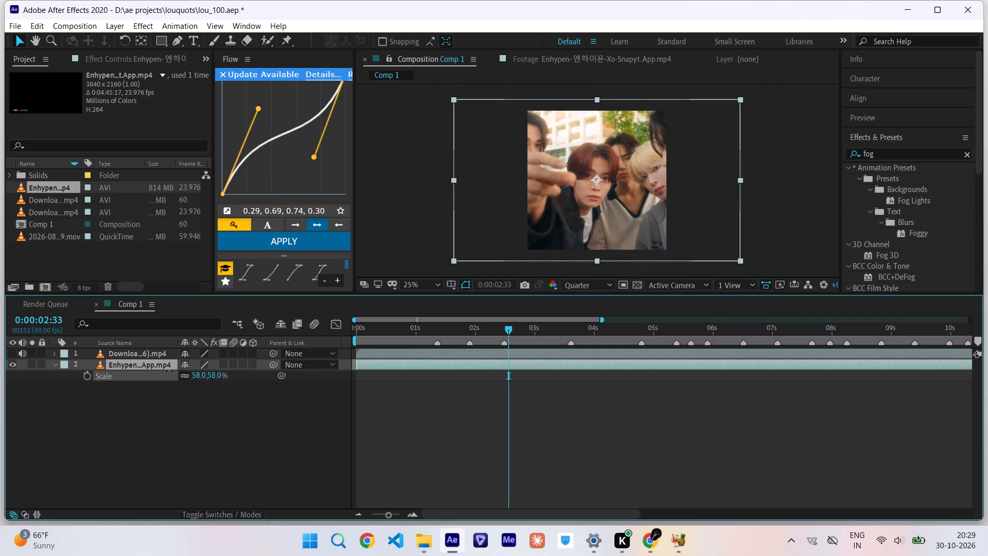
pyautogui.moveTo(169, 371); pyautogui.dragTo(164, 371)
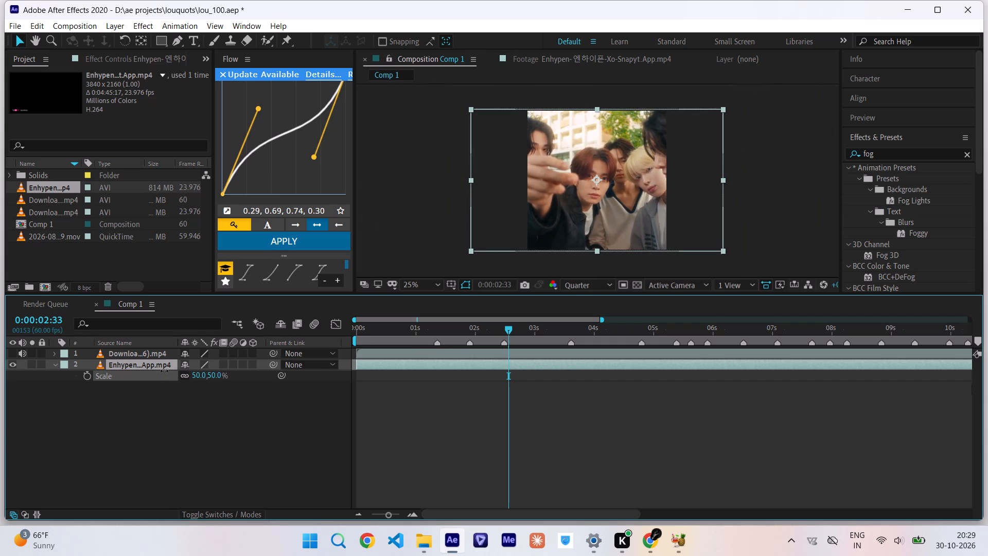
pyautogui.moveTo(164, 371); pyautogui.dragTo(165, 371)
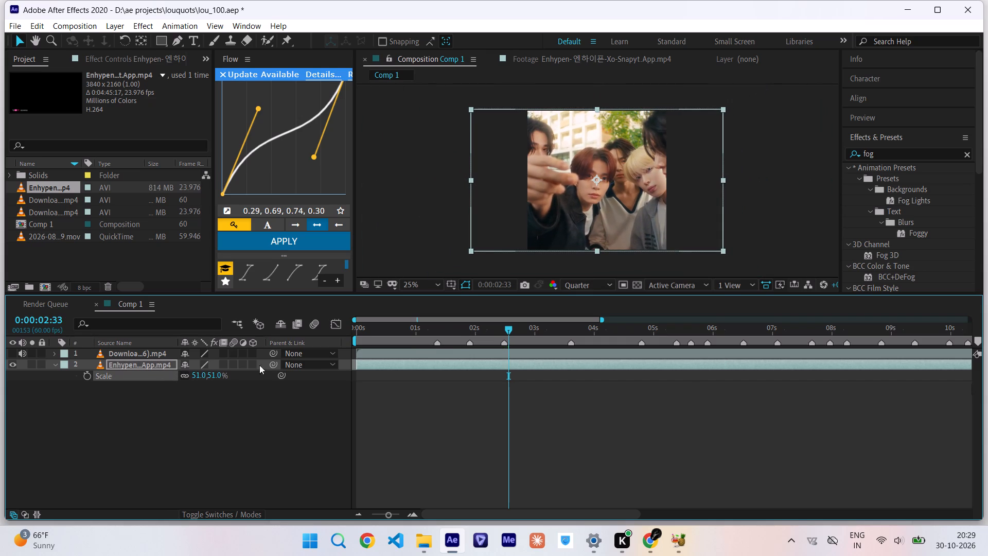
# Scrub through Comp 1 and play it from the start to check the scaled XO shot.
pyautogui.moveTo(456, 332); pyautogui.dragTo(593, 333)
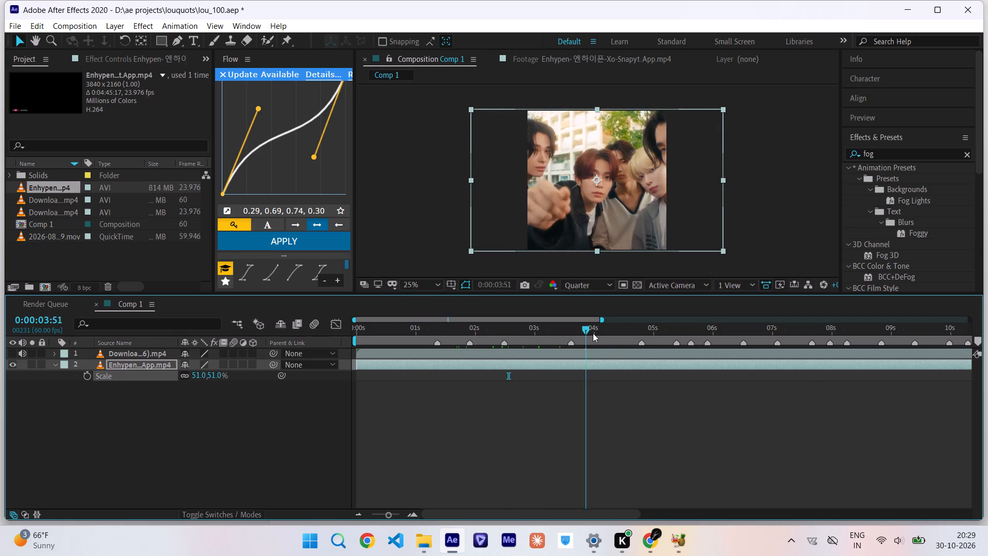
pyautogui.moveTo(593, 333); pyautogui.dragTo(677, 342)
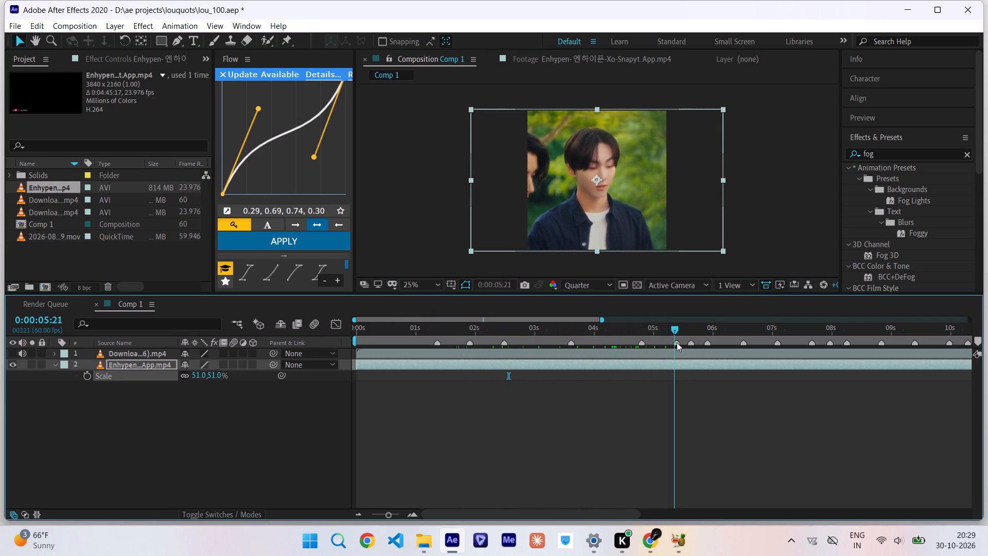
pyautogui.moveTo(677, 342); pyautogui.dragTo(116, 379)
pyautogui.press('space')
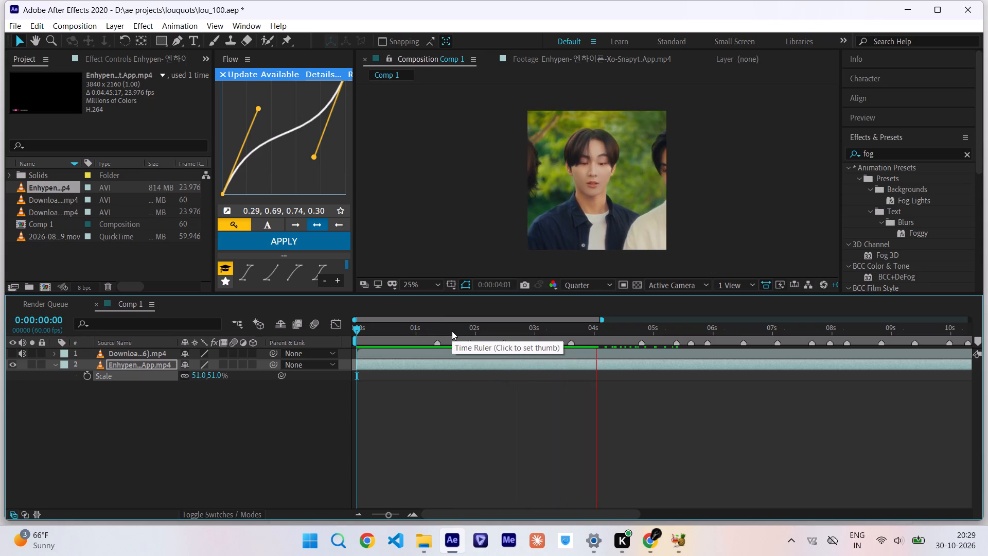
pyautogui.moveTo(452, 331); pyautogui.dragTo(302, 369)
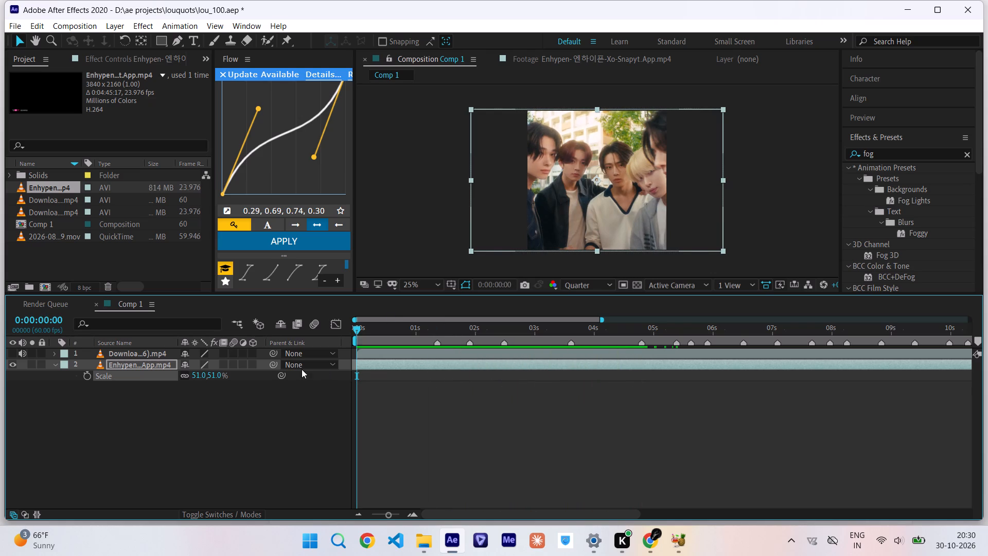
pyautogui.moveTo(302, 369); pyautogui.dragTo(300, 369)
# Open the XO layer in its own viewer and set its in point to the sunlit trees shot at 0:00:01:13.
pyautogui.doubleClick(369, 364)
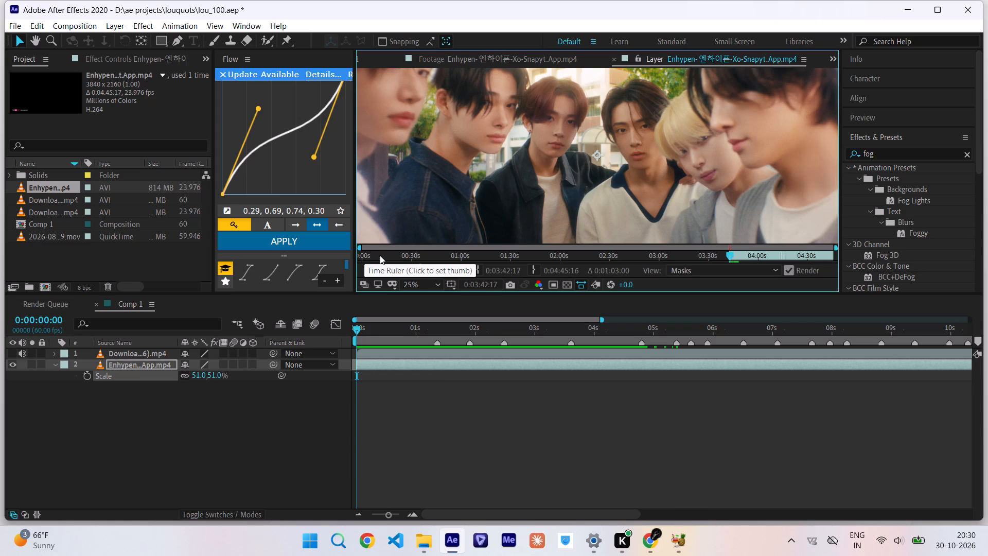
pyautogui.moveTo(380, 255); pyautogui.dragTo(344, 272)
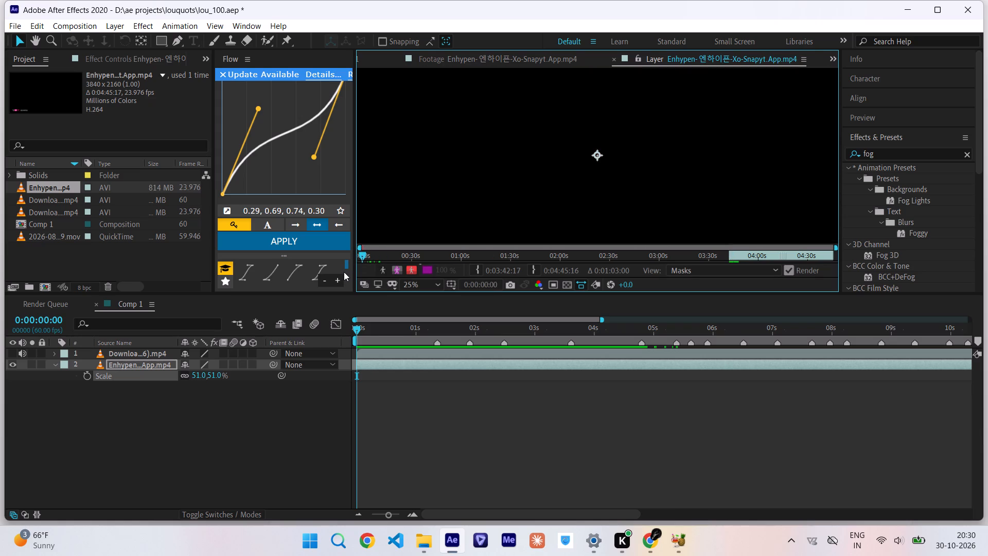
pyautogui.moveTo(344, 272); pyautogui.dragTo(357, 263)
pyautogui.moveTo(357, 263); pyautogui.dragTo(371, 258)
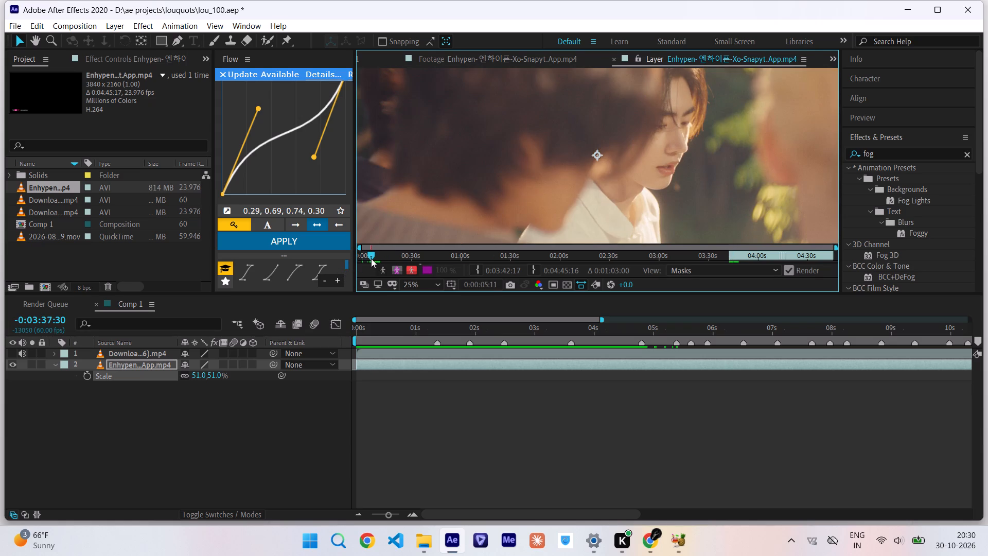
pyautogui.keyDown('ctrl'); pyautogui.scroll(-1, 470, 192); pyautogui.keyUp('ctrl')
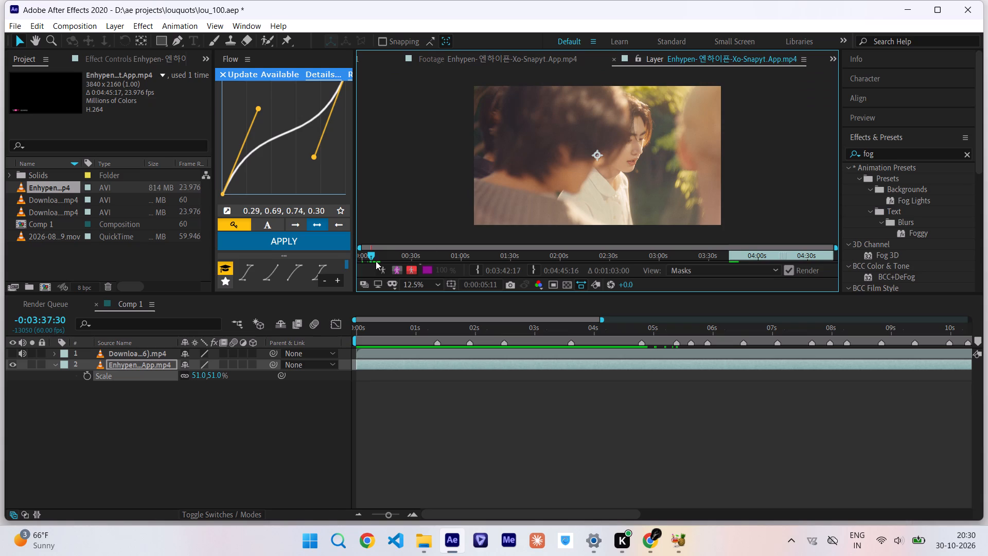
pyautogui.moveTo(372, 257); pyautogui.dragTo(365, 256)
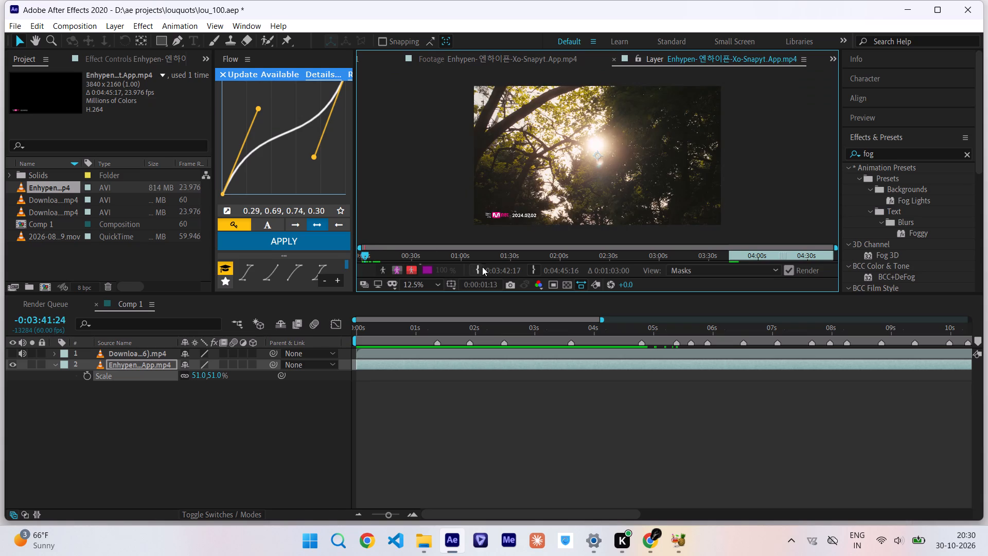
pyautogui.click(478, 268)
# Split the XO layer in Comp 1 at the first beat marker, at 0:00:01:21.
pyautogui.moveTo(359, 327); pyautogui.dragTo(362, 327)
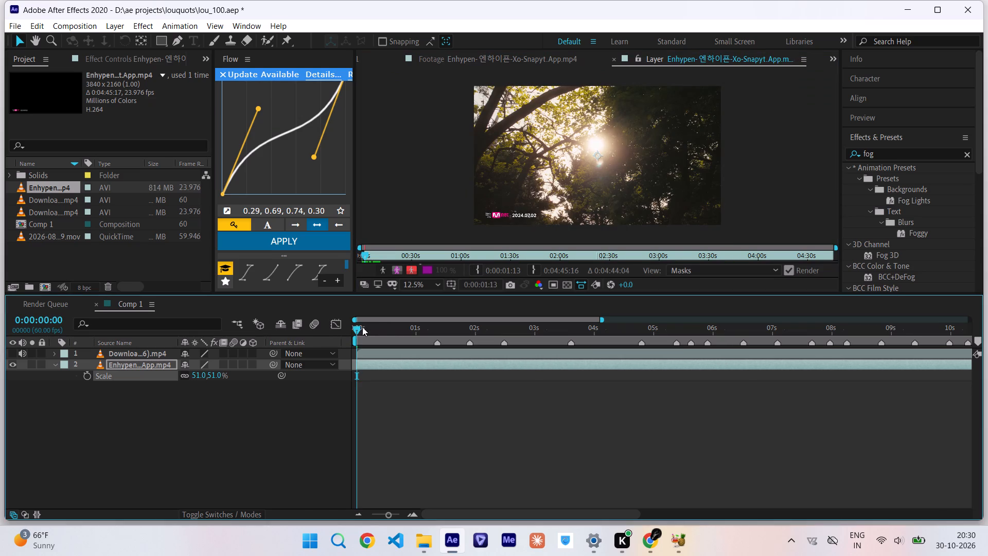
pyautogui.moveTo(362, 327); pyautogui.dragTo(438, 332)
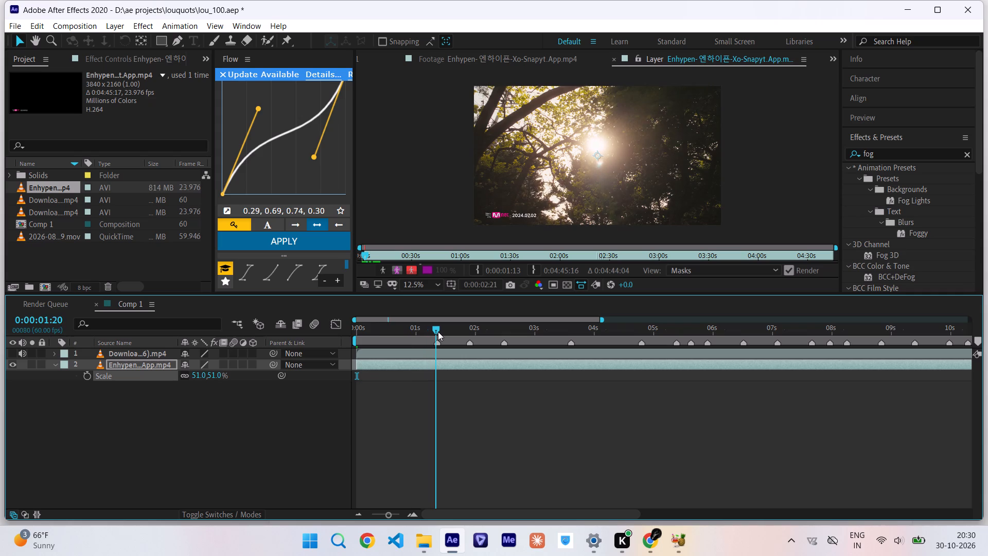
pyautogui.moveTo(438, 332); pyautogui.dragTo(439, 333)
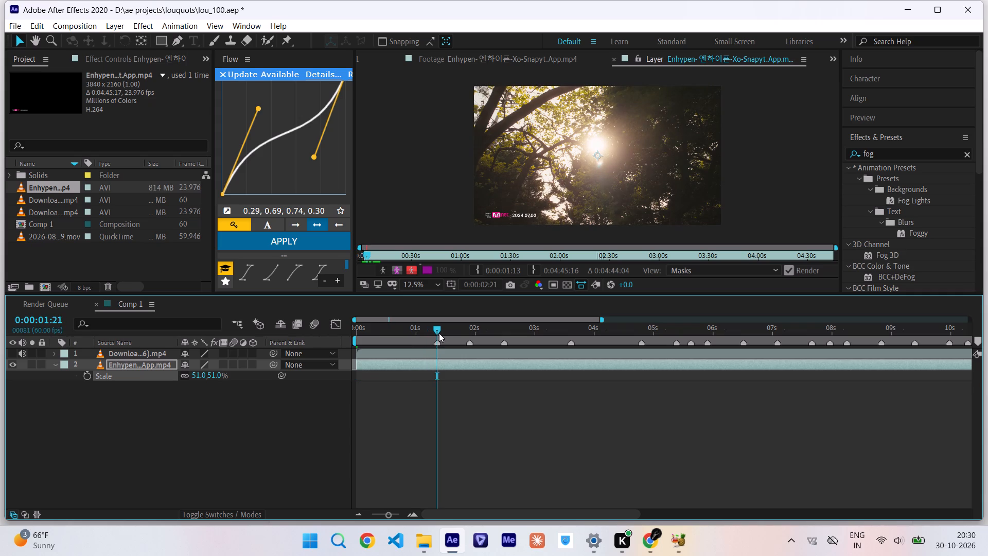
pyautogui.hotkey('ctrl', 'shift', 'd')
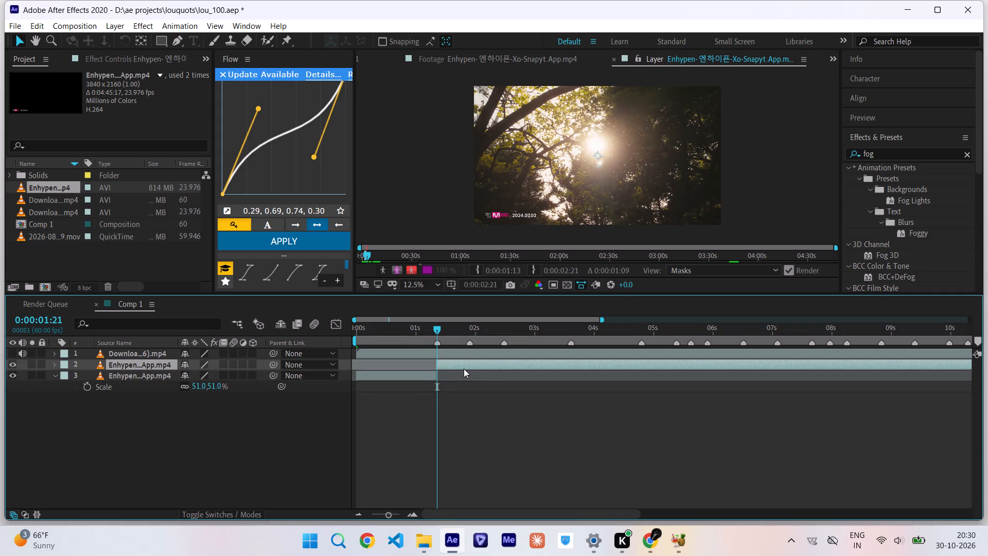
# Open the second XO segment in the layer viewer and look through its footage for the next shot.
pyautogui.doubleClick(464, 368)
pyautogui.moveTo(440, 327); pyautogui.dragTo(453, 329)
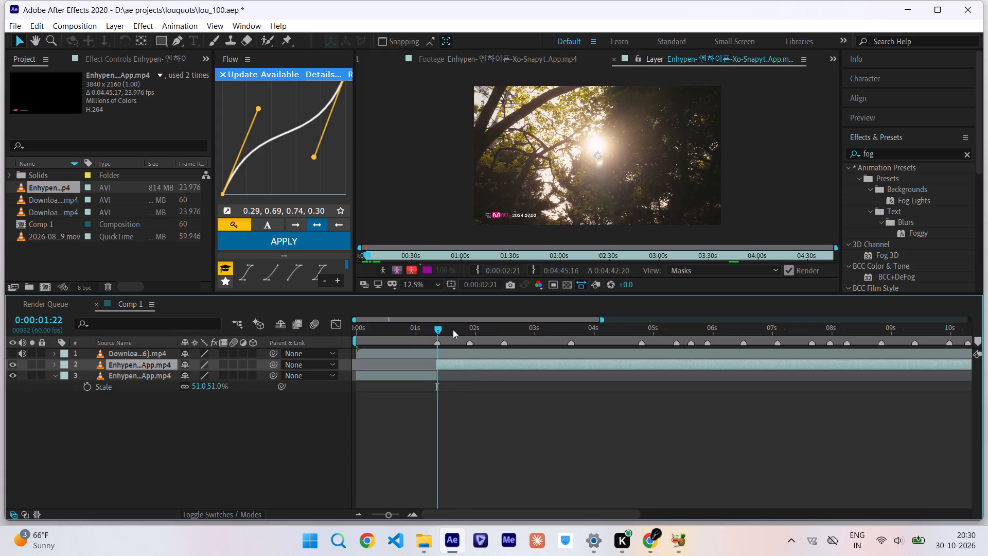
pyautogui.moveTo(453, 329); pyautogui.dragTo(519, 332)
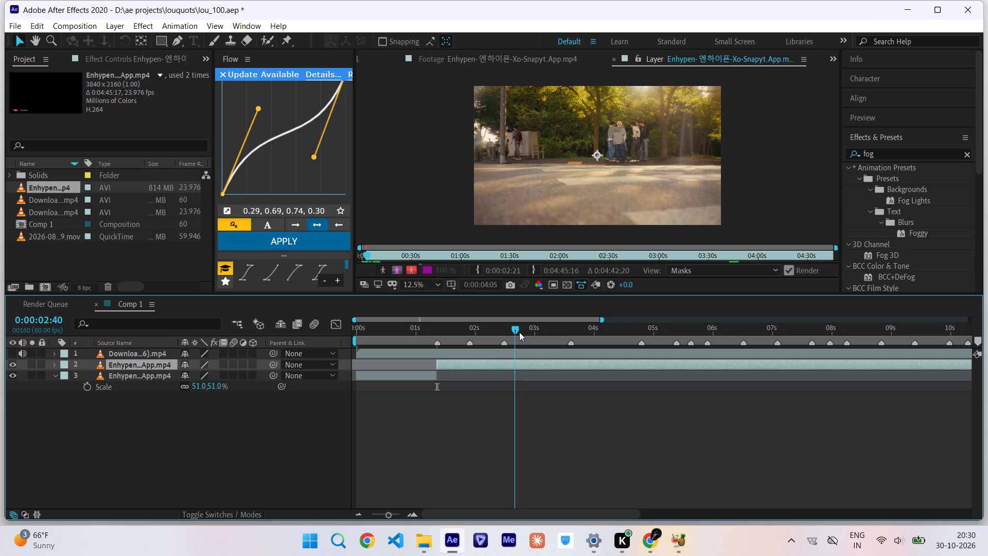
pyautogui.moveTo(519, 332); pyautogui.dragTo(613, 338)
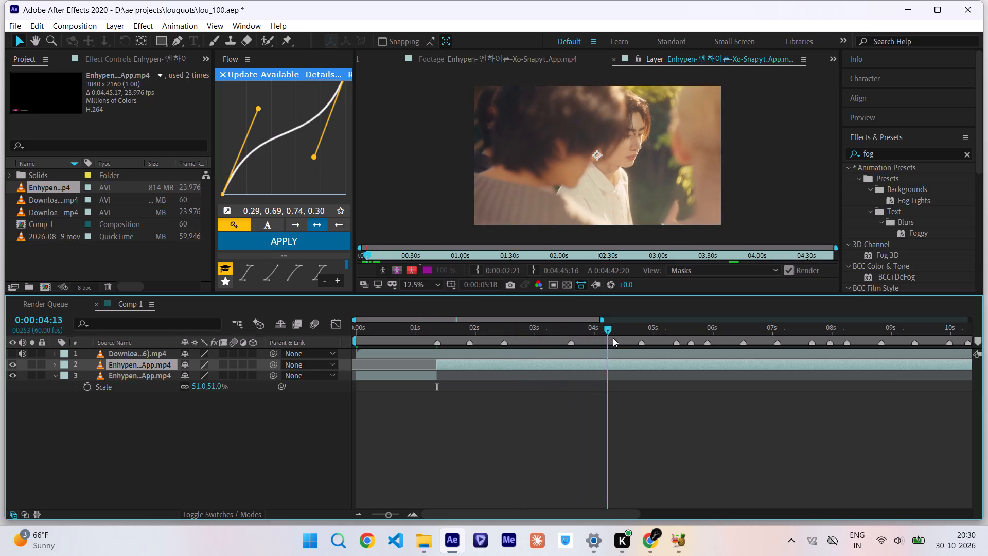
pyautogui.moveTo(613, 338); pyautogui.dragTo(613, 338)
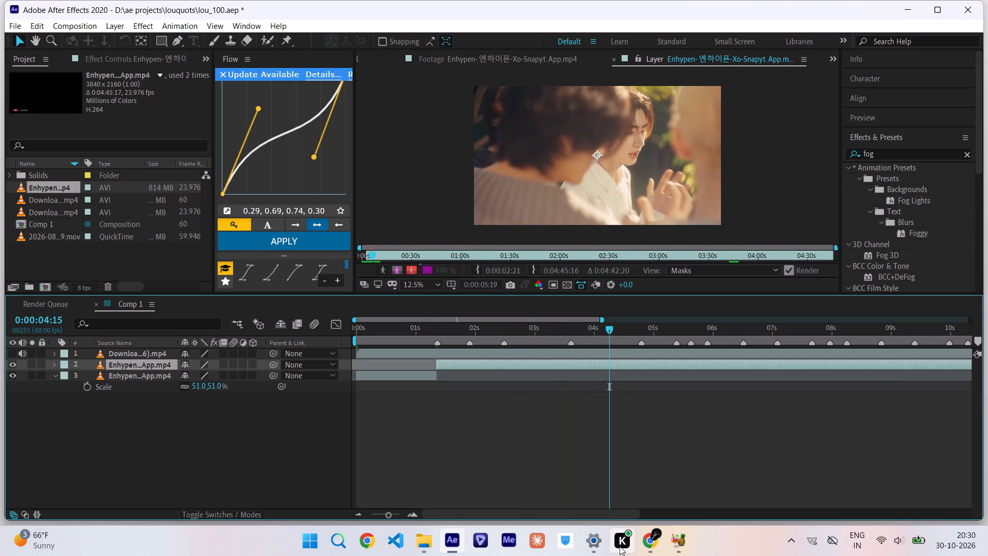
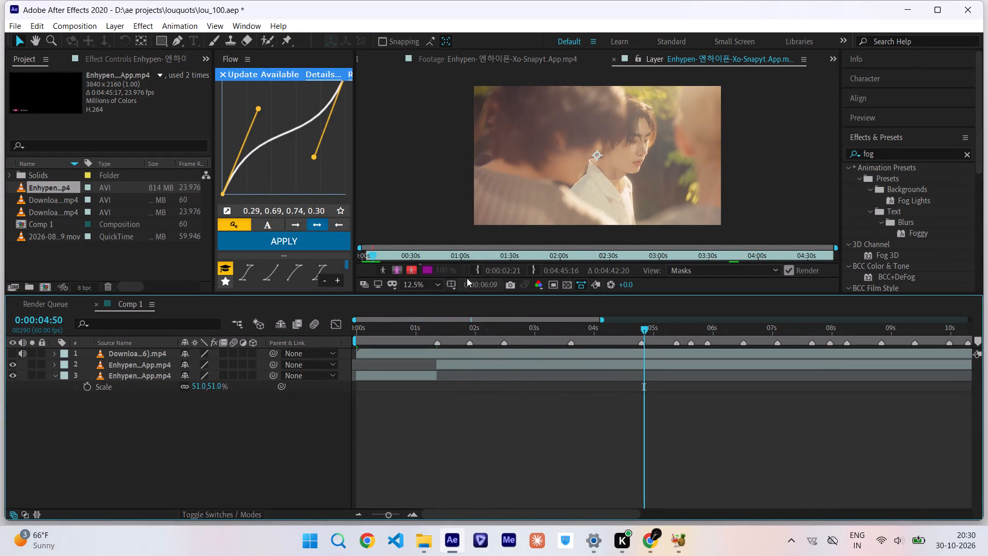
# Set the second XO segment's in point in the layer viewer to the close-up of the man in white, at 0:00:05:23.
pyautogui.click(478, 268)
pyautogui.moveTo(437, 328); pyautogui.dragTo(421, 329)
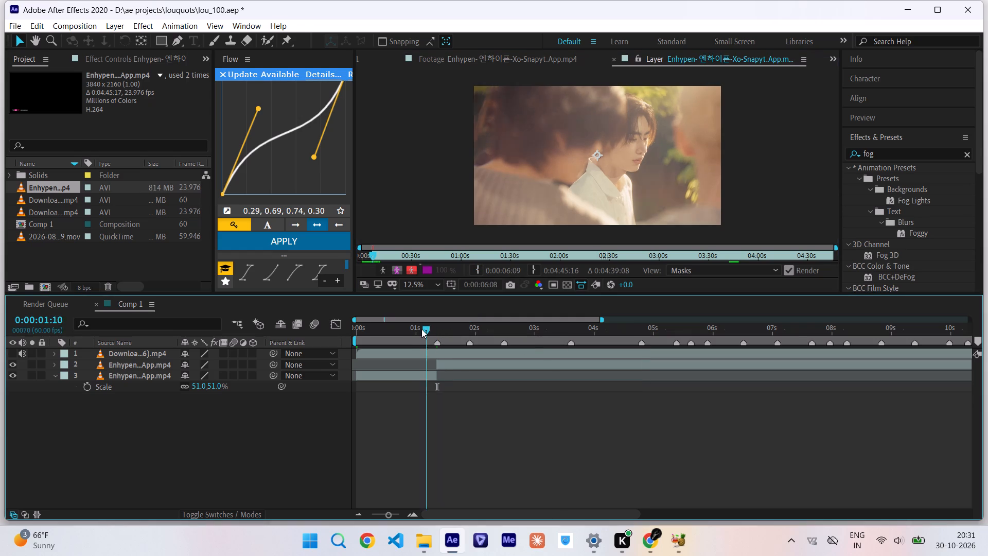
pyautogui.moveTo(421, 329); pyautogui.dragTo(414, 325)
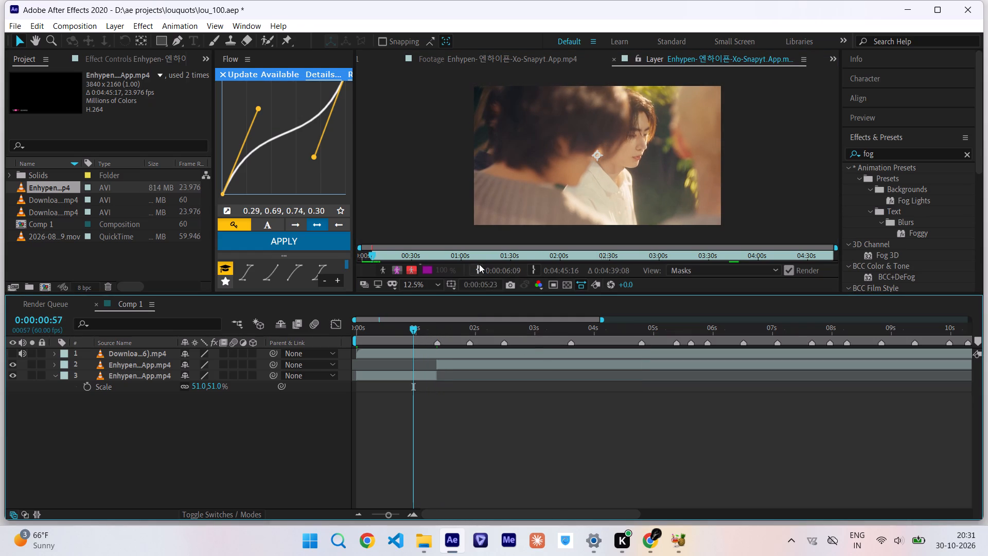
pyautogui.click(479, 264)
# Split the second XO segment in Comp 1 at the second beat marker, at 0:00:01:54.
pyautogui.moveTo(437, 331); pyautogui.dragTo(454, 334)
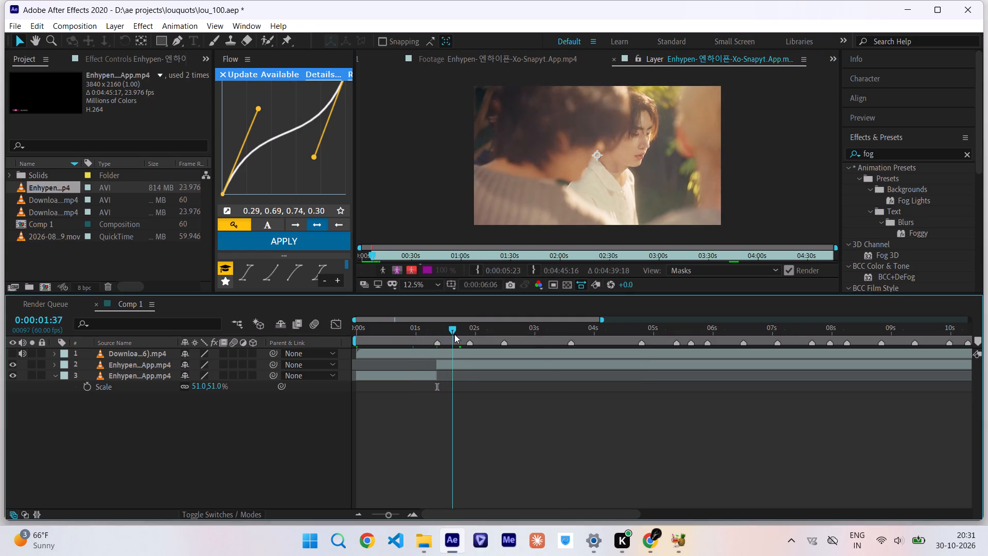
pyautogui.moveTo(454, 334); pyautogui.dragTo(471, 351)
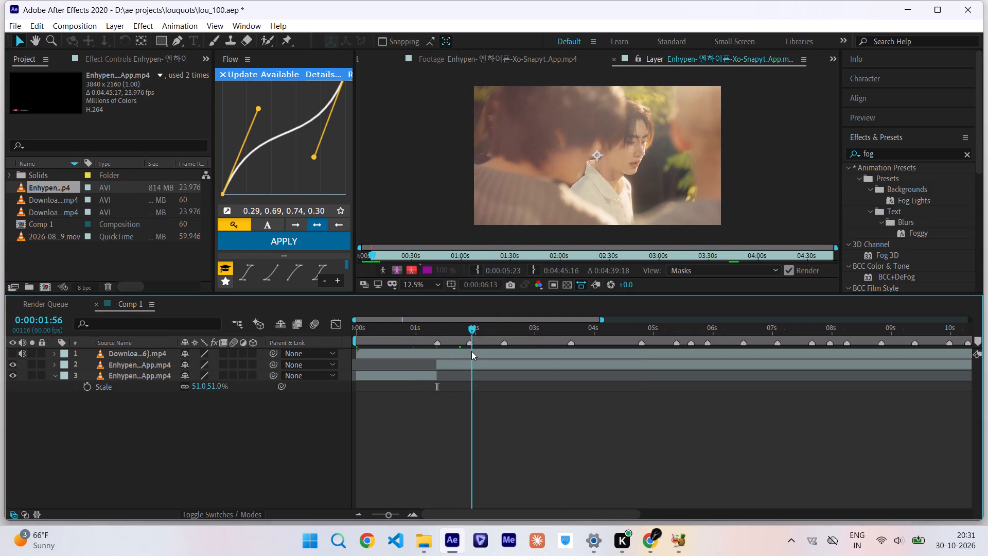
pyautogui.moveTo(471, 351); pyautogui.dragTo(470, 353)
pyautogui.hotkey('ctrl', 'Left')
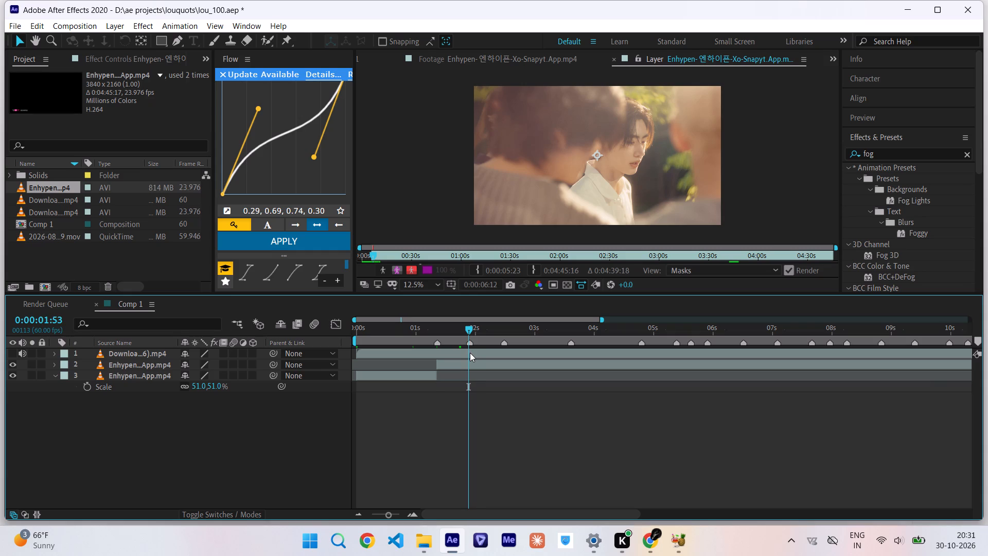
pyautogui.hotkey('ctrl', 'Right')
pyautogui.click(475, 363)
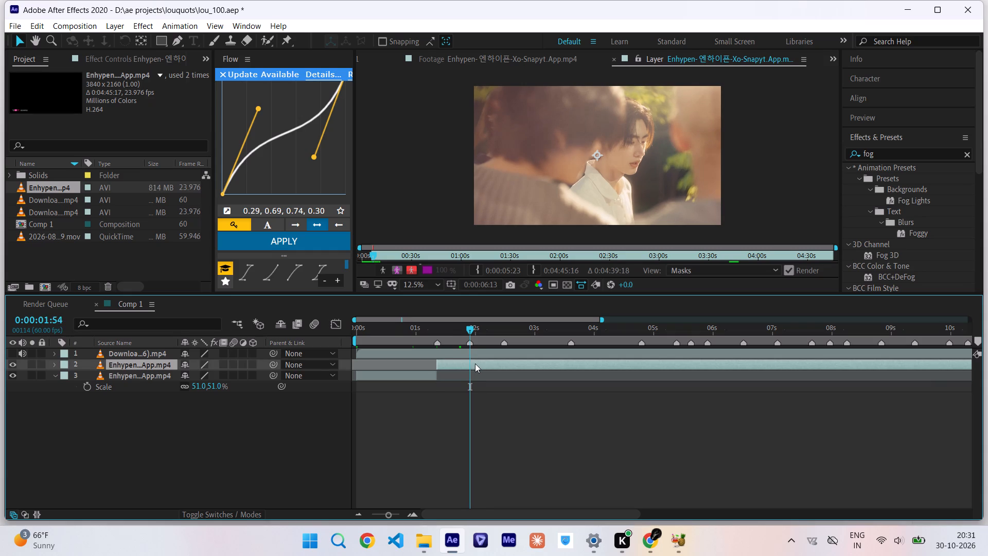
pyautogui.hotkey('ctrl', 'shift', 'd')
# Open the third XO segment in the layer viewer and set its in point to the shot of two men in dark jackets at 0:00:13:11.
pyautogui.doubleClick(475, 363)
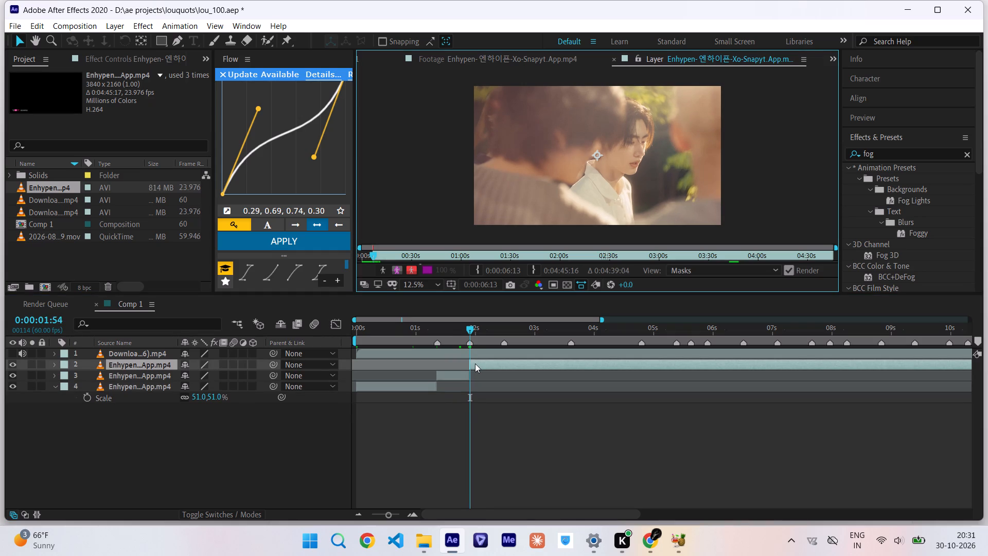
pyautogui.moveTo(473, 329); pyautogui.dragTo(522, 334)
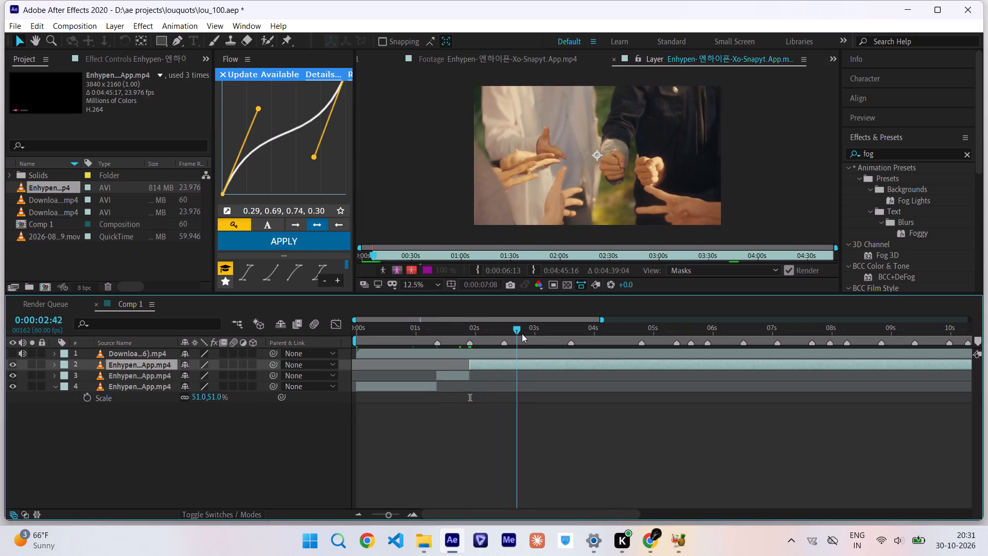
pyautogui.moveTo(522, 334); pyautogui.dragTo(537, 337)
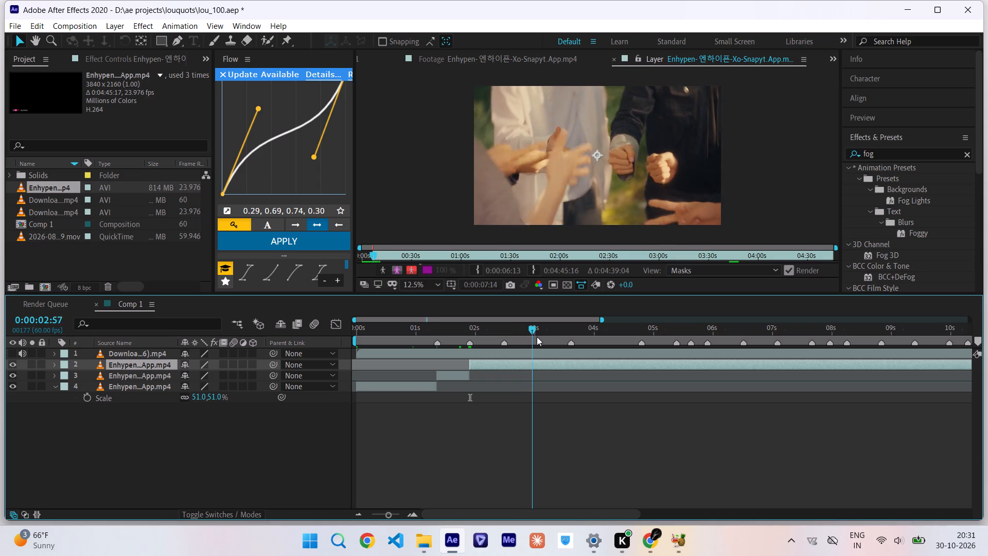
pyautogui.moveTo(537, 337); pyautogui.dragTo(594, 348)
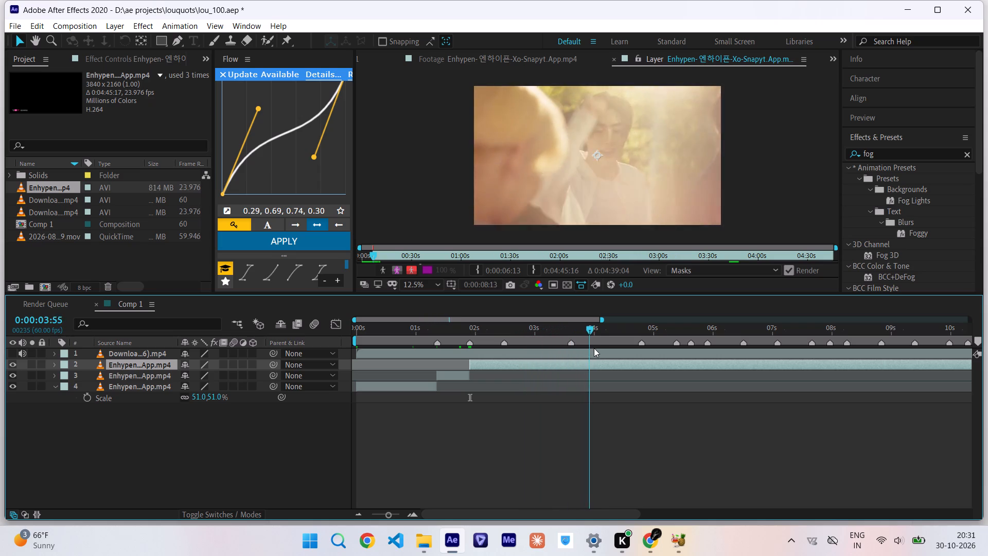
pyautogui.moveTo(594, 348); pyautogui.dragTo(665, 359)
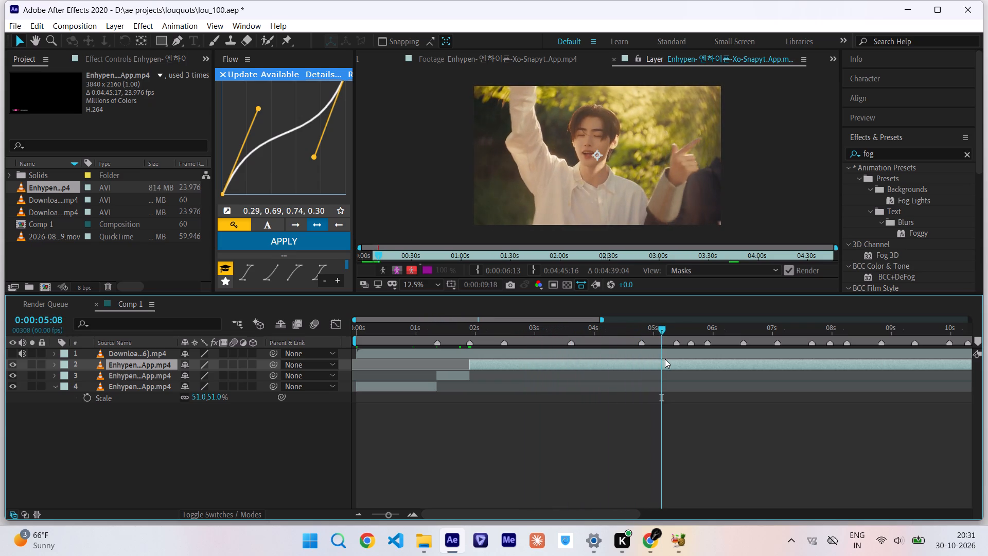
pyautogui.moveTo(662, 329); pyautogui.dragTo(697, 335)
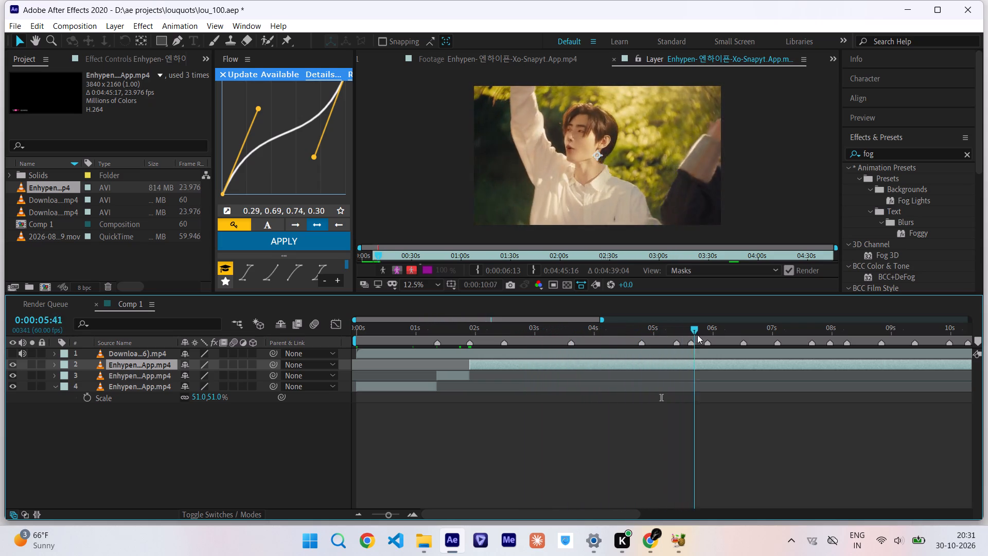
pyautogui.moveTo(697, 335); pyautogui.dragTo(771, 349)
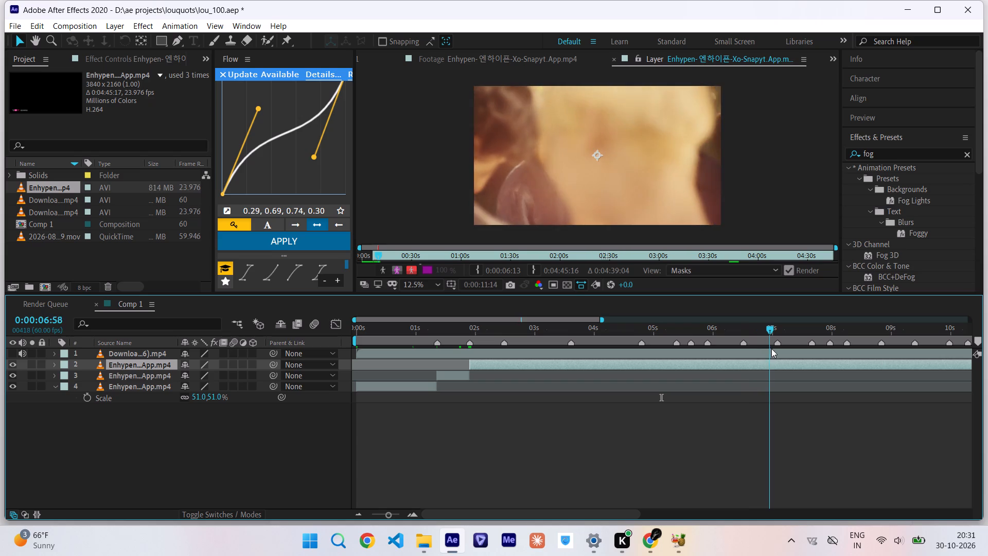
pyautogui.moveTo(771, 349); pyautogui.dragTo(828, 358)
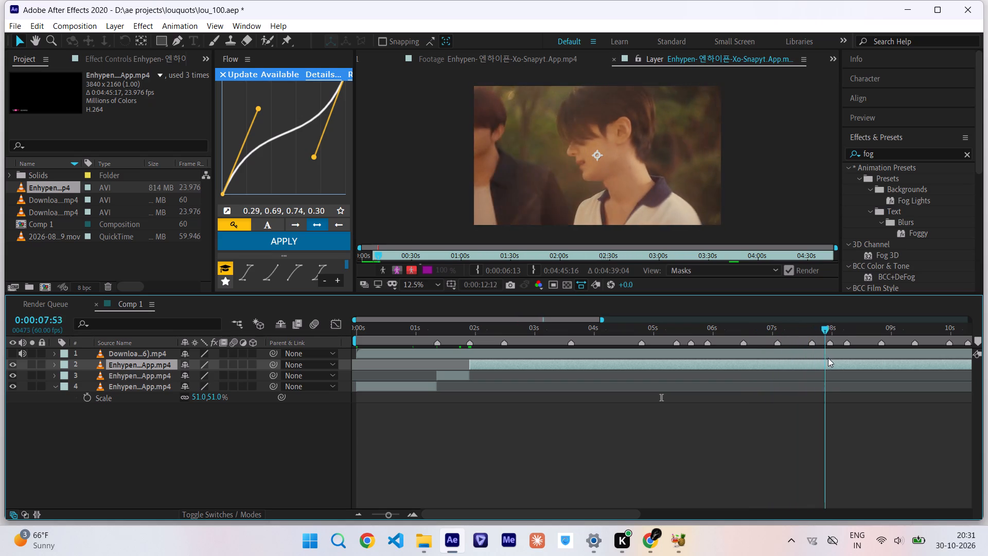
pyautogui.moveTo(828, 358); pyautogui.dragTo(873, 363)
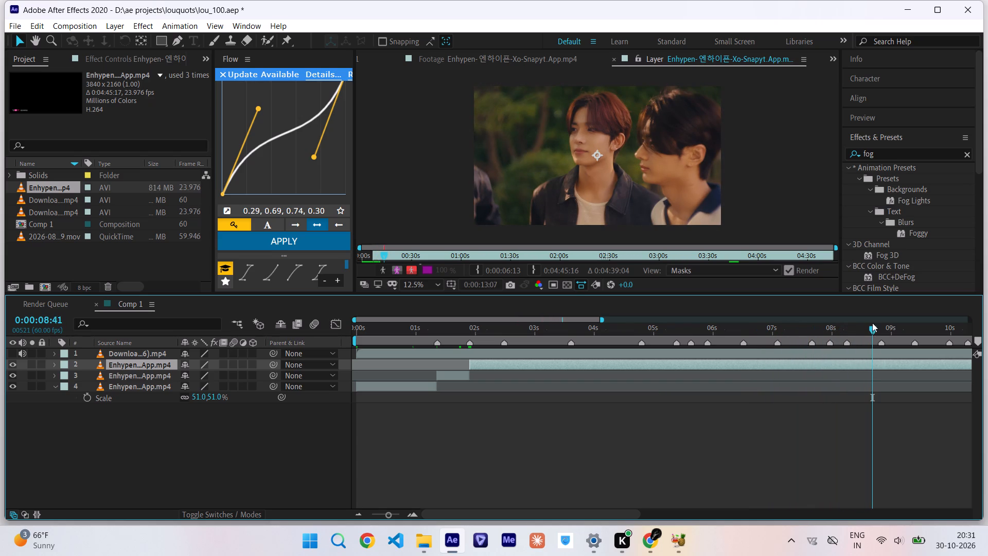
pyautogui.moveTo(873, 329); pyautogui.dragTo(881, 333)
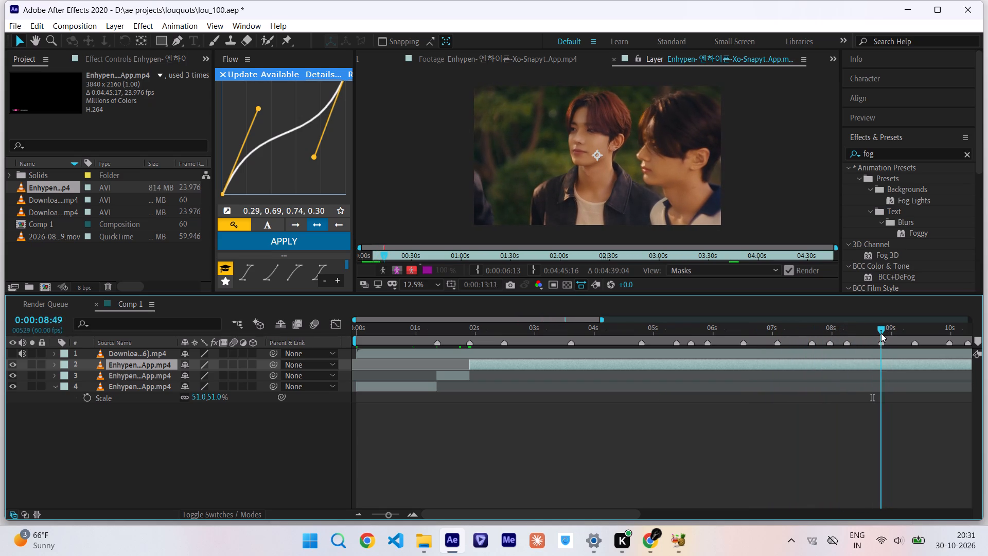
pyautogui.moveTo(881, 333); pyautogui.dragTo(882, 333)
pyautogui.click(478, 272)
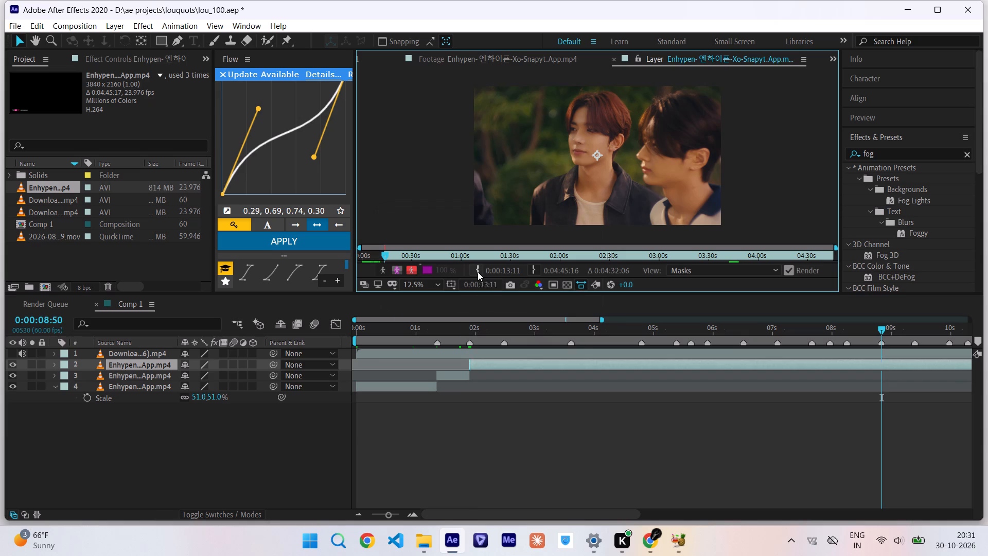
# Split the third XO segment in Comp 1 at the third beat marker, at 0:00:02:29.
pyautogui.moveTo(470, 331); pyautogui.dragTo(503, 350)
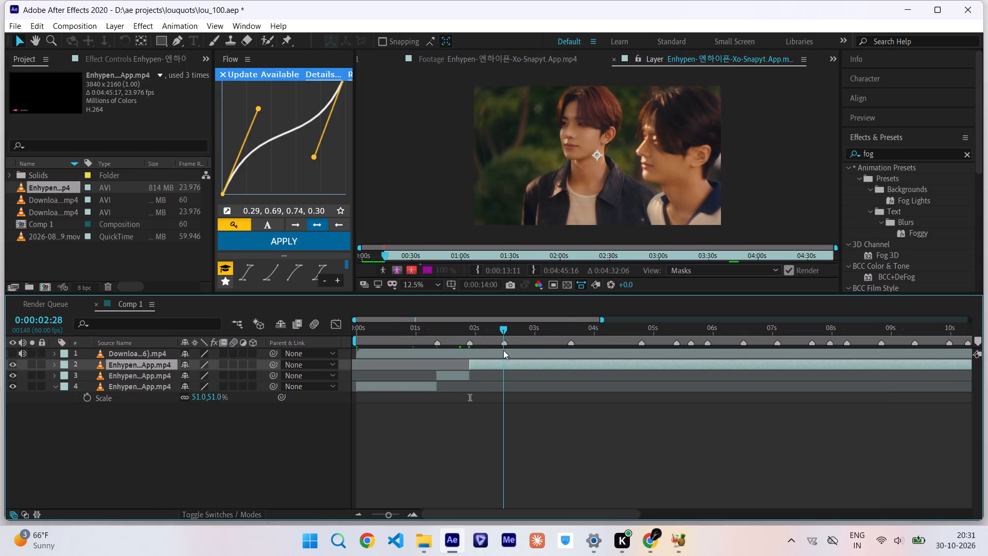
pyautogui.moveTo(503, 350); pyautogui.dragTo(504, 353)
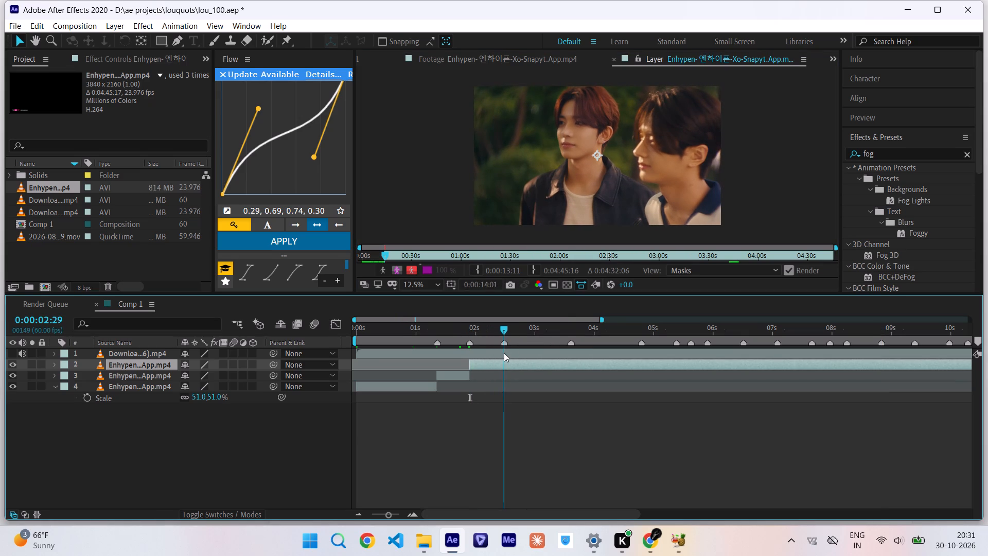
pyautogui.moveTo(504, 353); pyautogui.dragTo(504, 355)
pyautogui.hotkey('ctrl', 'shift', 'd')
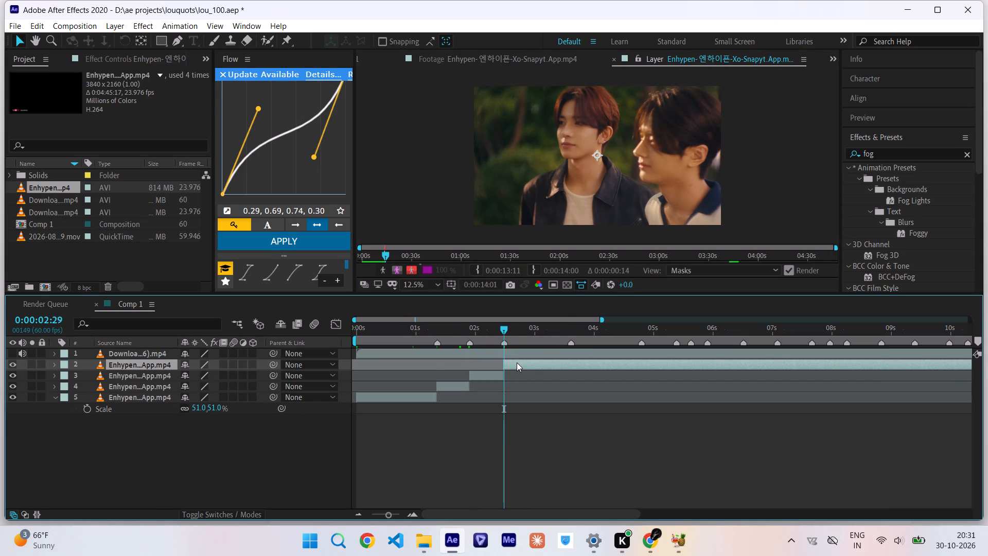
# Open the fourth XO segment in the layer viewer and set its in point to the smiling man shot at 0:00:14:14.
pyautogui.doubleClick(517, 362)
pyautogui.moveTo(504, 333); pyautogui.dragTo(563, 343)
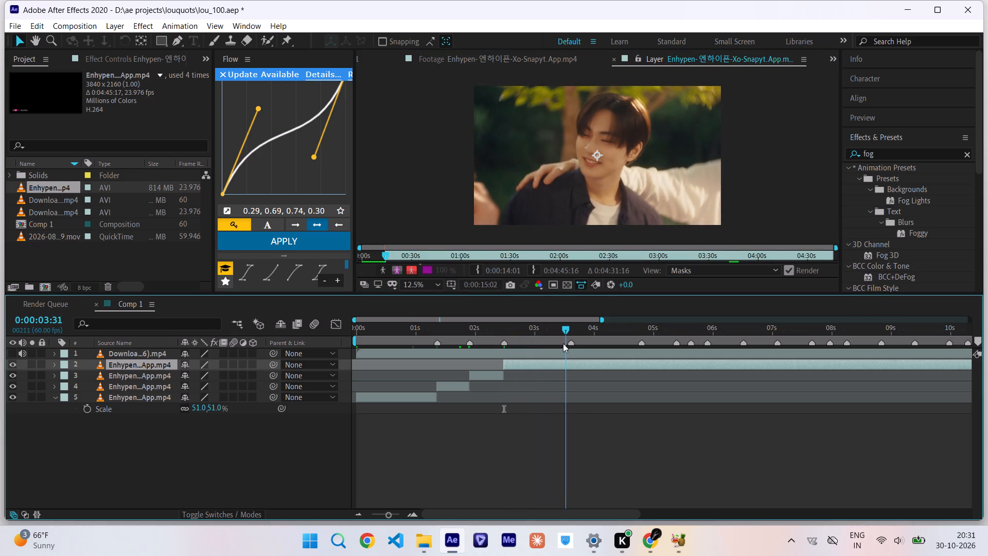
pyautogui.moveTo(563, 343); pyautogui.dragTo(537, 340)
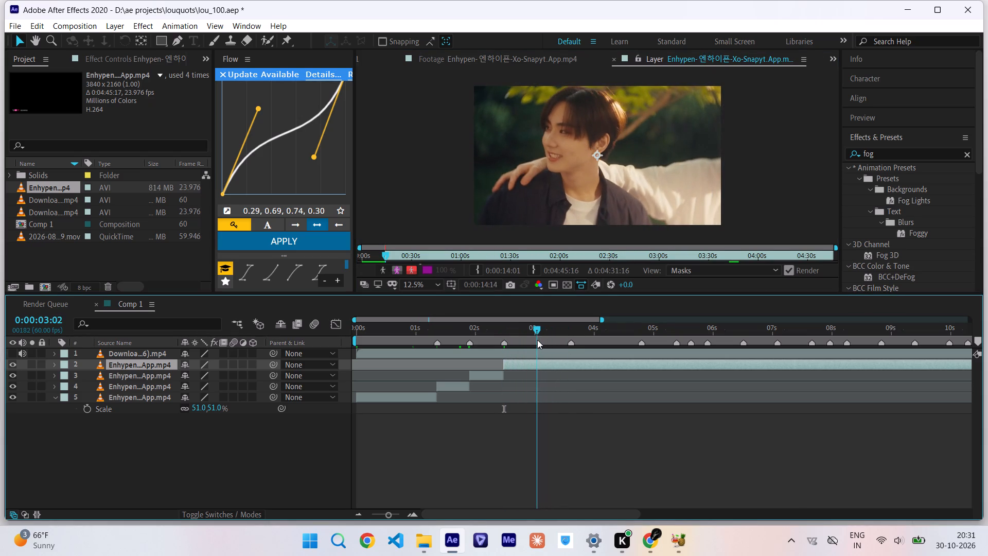
pyautogui.moveTo(537, 340); pyautogui.dragTo(536, 345)
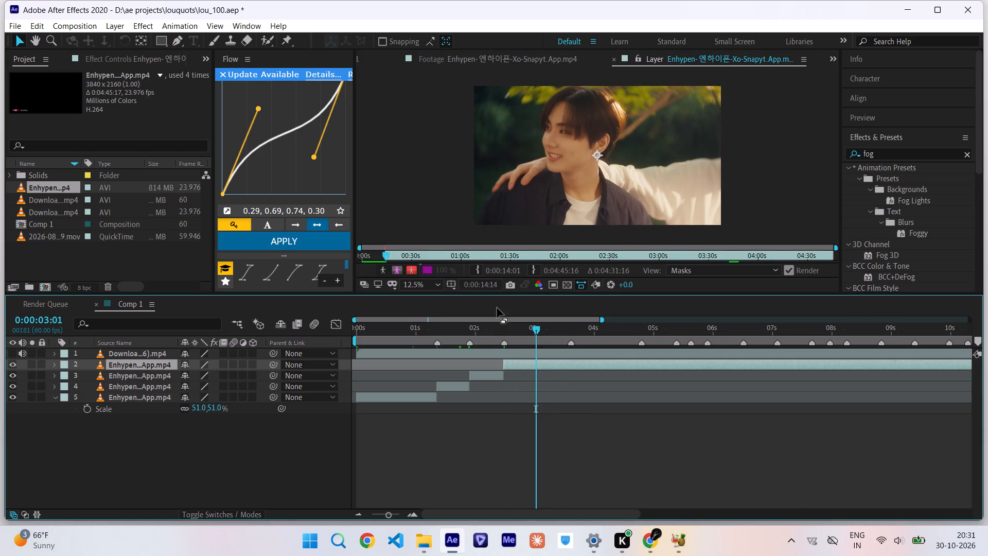
pyautogui.click(479, 272)
# Scrub Comp 1 from its start to about ten seconds to review the XO shots in the layer viewer.
pyautogui.moveTo(505, 331); pyautogui.dragTo(604, 338)
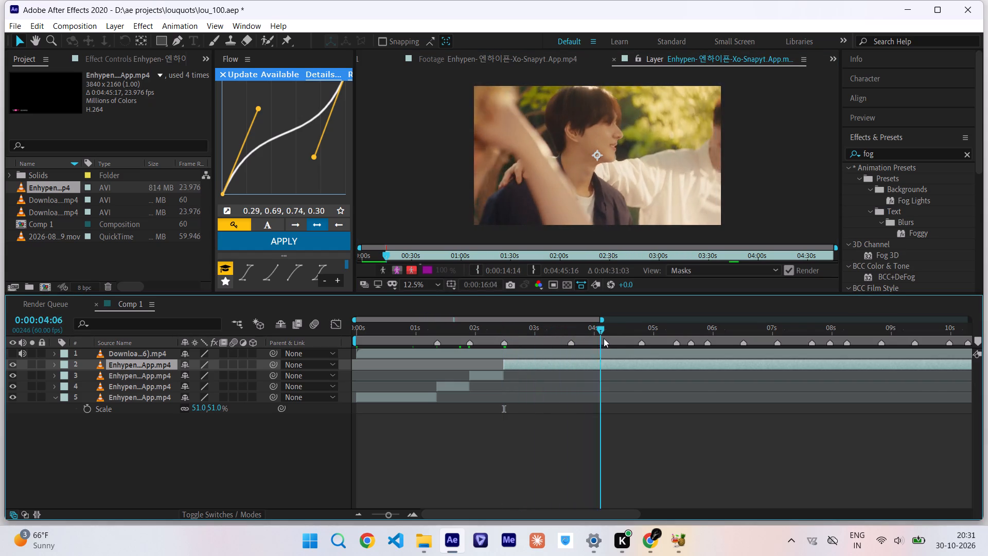
pyautogui.moveTo(604, 338); pyautogui.dragTo(686, 358)
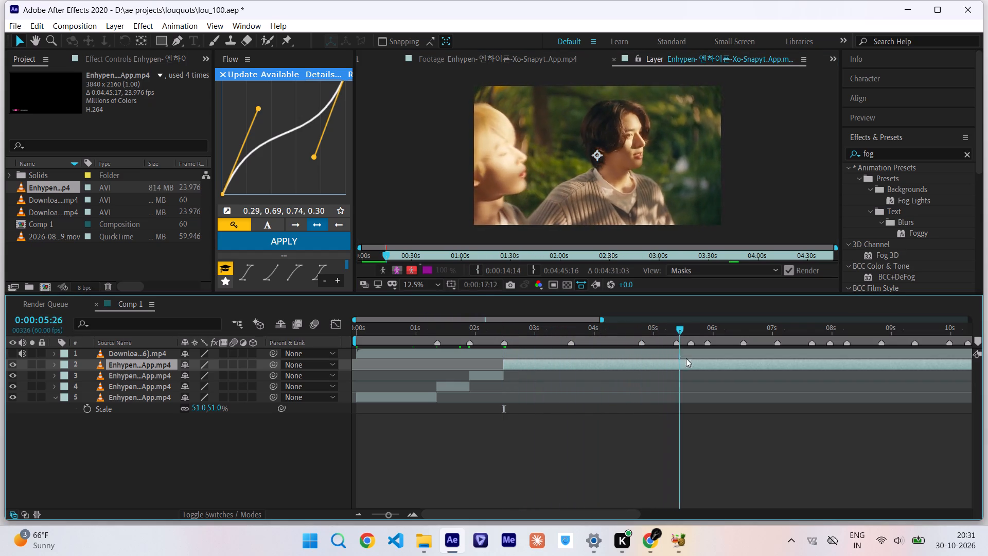
pyautogui.moveTo(686, 358); pyautogui.dragTo(921, 382)
pyautogui.hscroll(1, 752, 372)
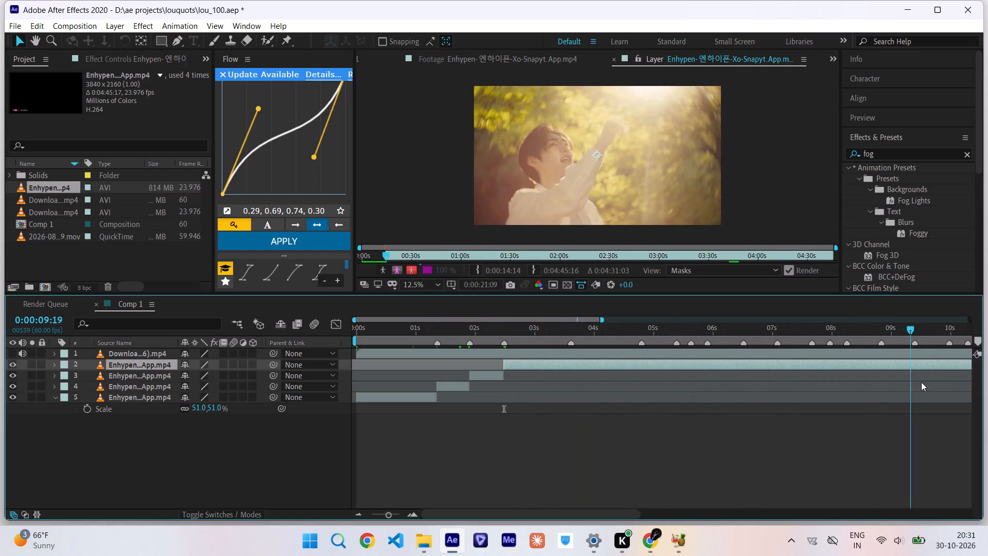
pyautogui.hscroll(1, 921, 382)
pyautogui.moveTo(921, 382); pyautogui.dragTo(466, 472)
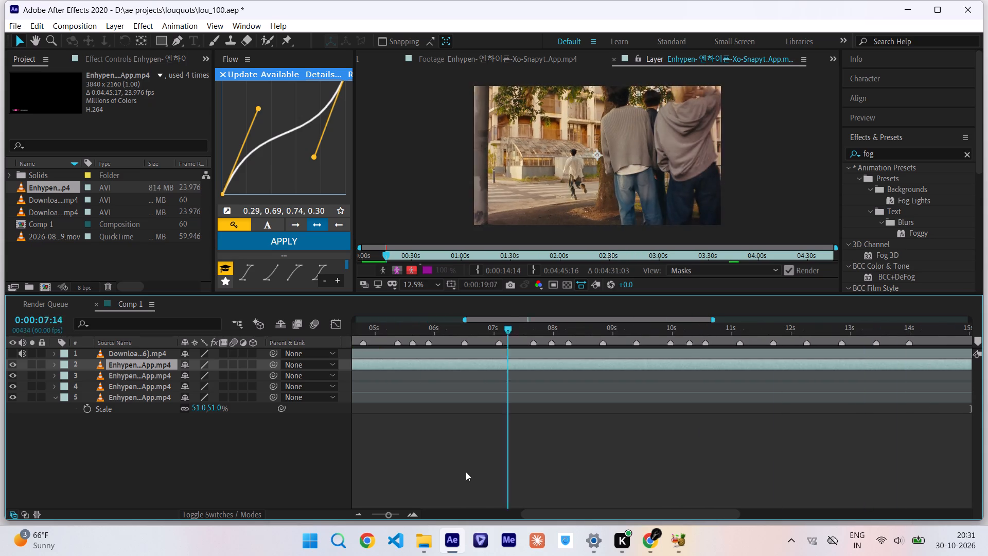
pyautogui.moveTo(466, 472); pyautogui.dragTo(312, 491)
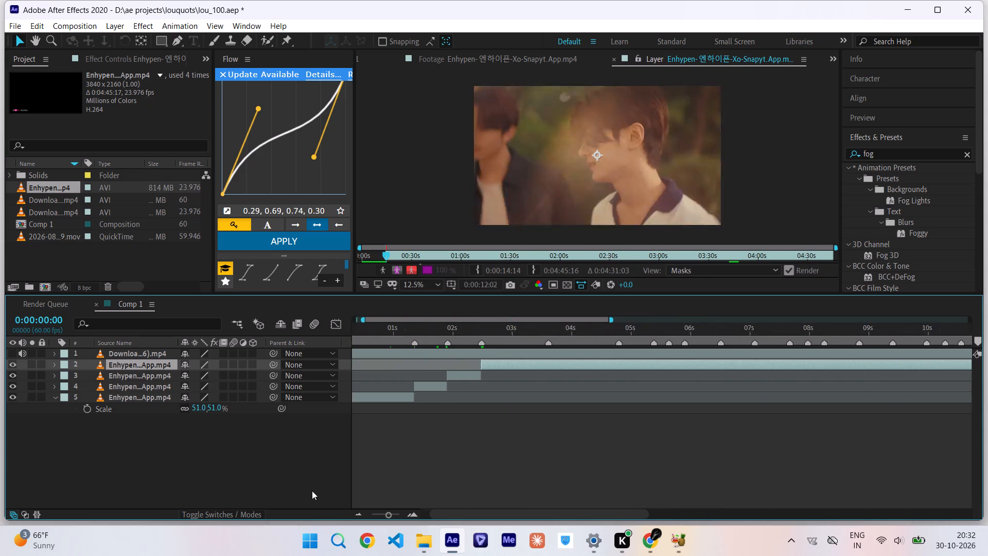
pyautogui.moveTo(312, 491); pyautogui.dragTo(451, 475)
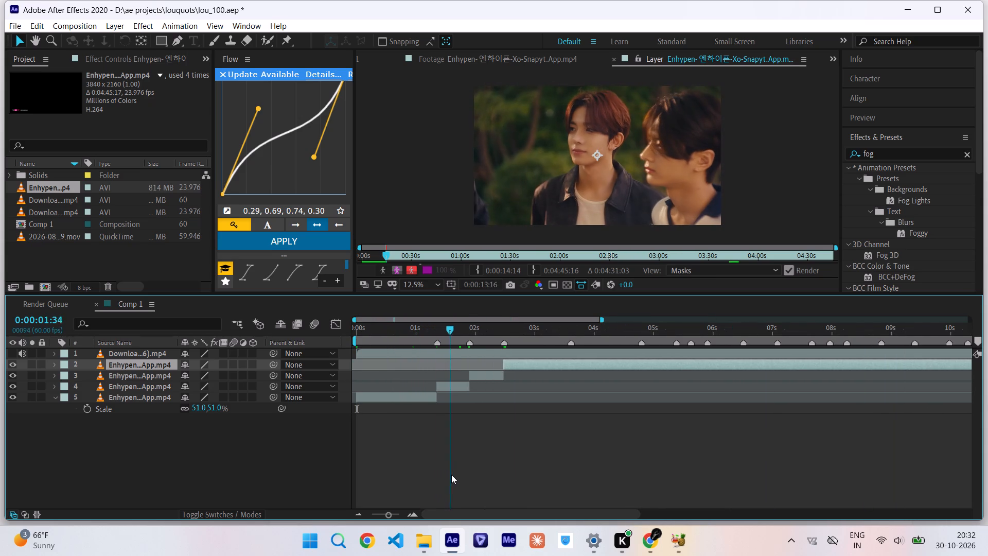
pyautogui.moveTo(451, 475); pyautogui.dragTo(369, 480)
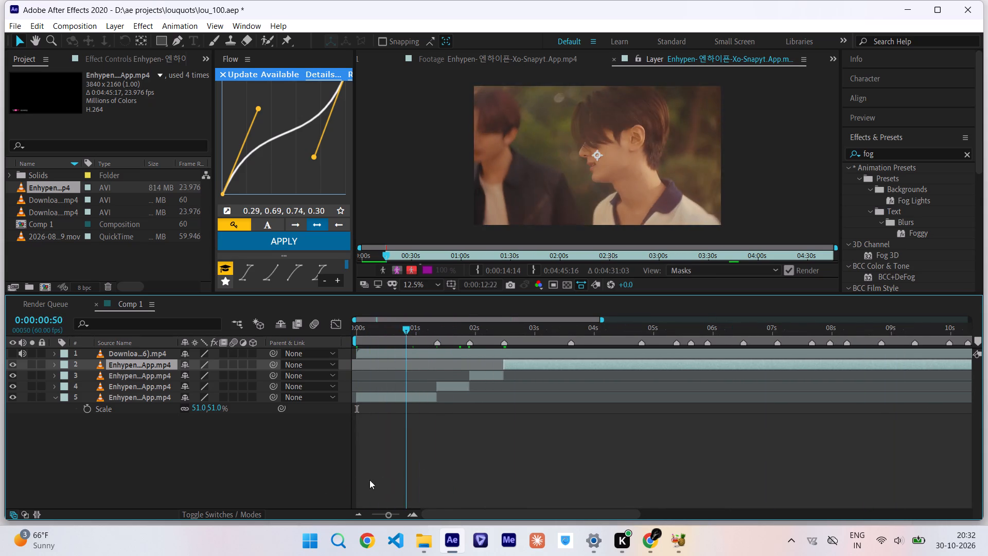
pyautogui.moveTo(369, 480); pyautogui.dragTo(410, 462)
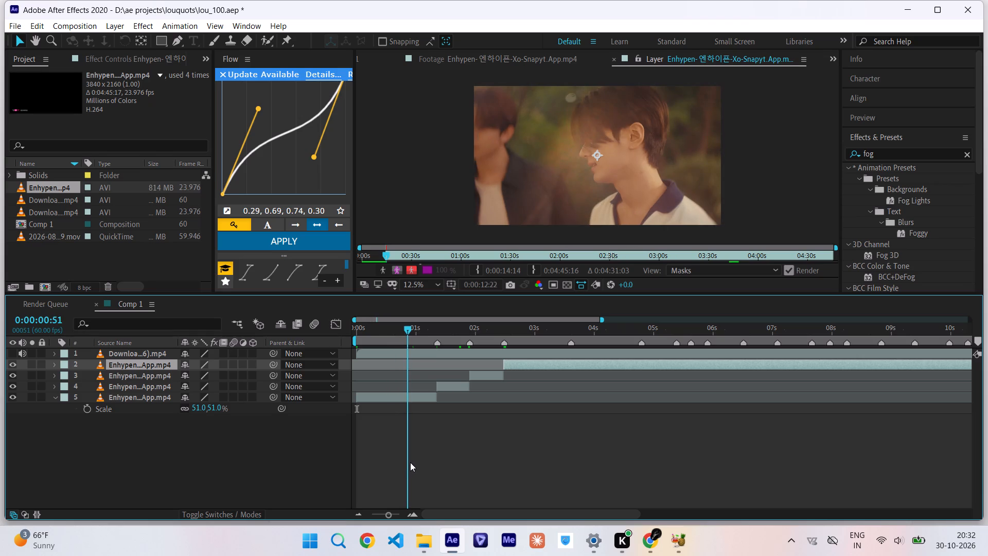
pyautogui.moveTo(410, 462); pyautogui.dragTo(276, 529)
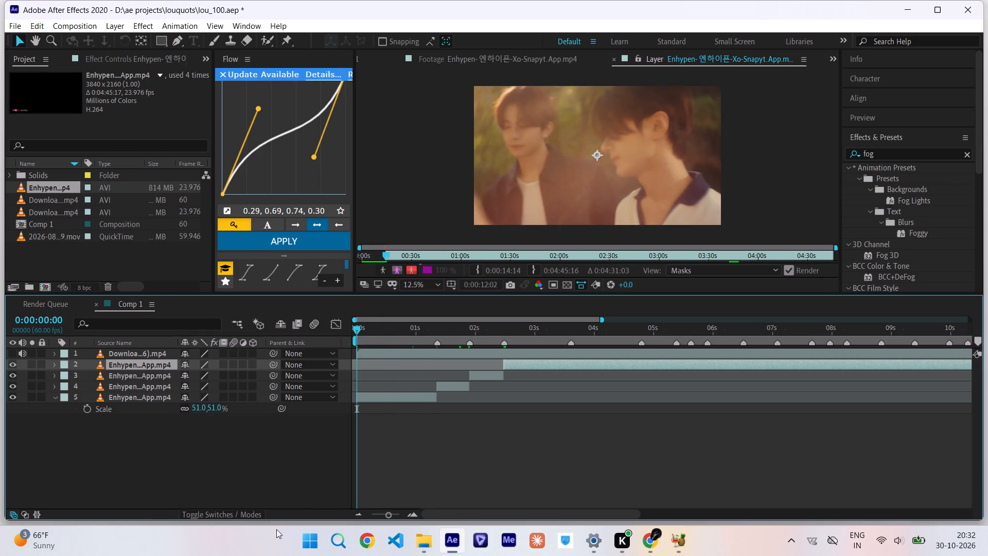
pyautogui.moveTo(276, 529); pyautogui.dragTo(404, 482)
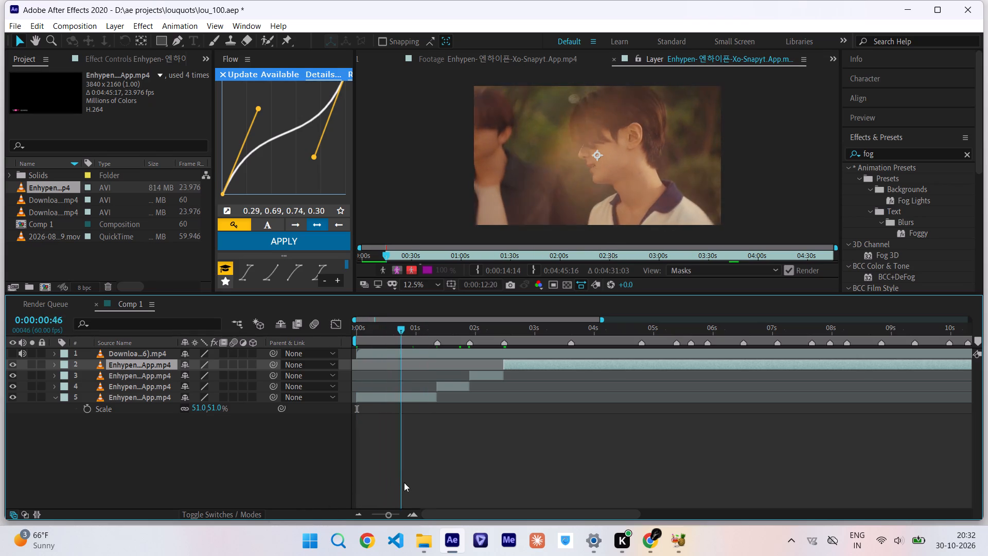
pyautogui.moveTo(404, 482); pyautogui.dragTo(355, 519)
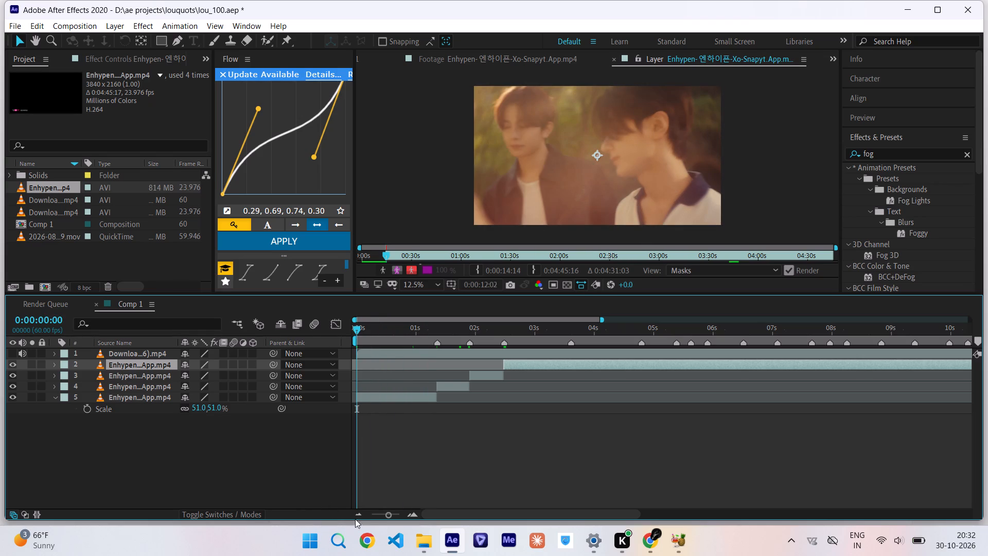
pyautogui.moveTo(355, 519); pyautogui.dragTo(505, 425)
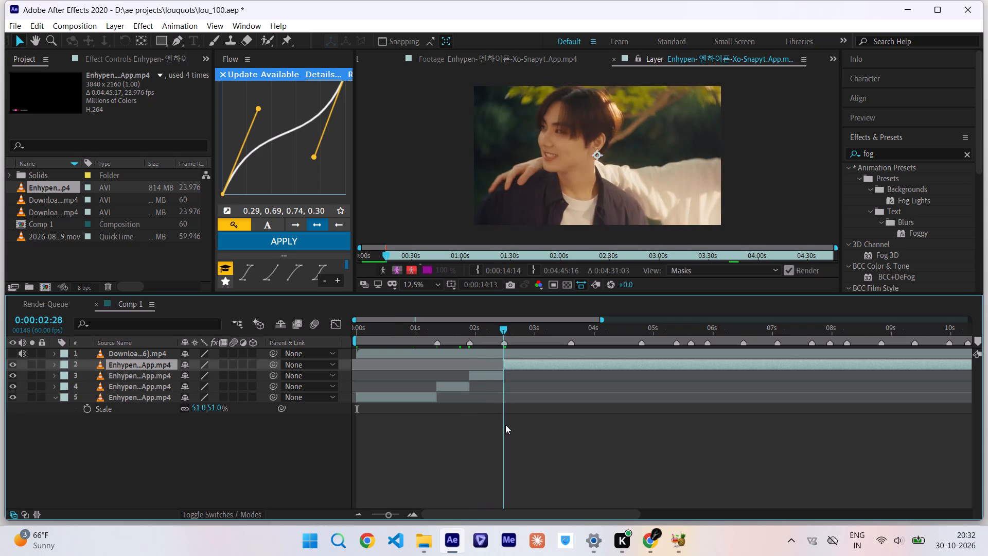
pyautogui.moveTo(505, 425); pyautogui.dragTo(531, 415)
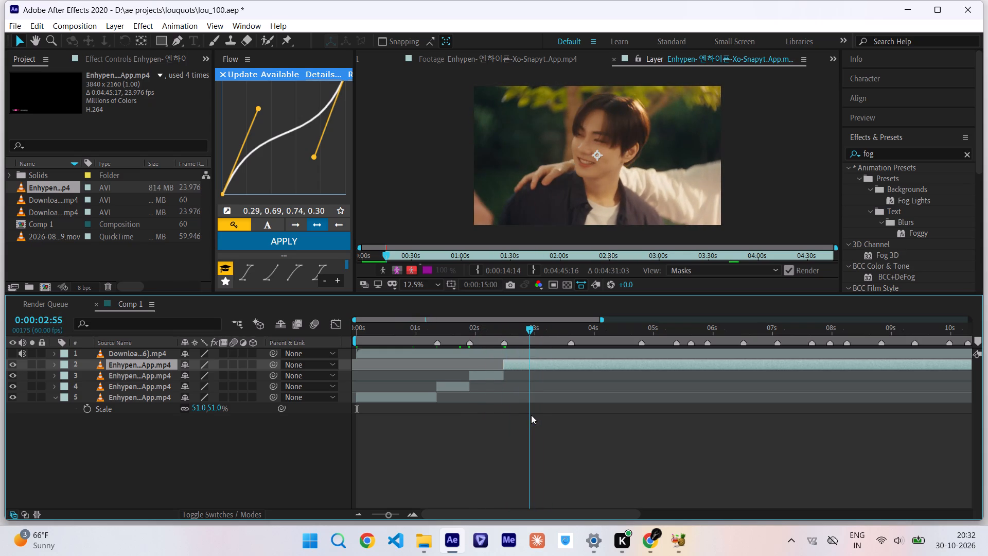
pyautogui.moveTo(531, 415); pyautogui.dragTo(499, 379)
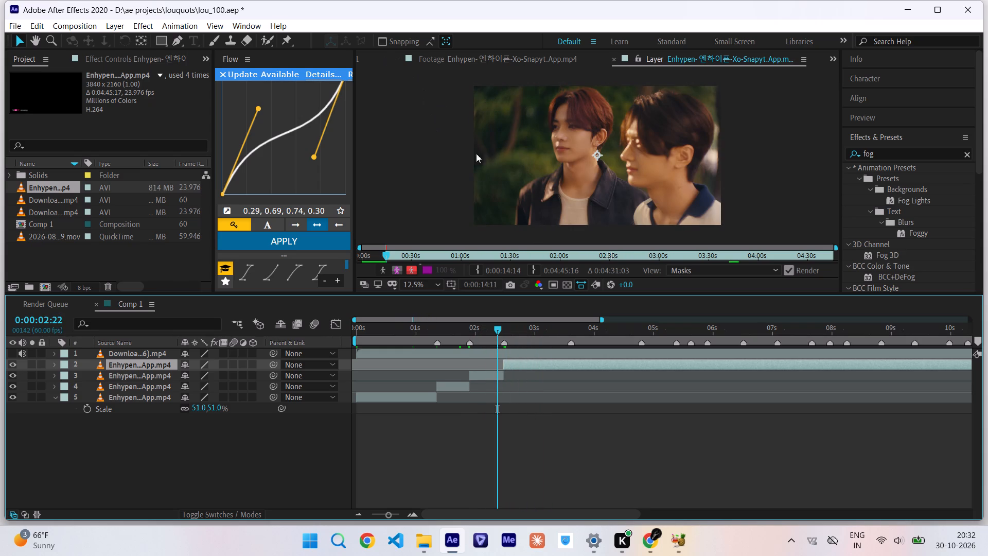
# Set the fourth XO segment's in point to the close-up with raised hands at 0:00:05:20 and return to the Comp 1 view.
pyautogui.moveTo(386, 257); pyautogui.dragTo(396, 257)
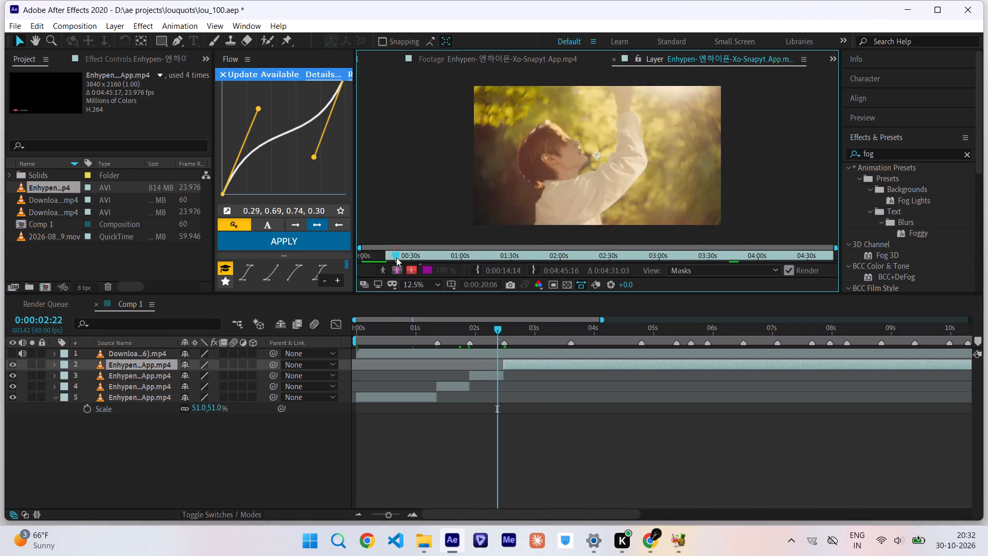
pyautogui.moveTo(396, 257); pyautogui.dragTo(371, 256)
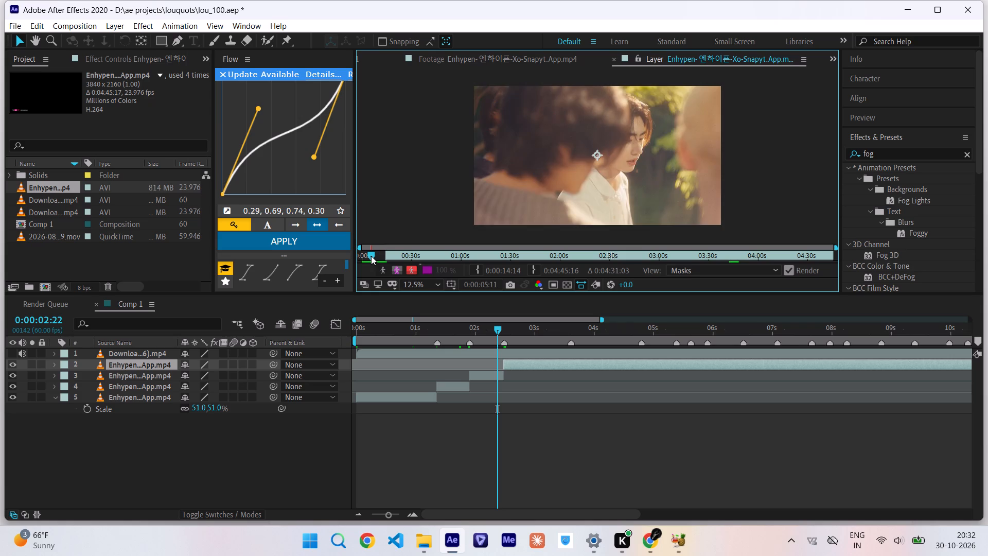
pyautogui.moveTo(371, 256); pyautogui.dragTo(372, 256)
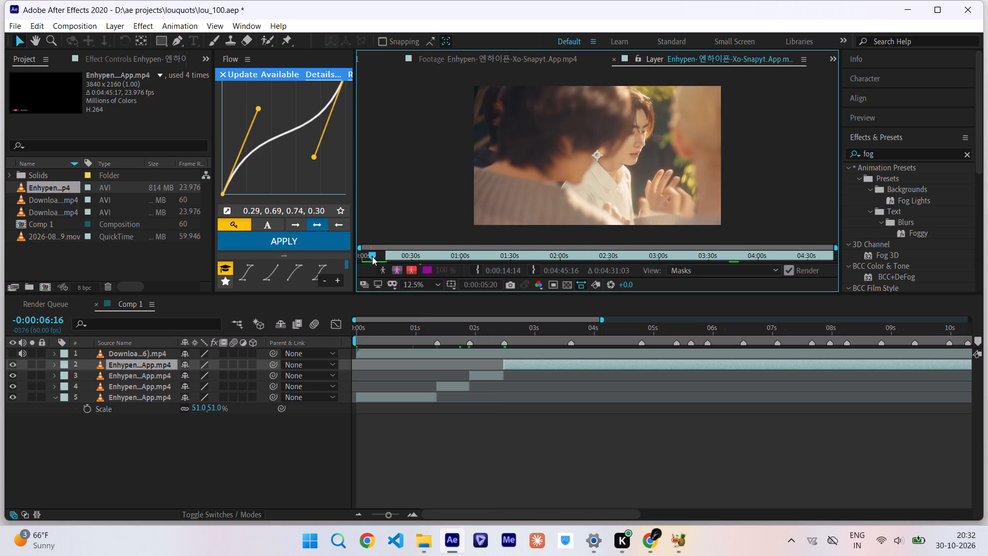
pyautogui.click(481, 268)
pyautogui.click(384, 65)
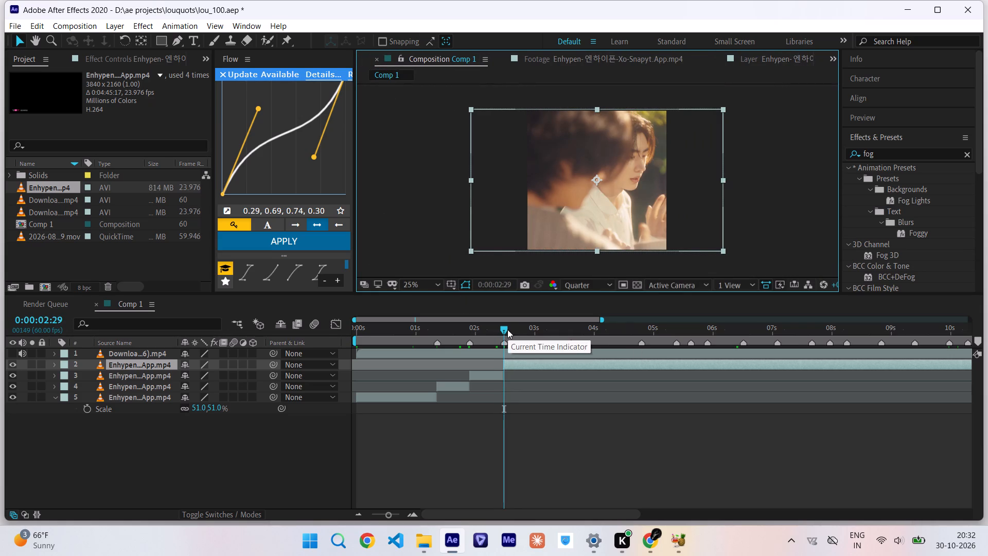
# Play back Comp 1 from the start to review how the four XO segments cut together.
pyautogui.moveTo(507, 329); pyautogui.dragTo(483, 362)
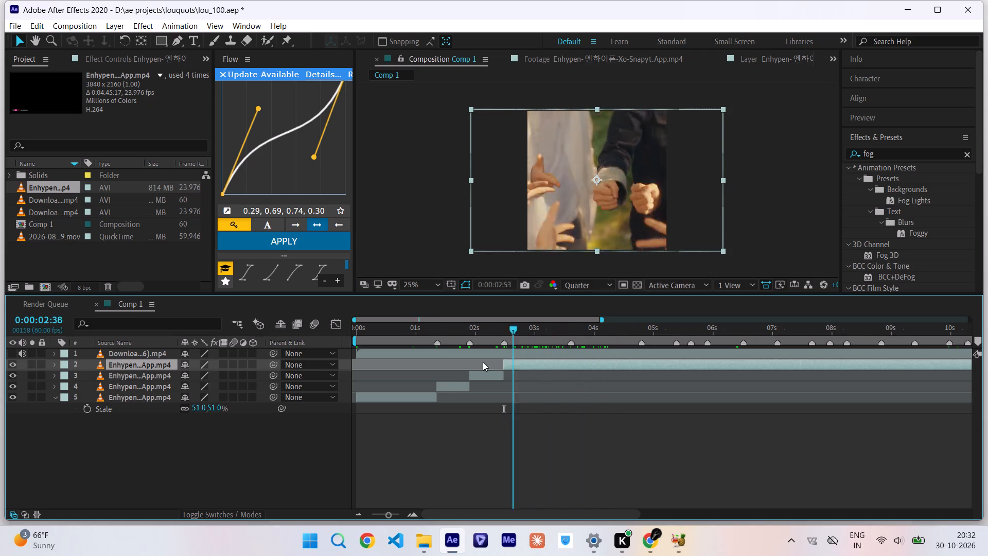
pyautogui.moveTo(483, 362); pyautogui.dragTo(266, 389)
pyautogui.press('space')
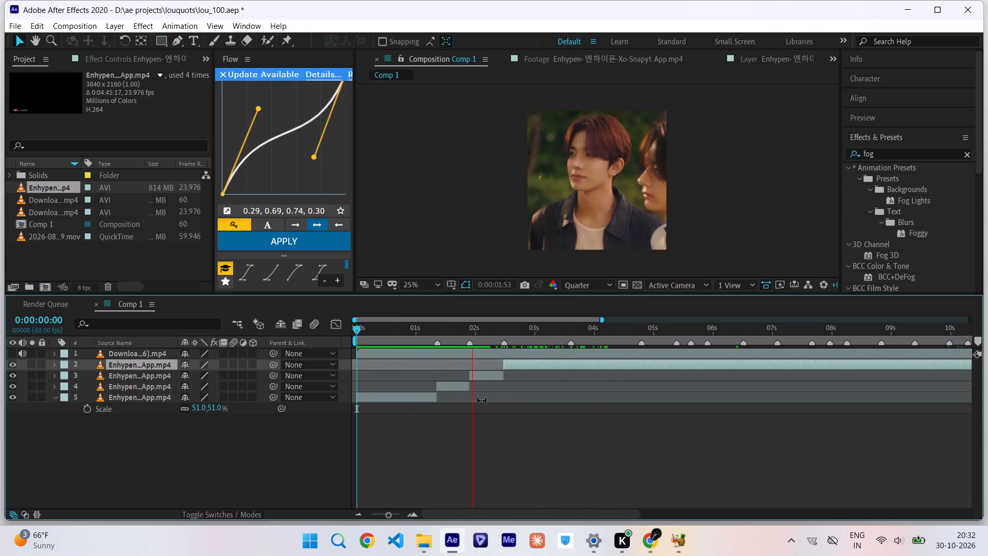
pyautogui.moveTo(457, 335); pyautogui.dragTo(438, 337)
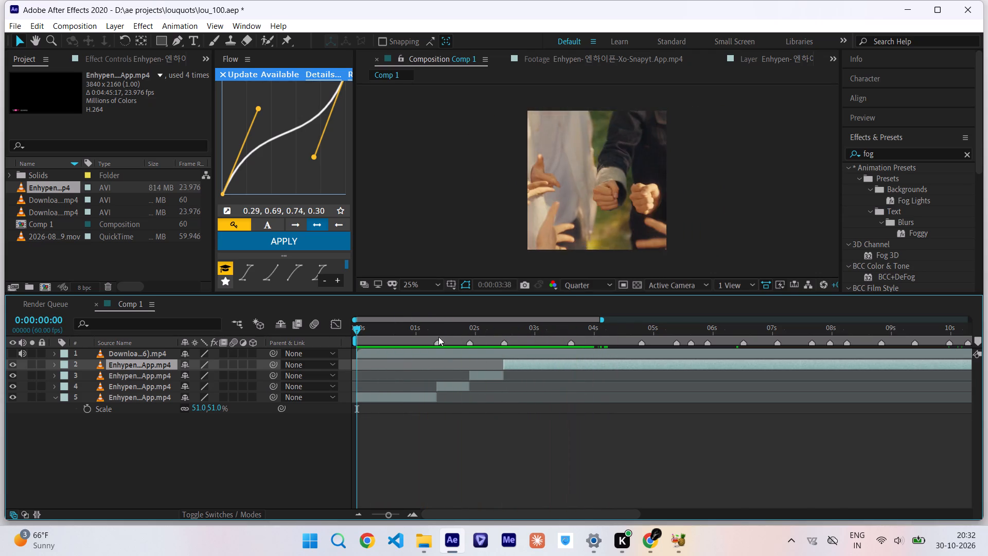
pyautogui.moveTo(438, 337); pyautogui.dragTo(232, 373)
pyautogui.press('space')
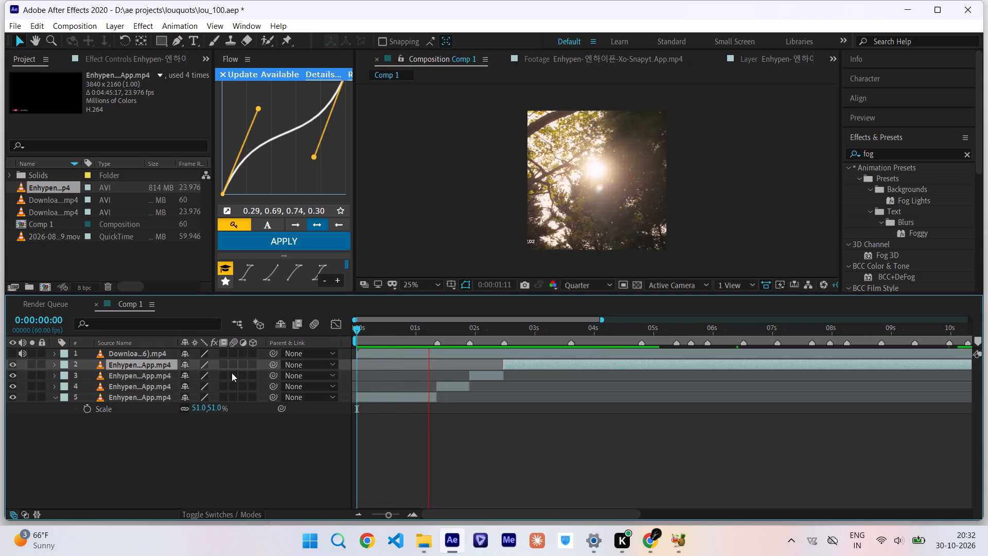
pyautogui.moveTo(489, 326); pyautogui.dragTo(428, 340)
# Delete all four ENHYPEN XO video segments from Comp 1, keeping only the audio layer.
pyautogui.moveTo(124, 426); pyautogui.dragTo(127, 386)
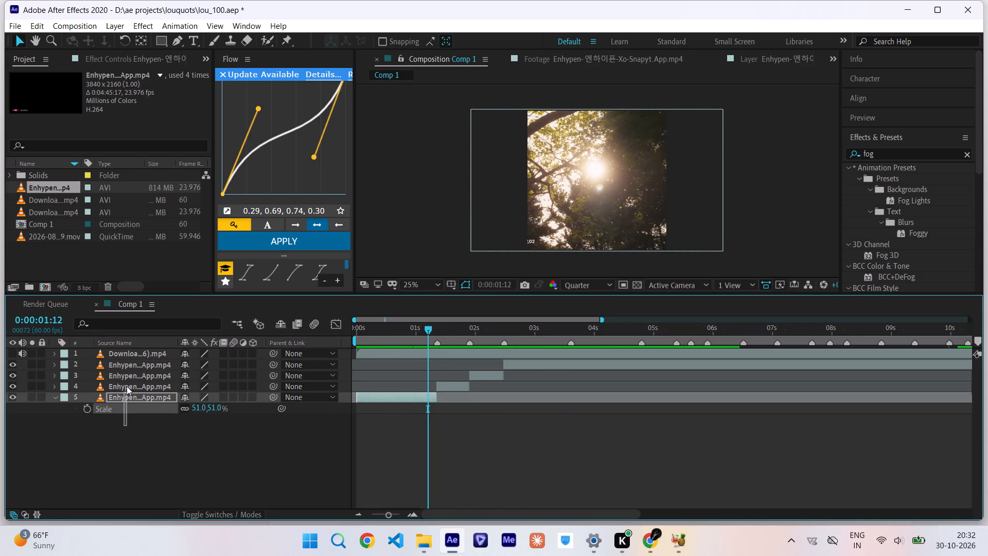
pyautogui.moveTo(127, 386); pyautogui.dragTo(140, 454)
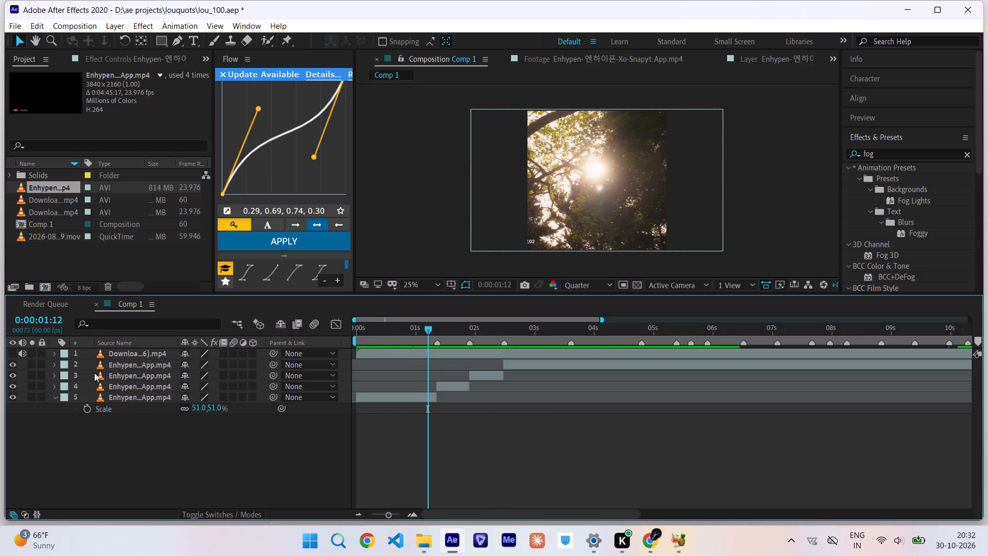
pyautogui.moveTo(92, 364); pyautogui.dragTo(113, 385)
pyautogui.press('Delete')
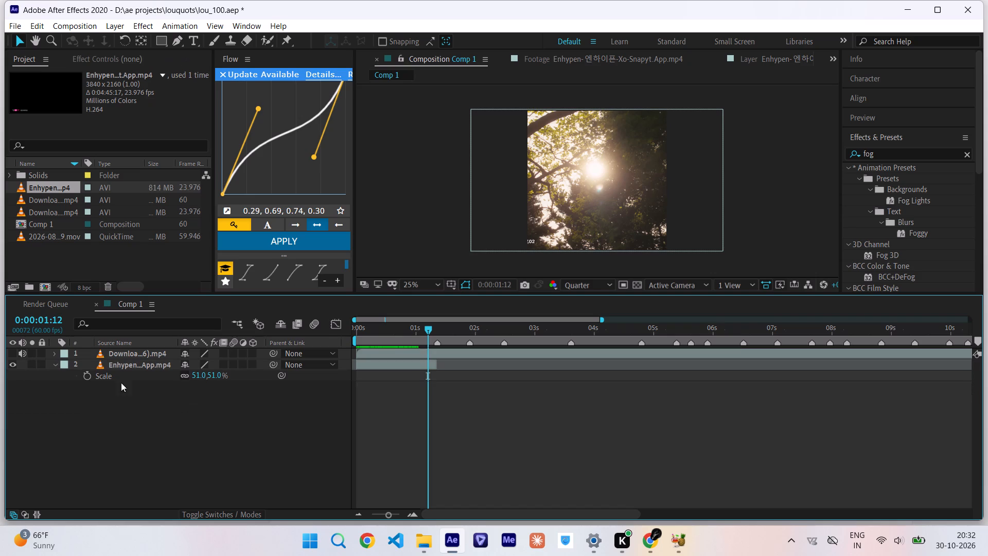
pyautogui.click(436, 363)
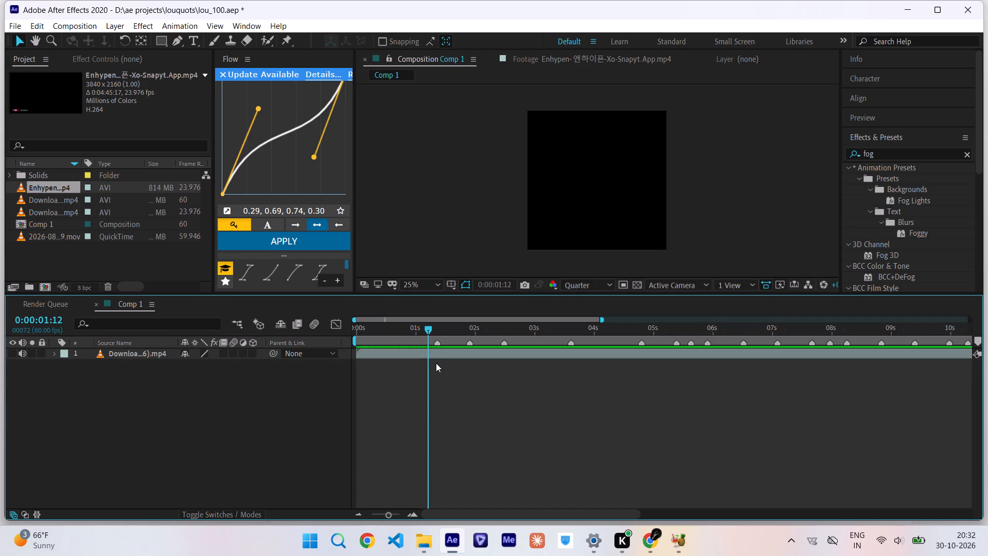
# Open the source ENHYPEN XO footage and scrub from its opening shots to about three minutes, examining possible shots.
pyautogui.doubleClick(63, 188)
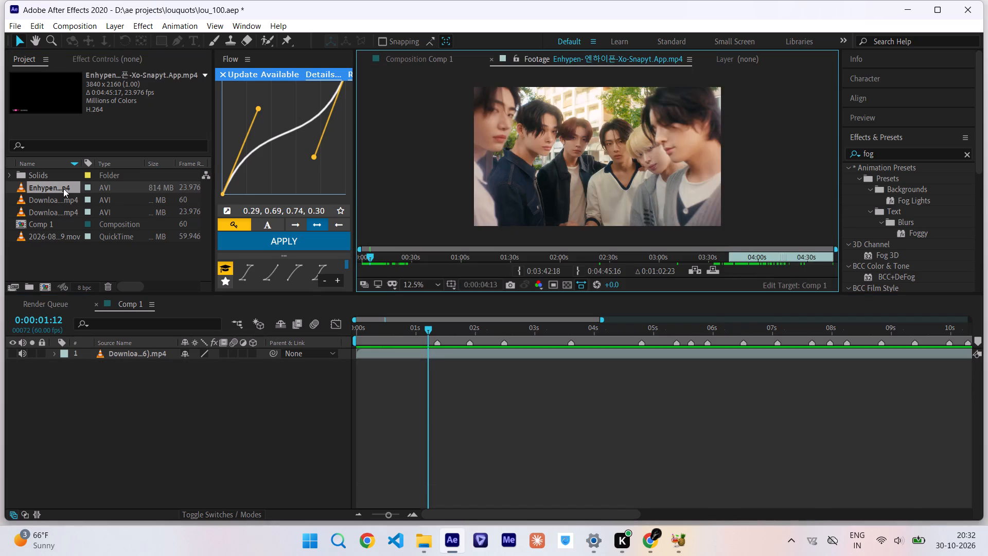
pyautogui.moveTo(371, 256); pyautogui.dragTo(372, 263)
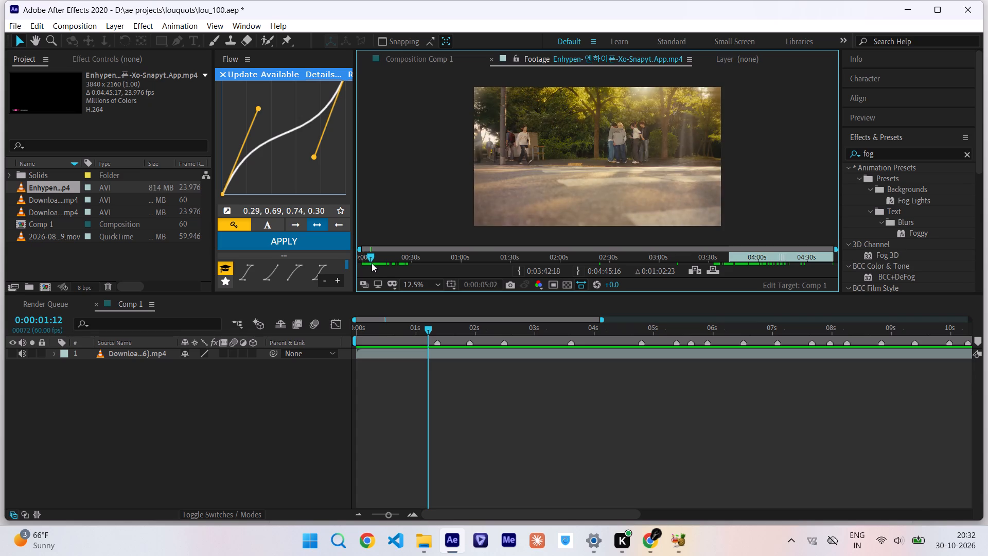
pyautogui.moveTo(372, 263); pyautogui.dragTo(374, 265)
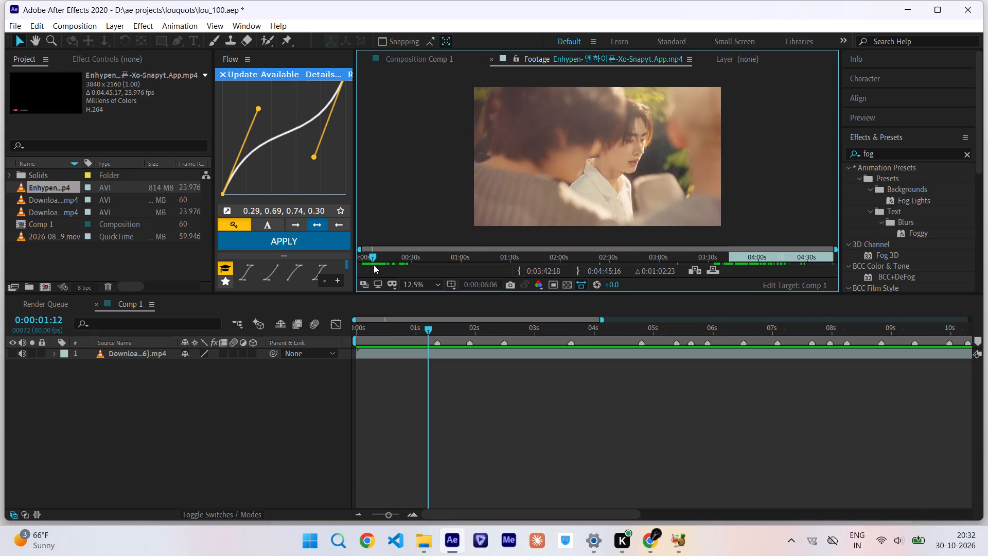
pyautogui.moveTo(374, 265); pyautogui.dragTo(371, 264)
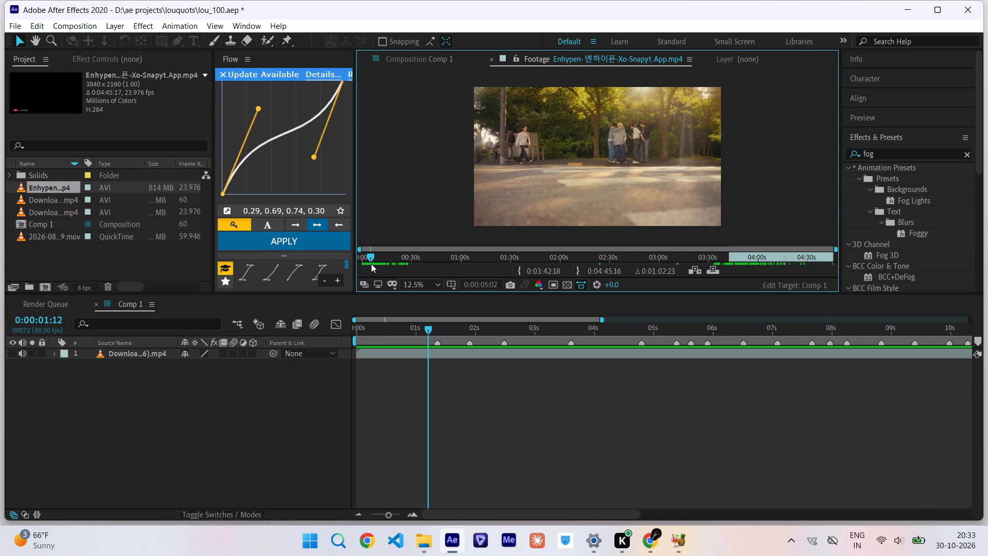
pyautogui.moveTo(371, 264); pyautogui.dragTo(375, 264)
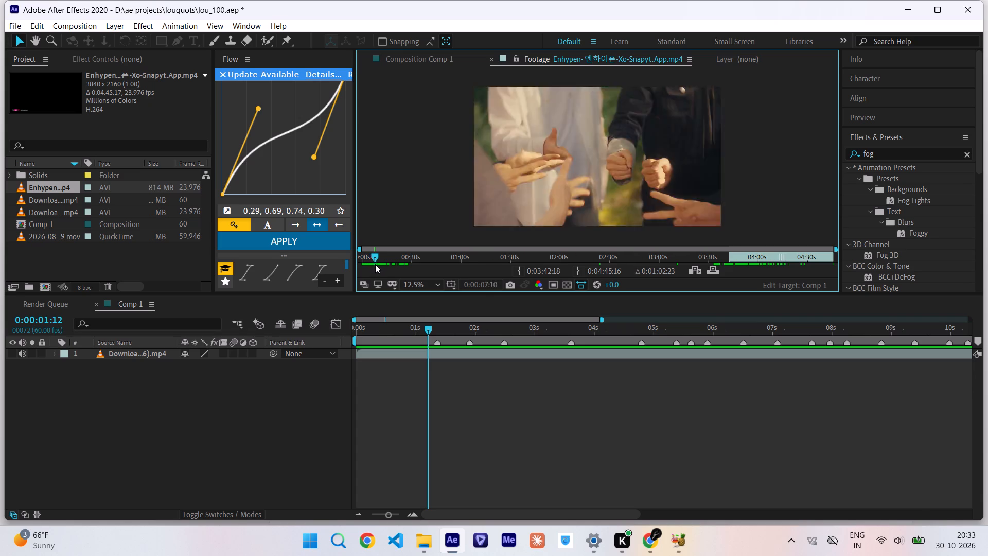
pyautogui.moveTo(375, 264); pyautogui.dragTo(422, 273)
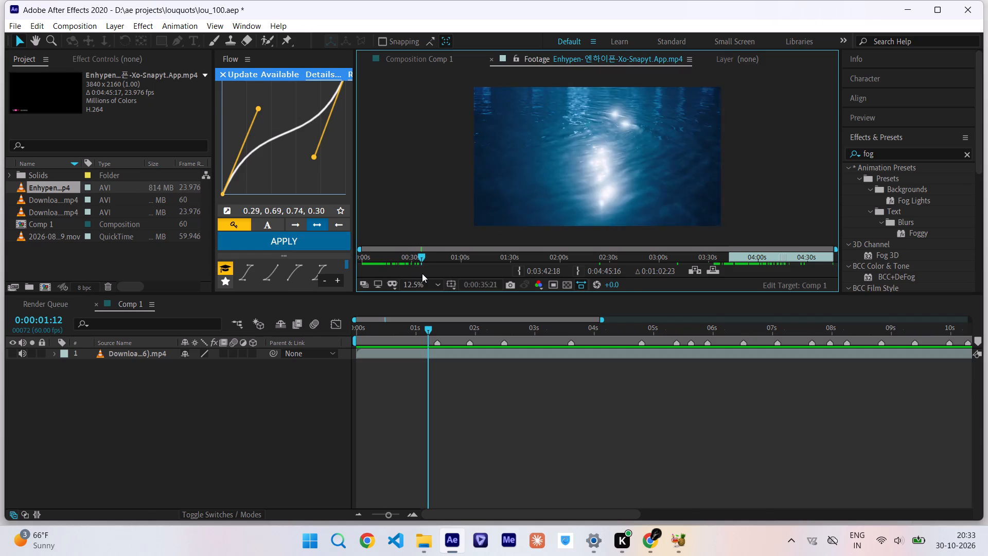
pyautogui.moveTo(422, 273); pyautogui.dragTo(403, 272)
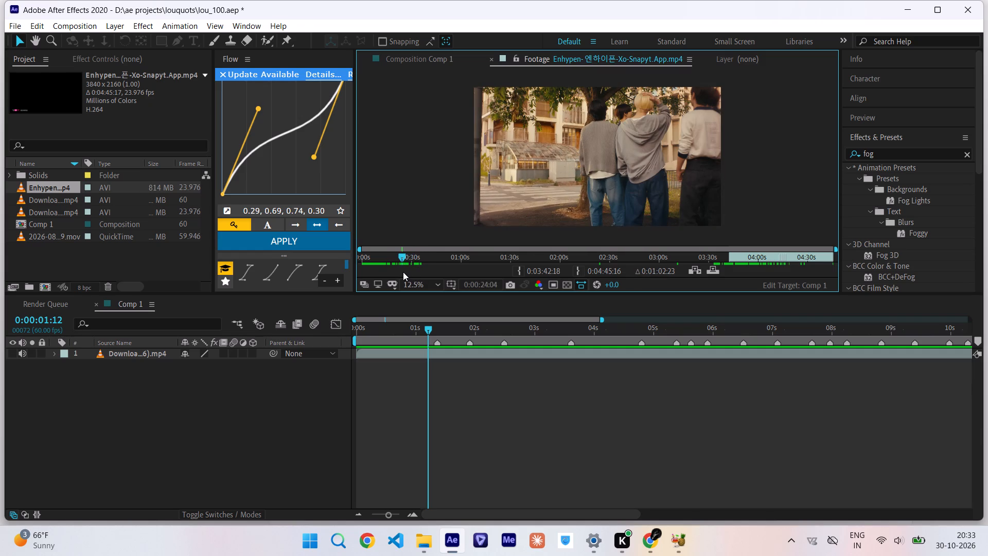
pyautogui.moveTo(403, 272); pyautogui.dragTo(414, 276)
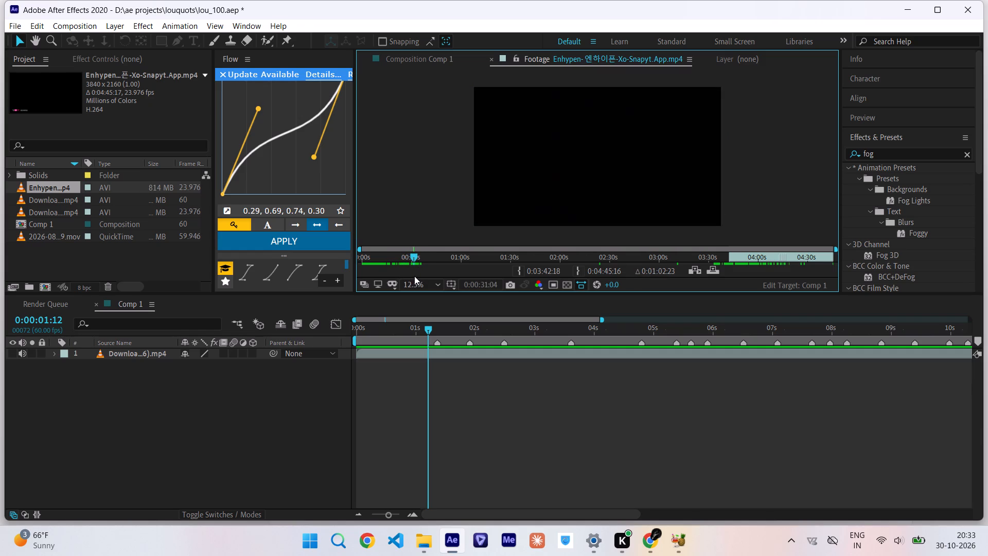
pyautogui.moveTo(414, 276); pyautogui.dragTo(430, 279)
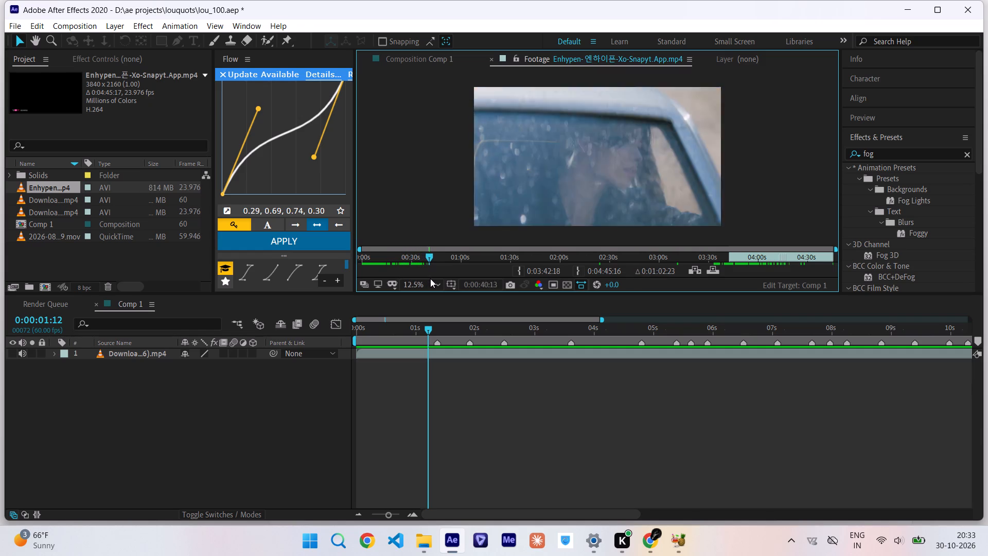
pyautogui.moveTo(430, 279); pyautogui.dragTo(444, 284)
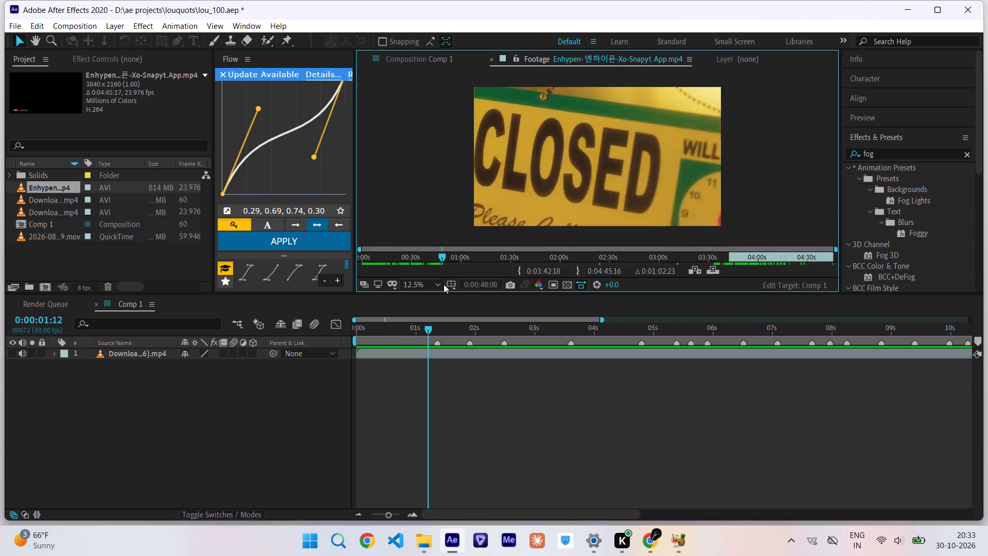
pyautogui.moveTo(444, 284); pyautogui.dragTo(443, 285)
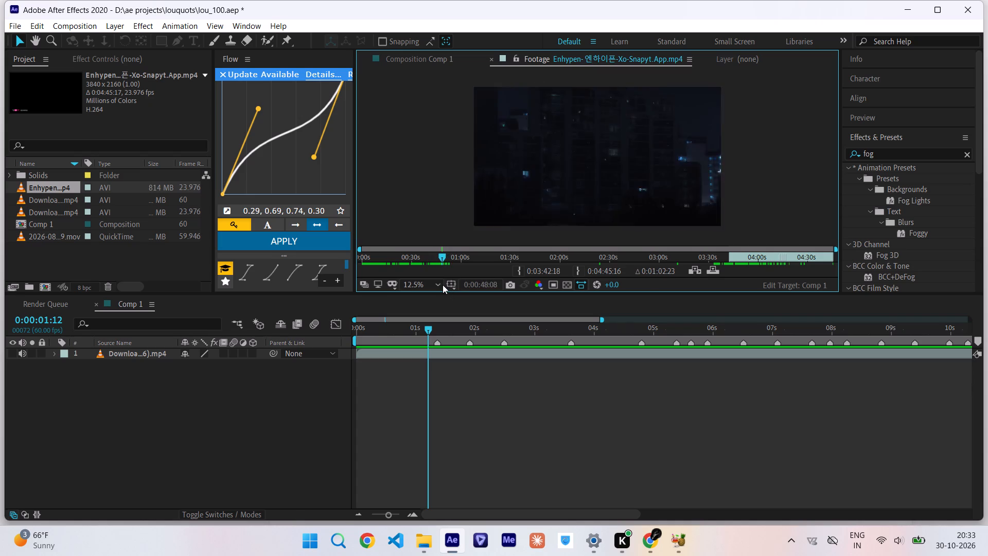
pyautogui.moveTo(443, 285); pyautogui.dragTo(445, 287)
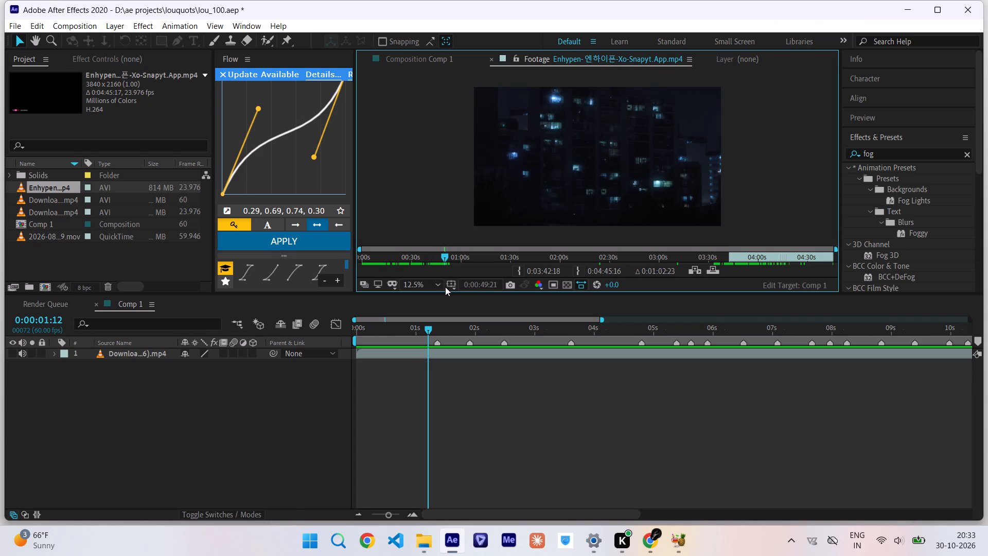
pyautogui.moveTo(445, 287); pyautogui.dragTo(372, 291)
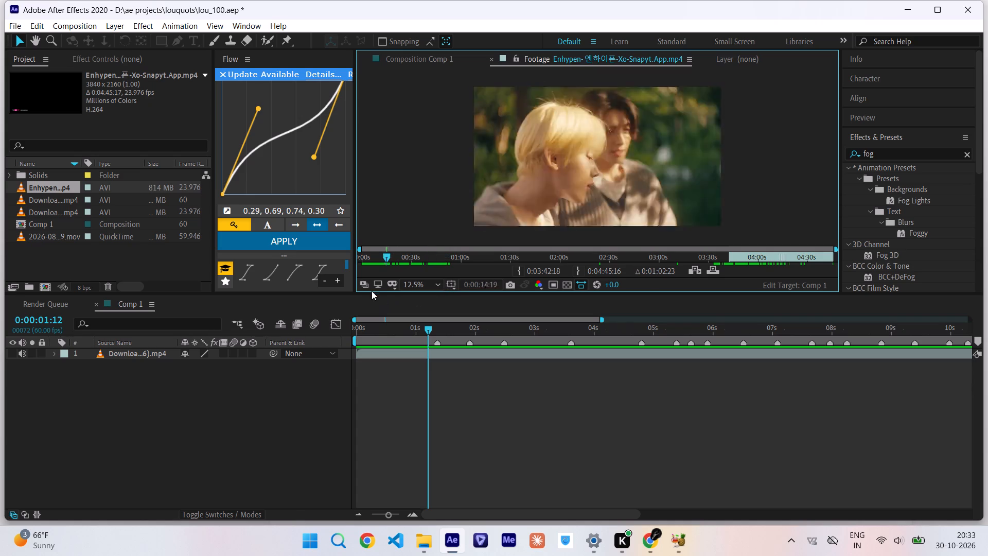
pyautogui.moveTo(372, 291); pyautogui.dragTo(366, 289)
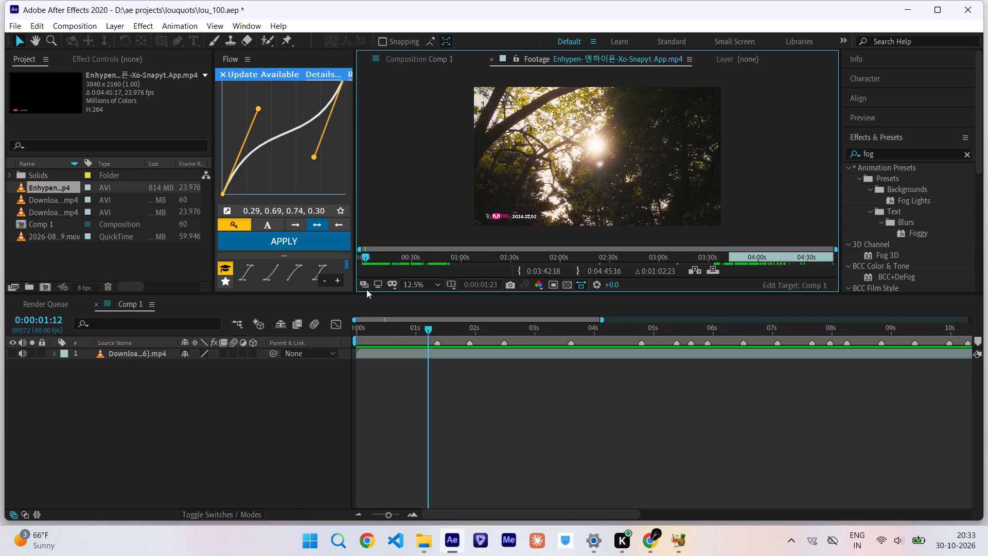
pyautogui.moveTo(366, 289); pyautogui.dragTo(372, 293)
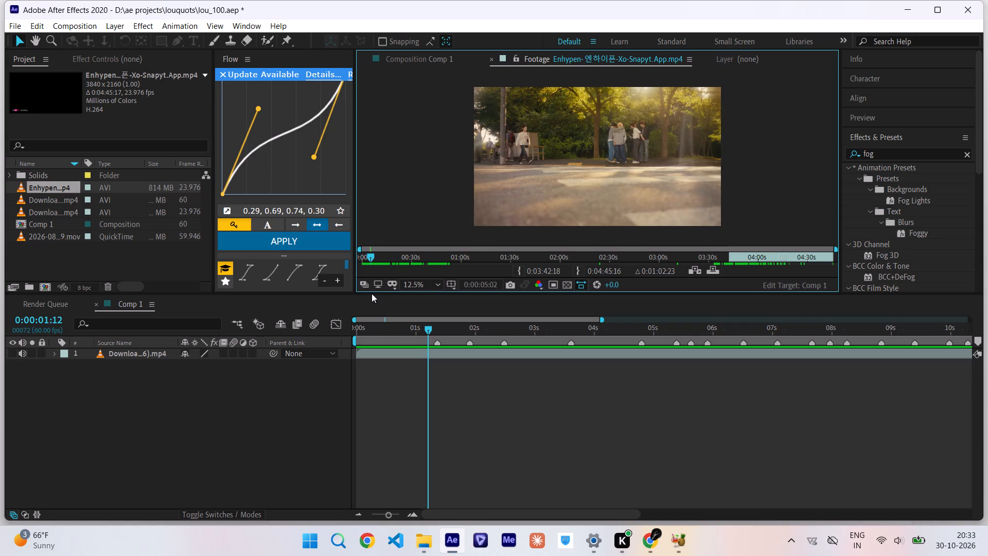
pyautogui.moveTo(372, 293); pyautogui.dragTo(373, 293)
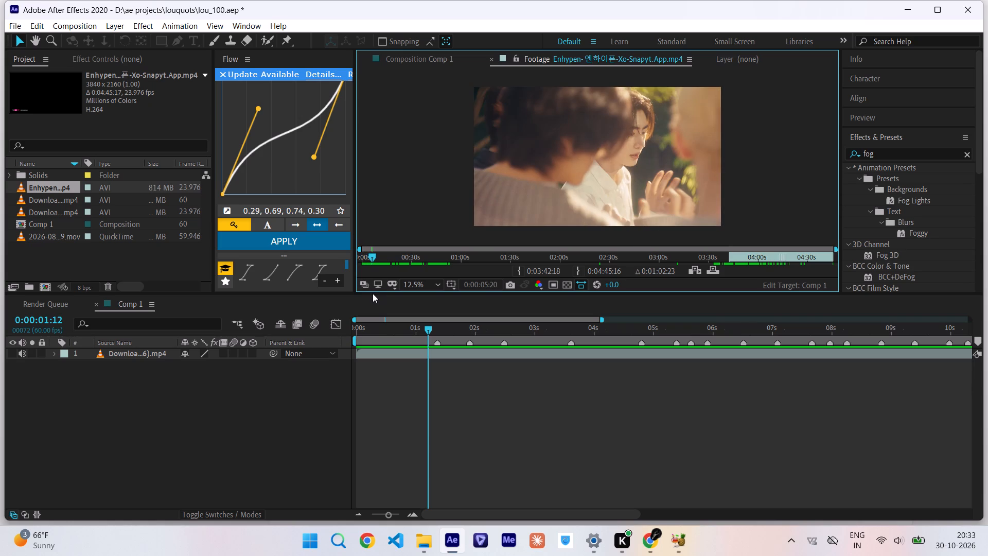
pyautogui.moveTo(373, 293); pyautogui.dragTo(663, 279)
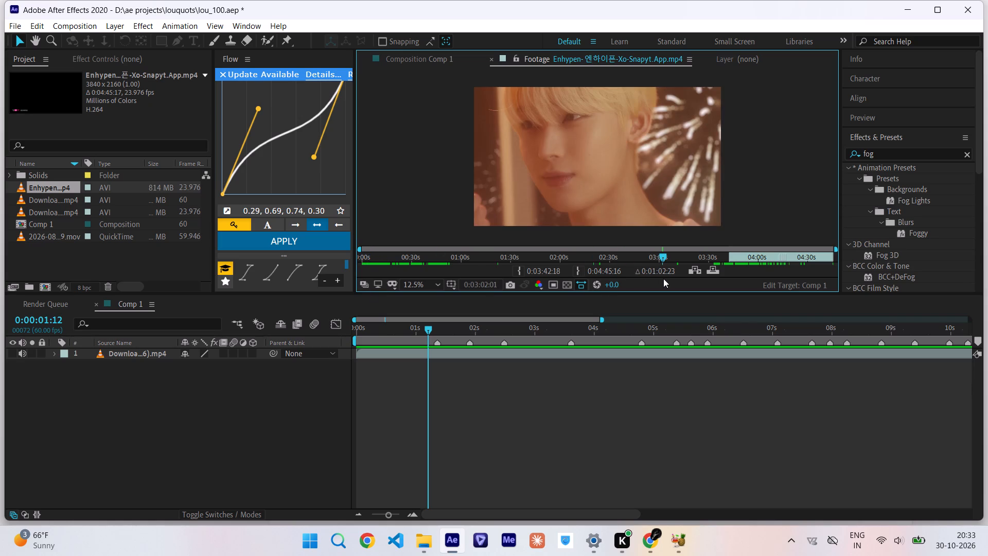
# Go to the XO footage's in point at 0:03:42:18 and add the footage to Comp 1 beneath the audio layer.
pyautogui.press('i')
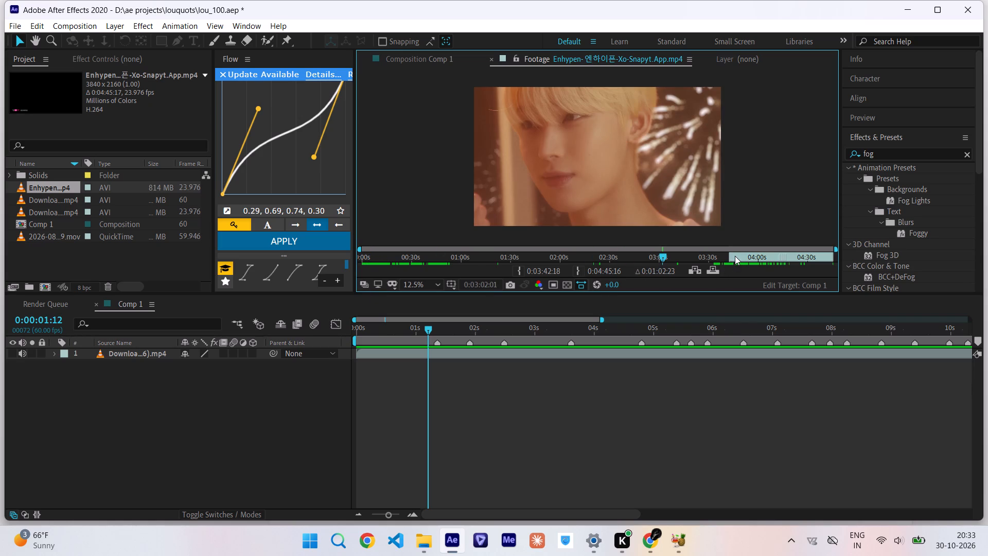
pyautogui.click(735, 256)
pyautogui.press('i')
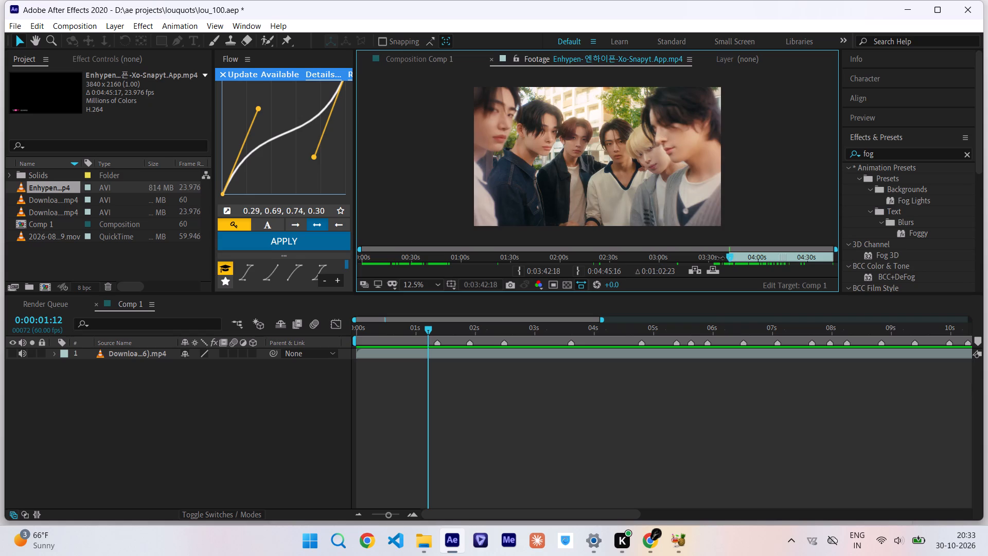
pyautogui.write('ii')
pyautogui.moveTo(62, 189); pyautogui.dragTo(54, 417)
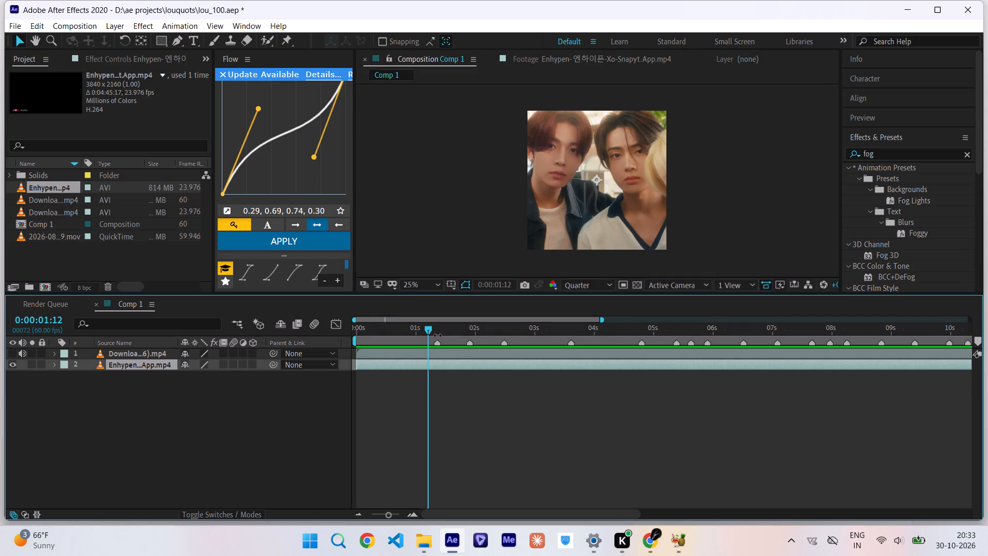
# Set the new ENHYPEN XO layer's scale to 50% in Comp 1.
pyautogui.press('s')
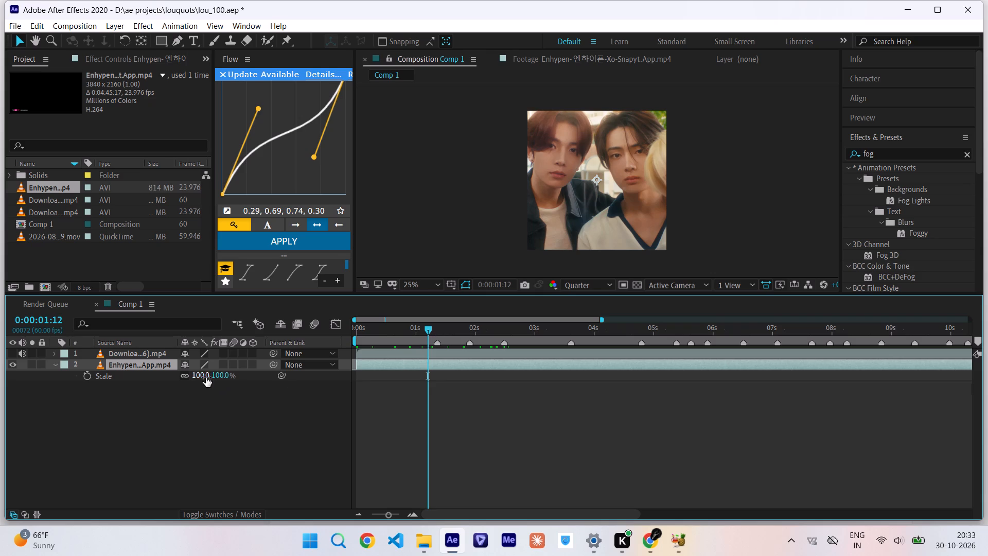
pyautogui.click(203, 376)
pyautogui.write('50')
pyautogui.press('Return')
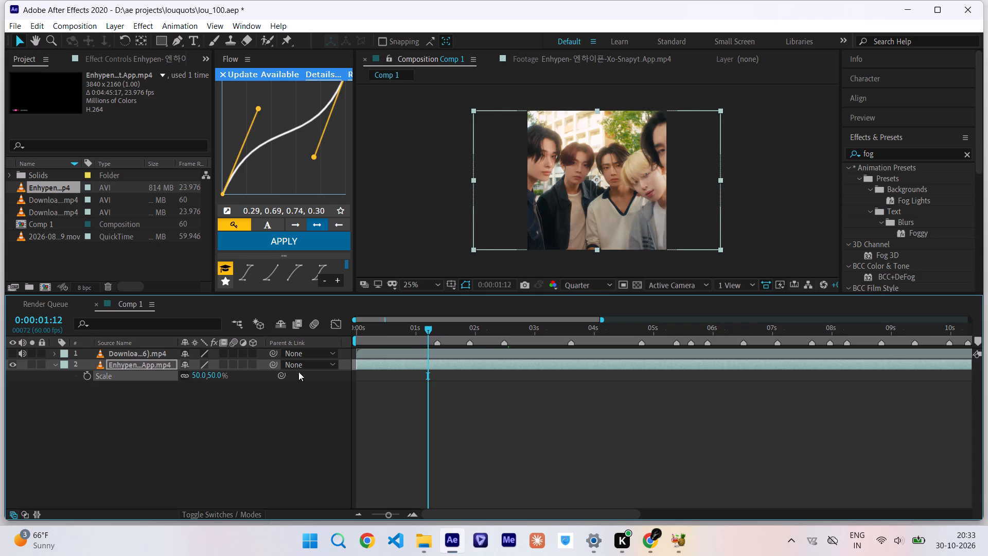
# Preview the XO layer from the start, split it at 0:00:04:48, delete the remainder and save the project.
pyautogui.moveTo(426, 331); pyautogui.dragTo(235, 371)
pyautogui.press('space')
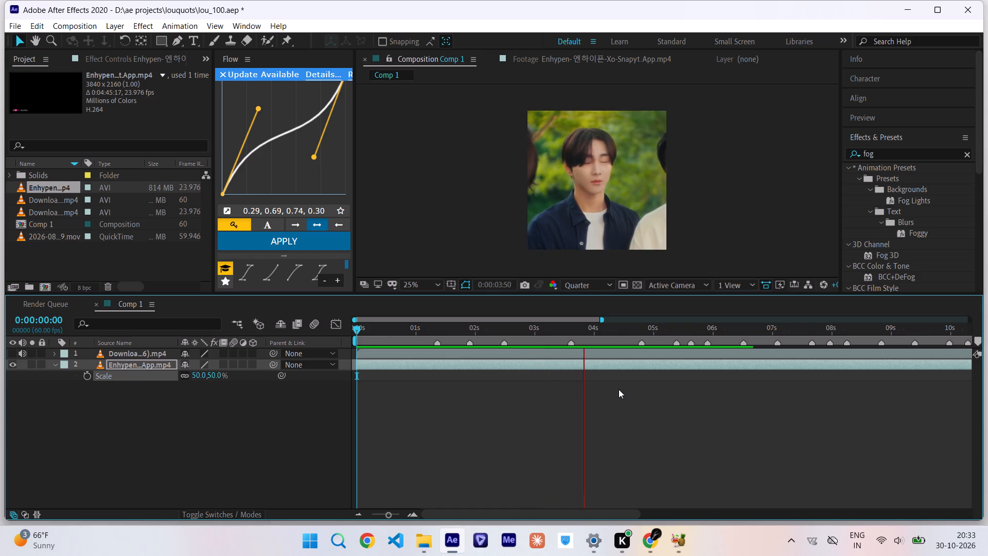
pyautogui.click(639, 328)
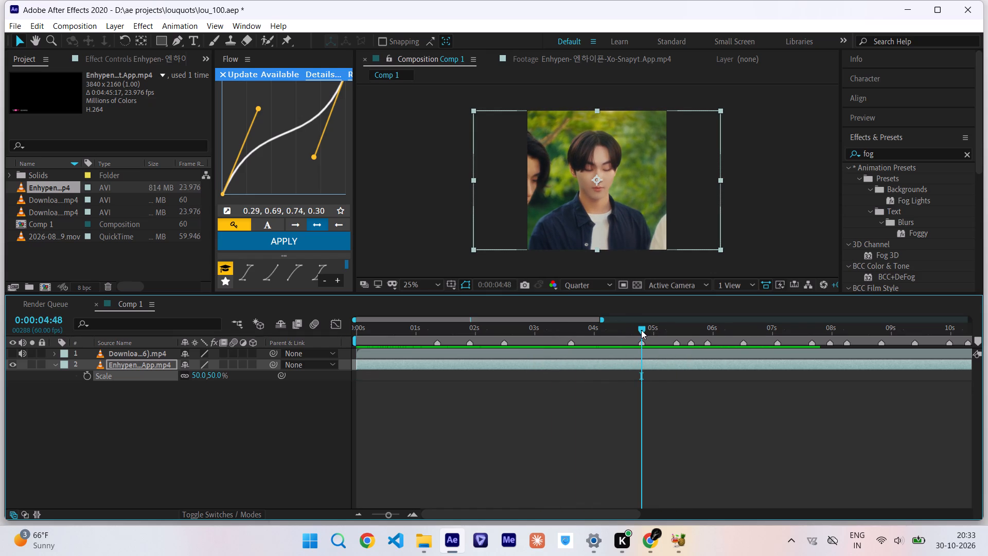
pyautogui.hotkey('ctrl', 'shift', 'd')
pyautogui.press('Delete')
pyautogui.moveTo(641, 330); pyautogui.dragTo(552, 335)
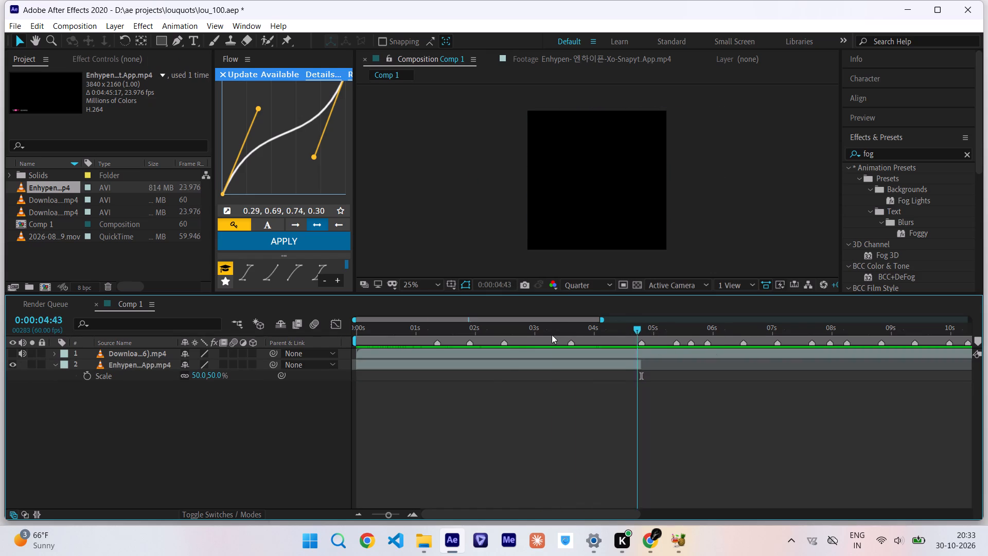
pyautogui.moveTo(552, 335); pyautogui.dragTo(336, 353)
pyautogui.hotkey('ctrl', 's')
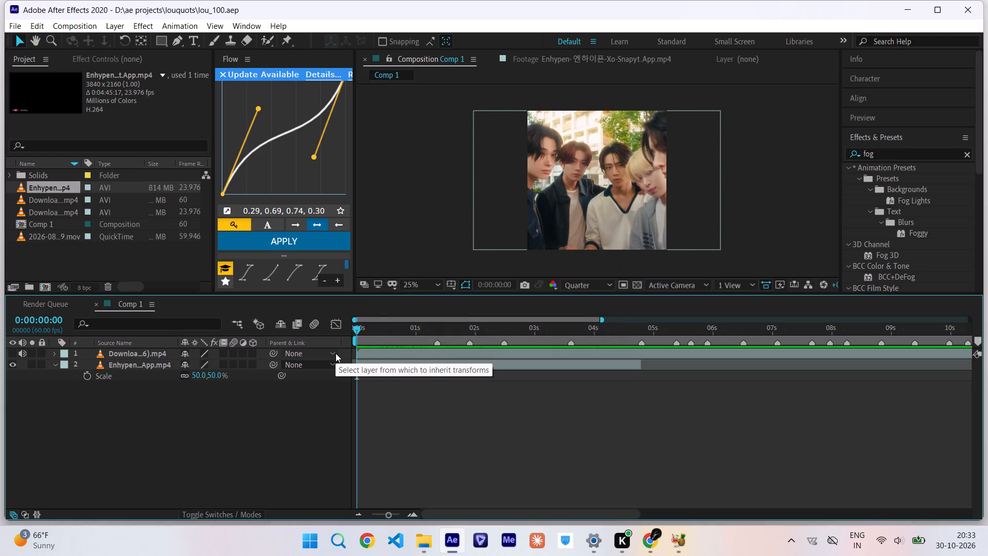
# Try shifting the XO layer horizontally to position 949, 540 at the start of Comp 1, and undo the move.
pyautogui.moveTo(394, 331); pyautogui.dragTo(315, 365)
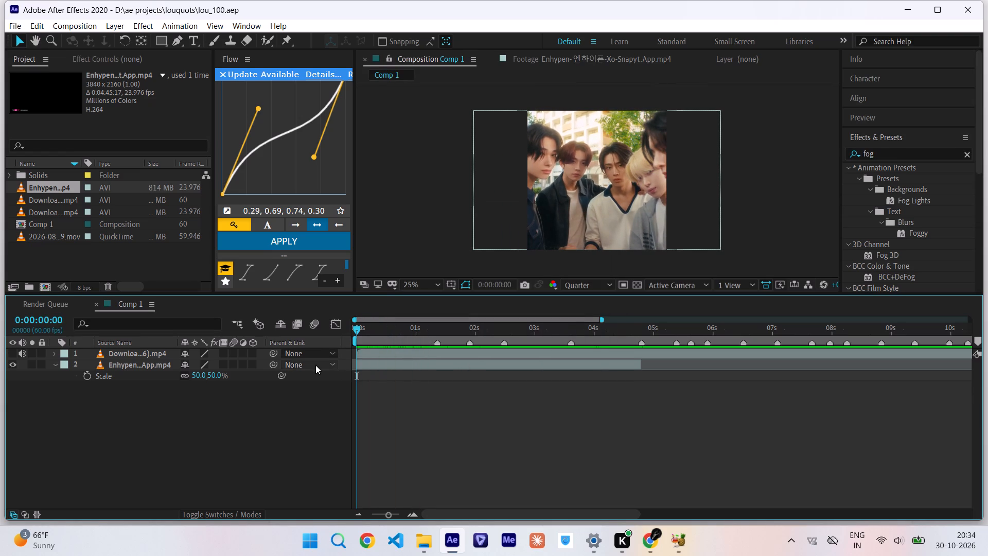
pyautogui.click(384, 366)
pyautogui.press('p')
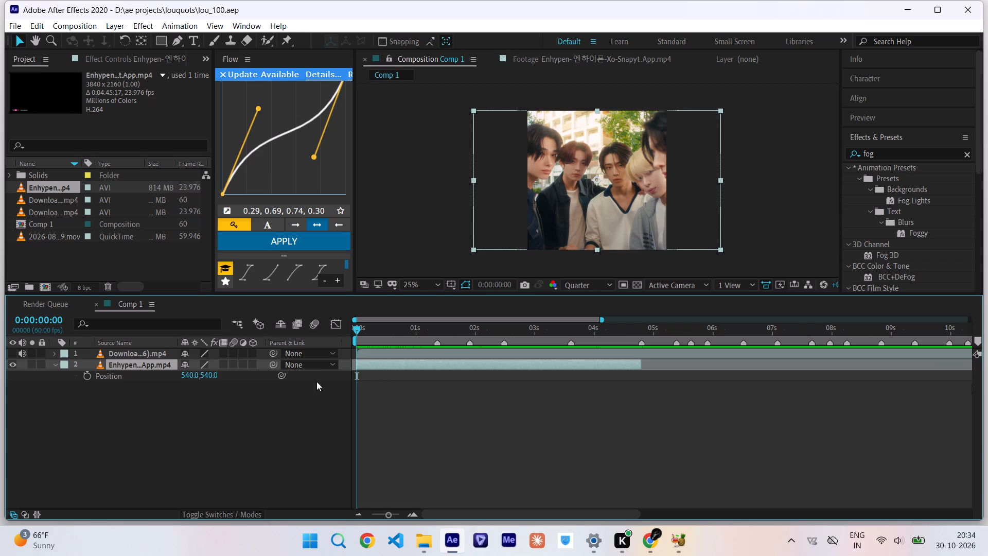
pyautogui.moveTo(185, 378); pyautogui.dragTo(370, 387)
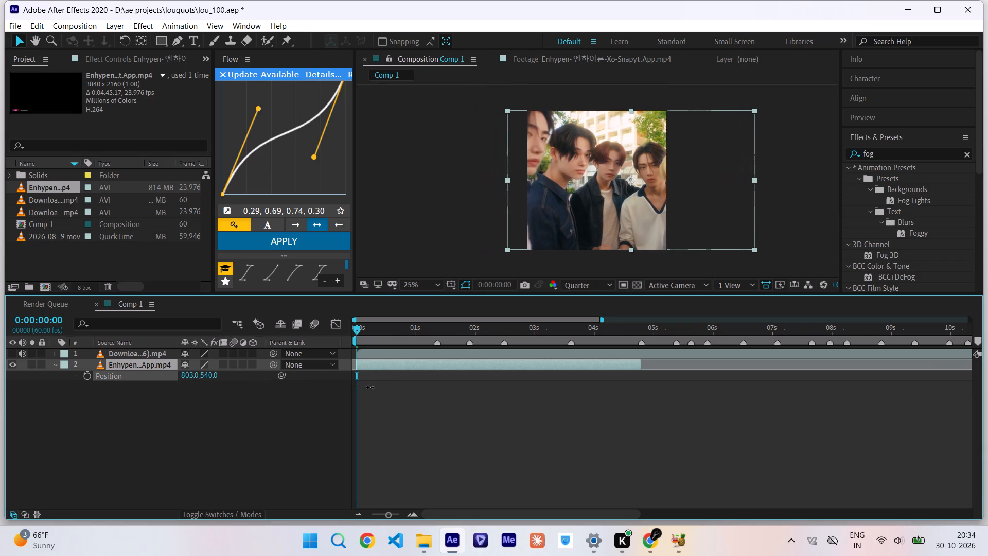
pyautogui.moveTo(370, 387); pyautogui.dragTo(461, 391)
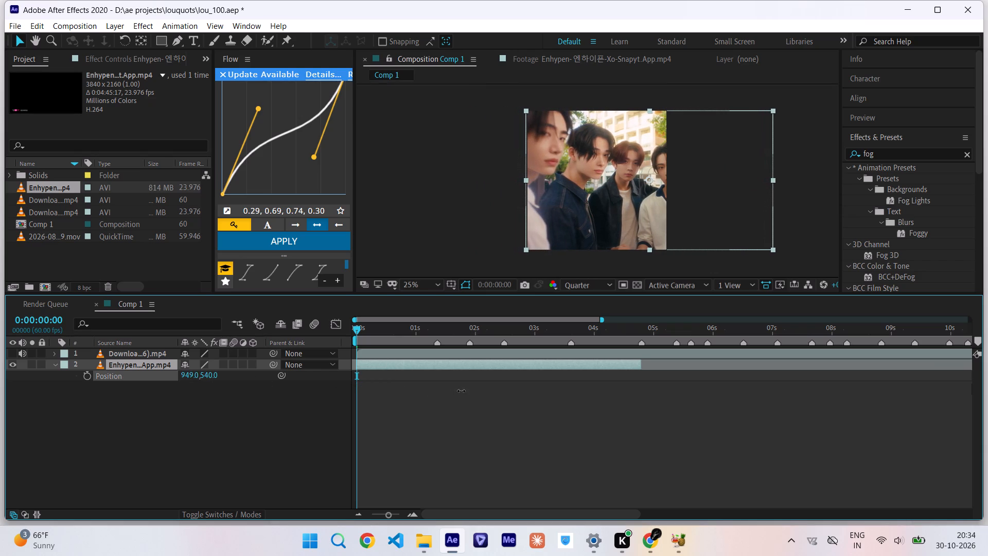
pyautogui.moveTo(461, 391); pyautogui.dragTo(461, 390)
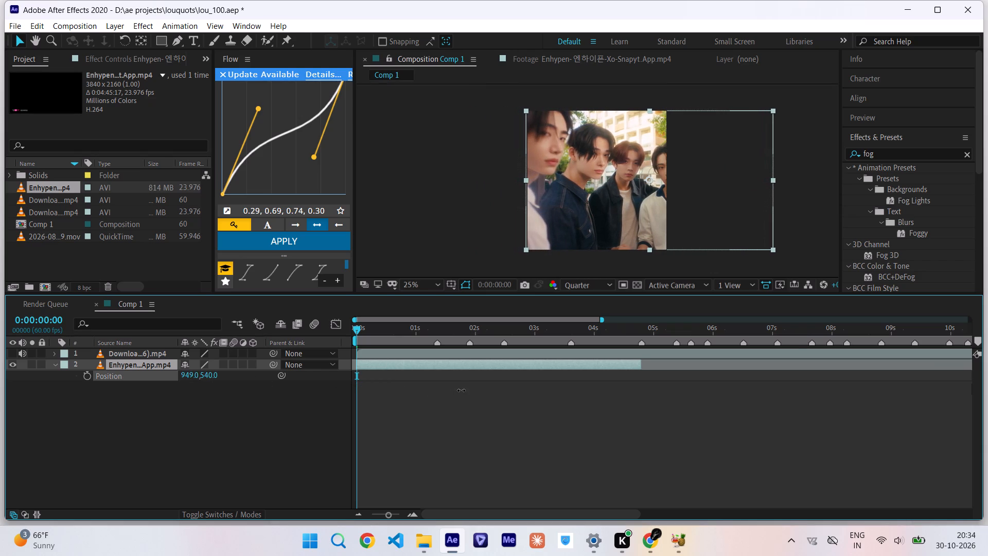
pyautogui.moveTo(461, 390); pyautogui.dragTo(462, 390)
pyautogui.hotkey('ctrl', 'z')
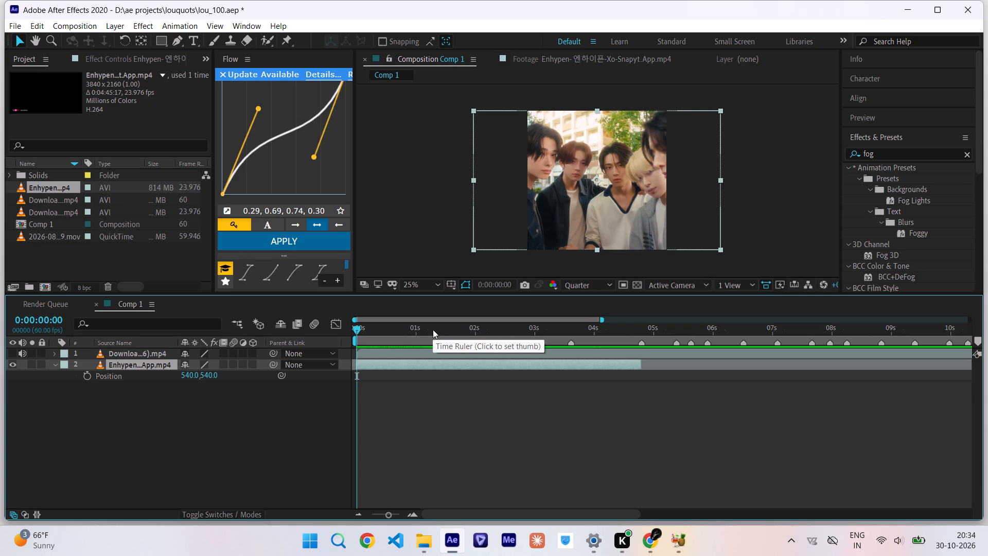
# Play back Comp 1 from the start to review the trimmed XO segment.
pyautogui.moveTo(433, 329); pyautogui.dragTo(447, 332)
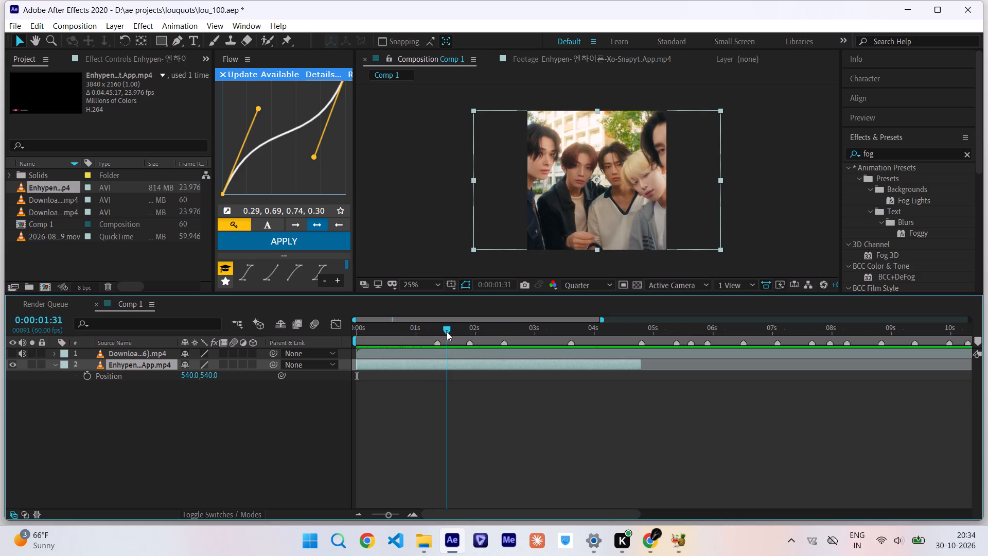
pyautogui.moveTo(447, 332); pyautogui.dragTo(189, 383)
pyautogui.press('space')
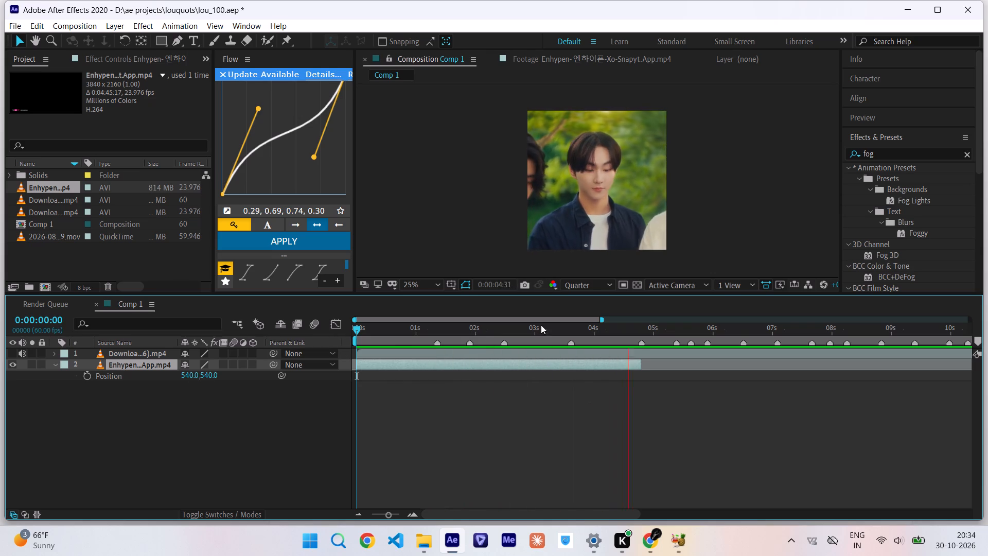
# Check the shot change near 0:00:03:30, return to the start of Comp 1 and apply the roysfx slow twixtor preset to the XO layer.
pyautogui.moveTo(542, 327); pyautogui.dragTo(563, 341)
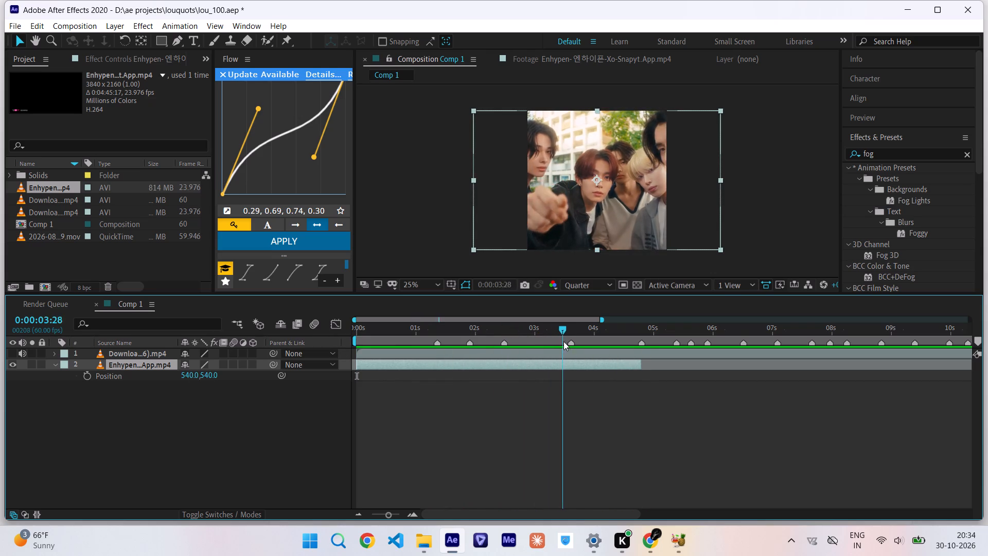
pyautogui.moveTo(563, 341); pyautogui.dragTo(564, 350)
pyautogui.hotkey('ctrl', 'Right')
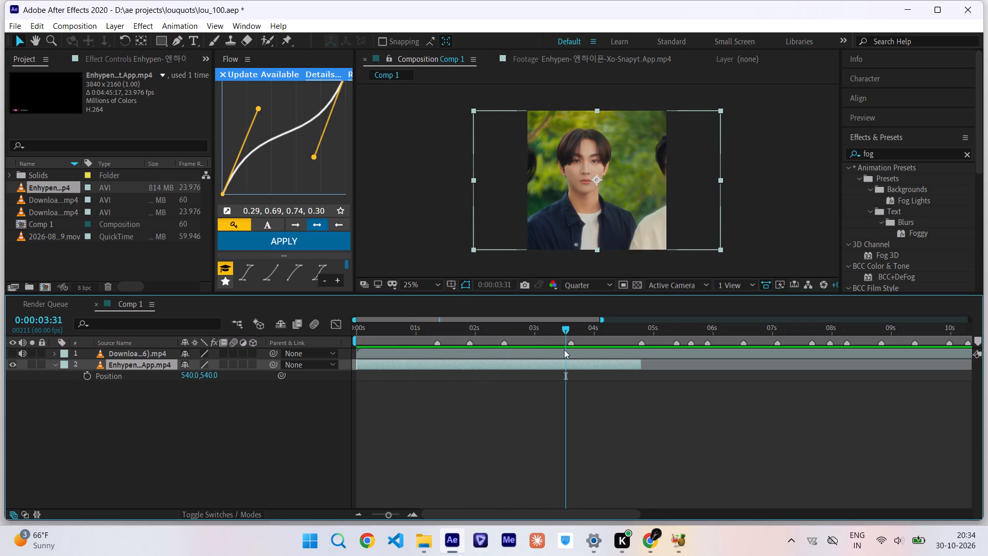
pyautogui.hotkey('ctrl', 'Left')
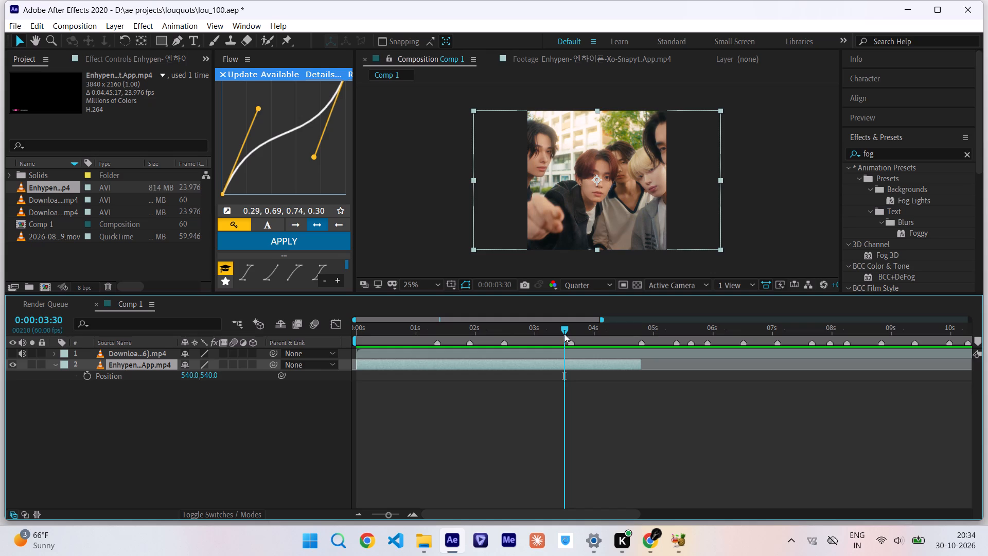
pyautogui.moveTo(563, 329); pyautogui.dragTo(344, 350)
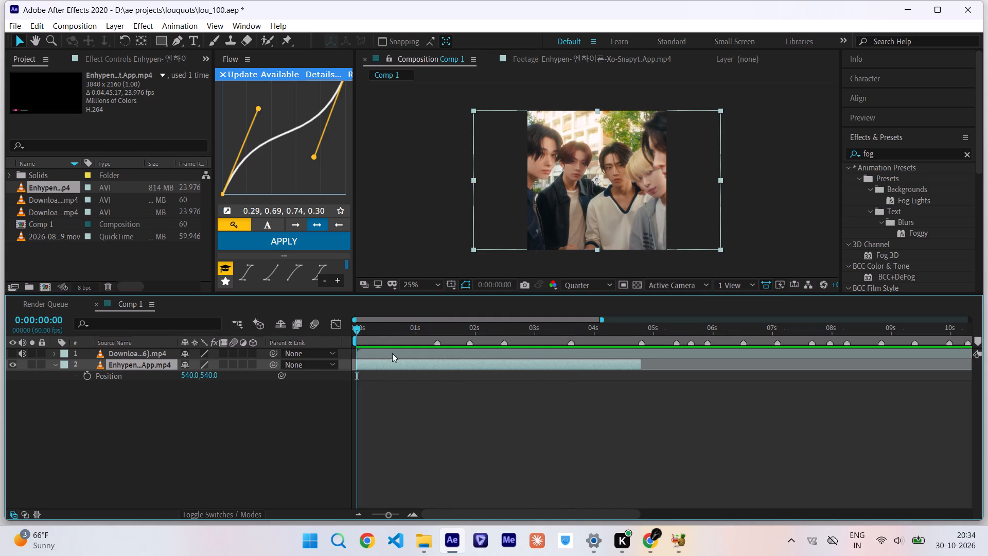
pyautogui.moveTo(182, 28); pyautogui.dragTo(232, 62)
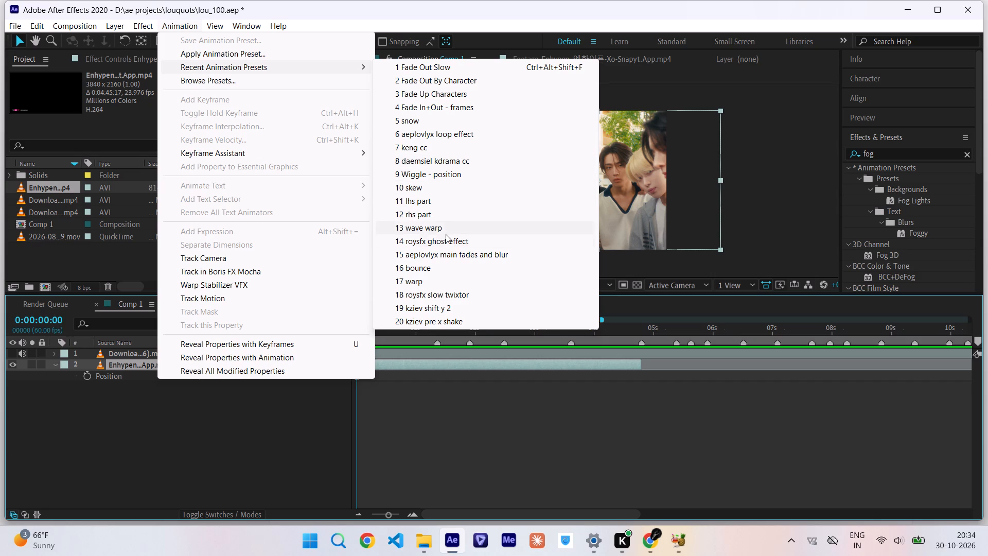
pyautogui.click(446, 294)
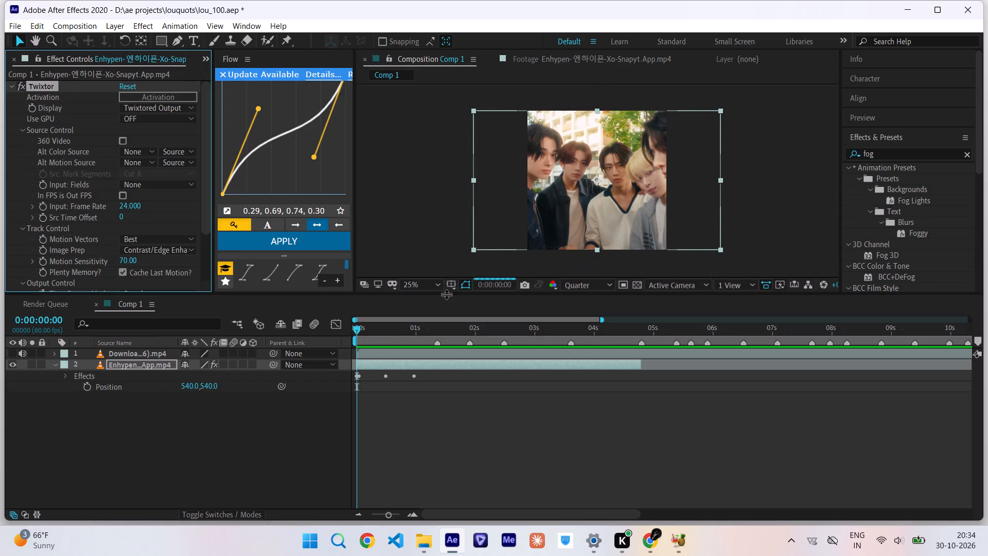
# Reveal the Twixtor Speed % keyframes and stretch them proportionally so the last one lands at 0:00:04:48.
pyautogui.press('u')
pyautogui.moveTo(442, 383); pyautogui.dragTo(356, 388)
pyautogui.keyDown('alt'); pyautogui.moveTo(414, 388); pyautogui.dragTo(634, 397); pyautogui.keyUp('alt')
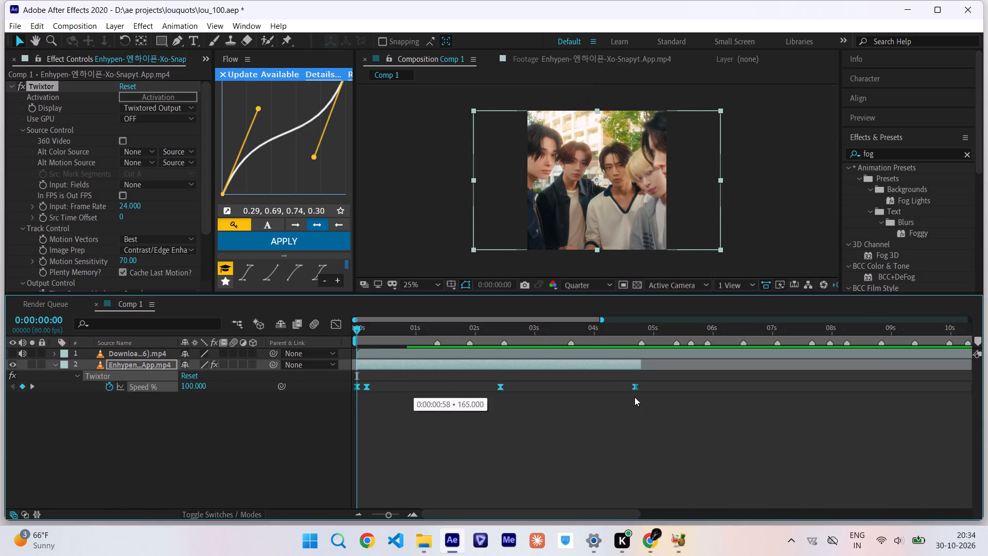
pyautogui.keyDown('alt'); pyautogui.moveTo(634, 397); pyautogui.dragTo(642, 412); pyautogui.keyUp('alt')
pyautogui.click(641, 328)
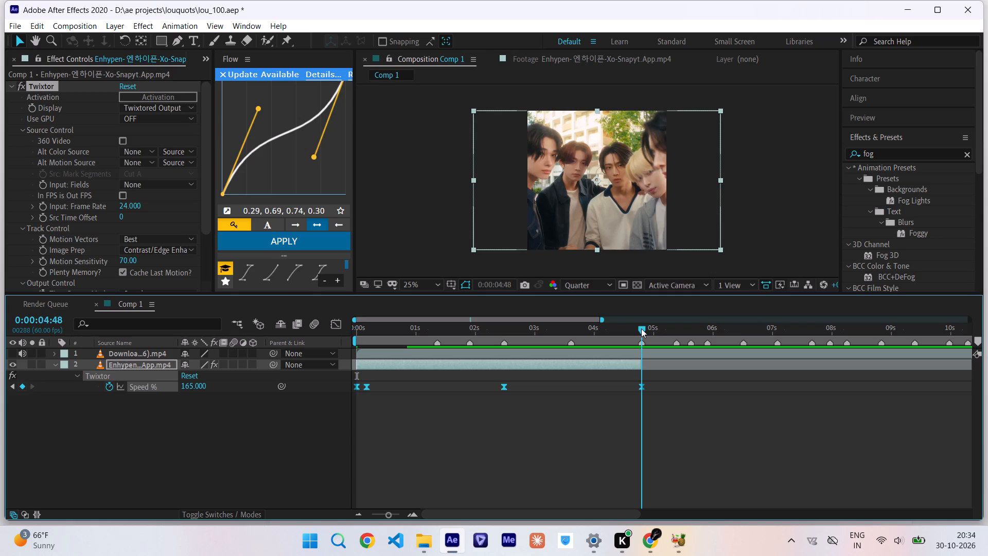
# Scrub and play the retimed XO segment in Comp 1, and save the project.
pyautogui.moveTo(641, 328); pyautogui.dragTo(588, 350)
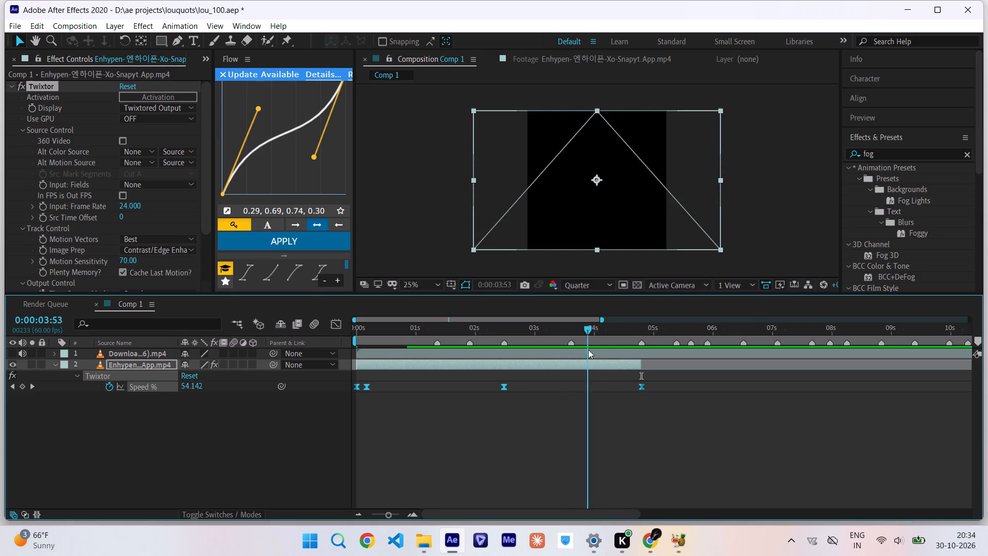
pyautogui.moveTo(588, 350); pyautogui.dragTo(622, 353)
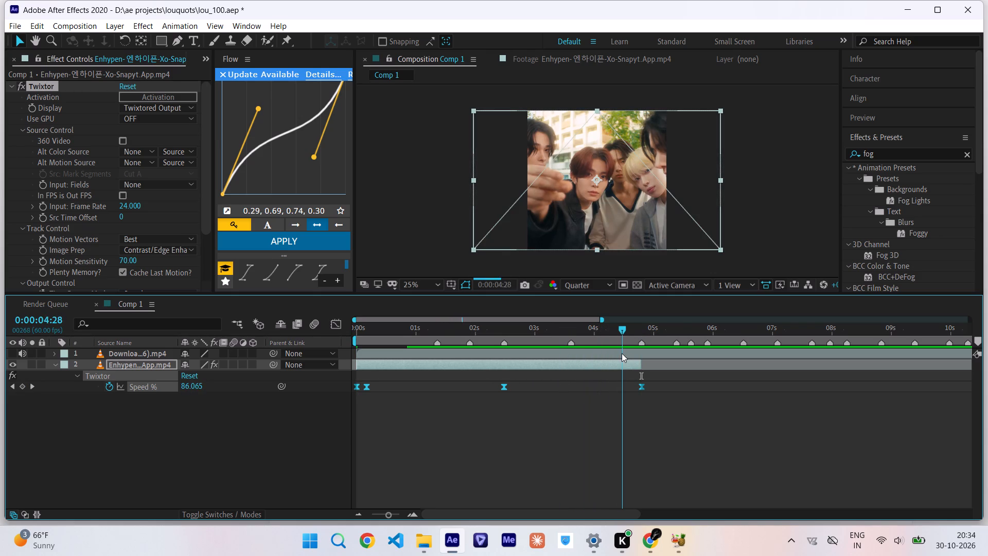
pyautogui.moveTo(622, 353); pyautogui.dragTo(0, 455)
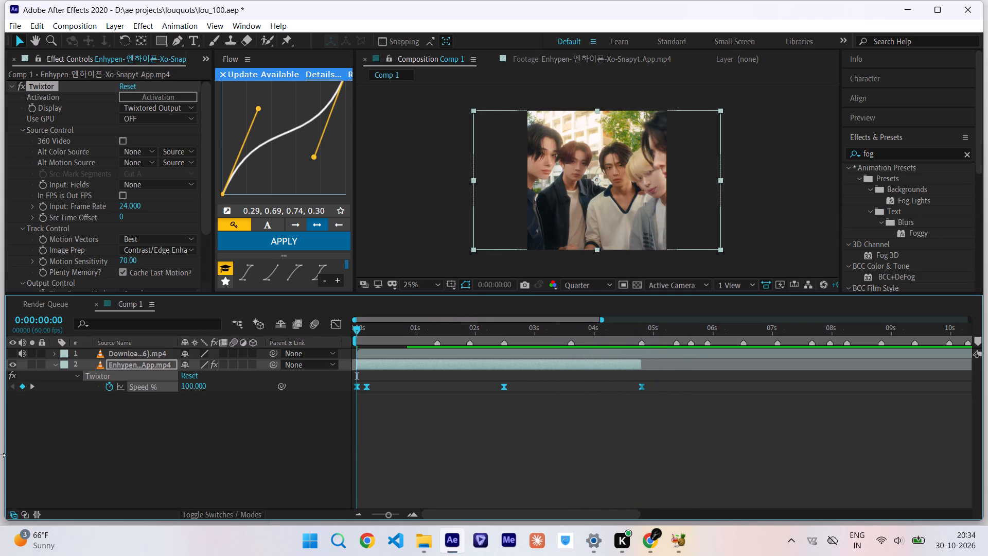
pyautogui.press('space')
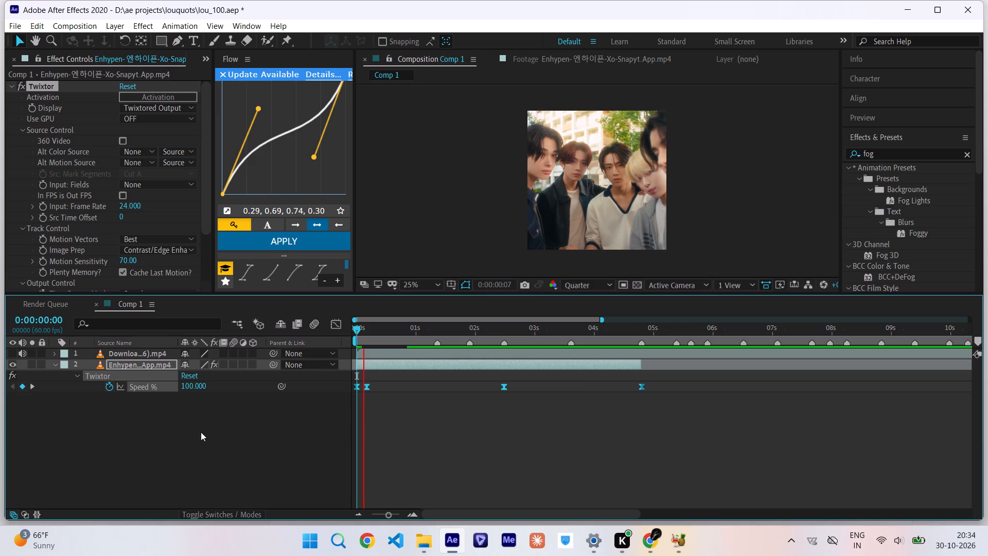
pyautogui.click(646, 332)
pyautogui.press('space')
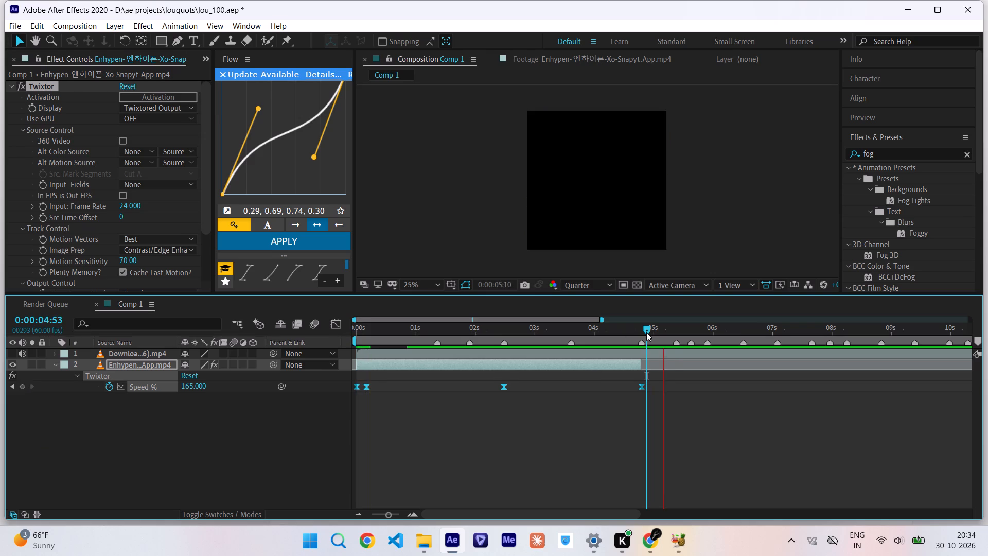
pyautogui.hotkey('ctrl', 's')
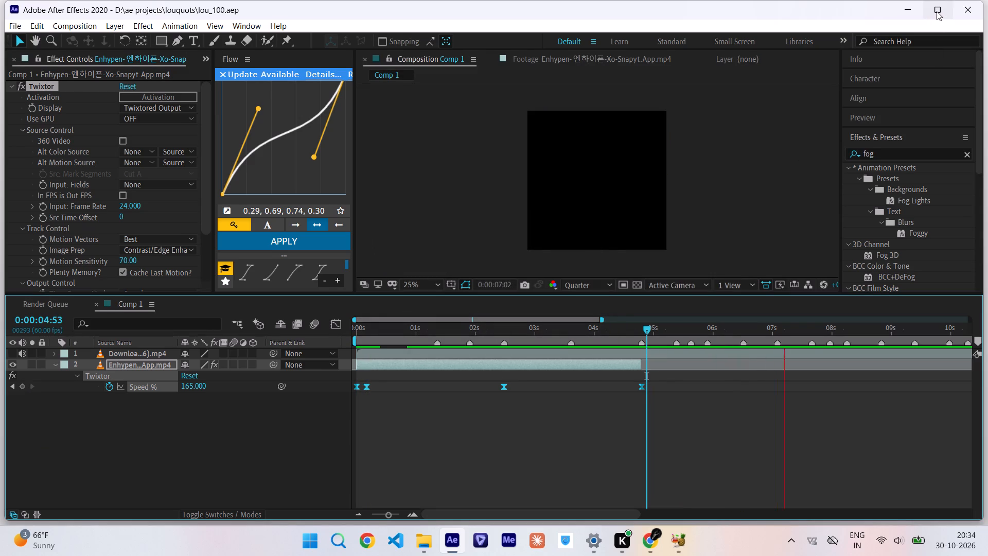
# Maximize the After Effects window.
pyautogui.click(937, 11)
# Play Comp 1 through to the end and back from the start to review the Twixtor speed ramp.
pyautogui.hscroll(4, 696, 400)
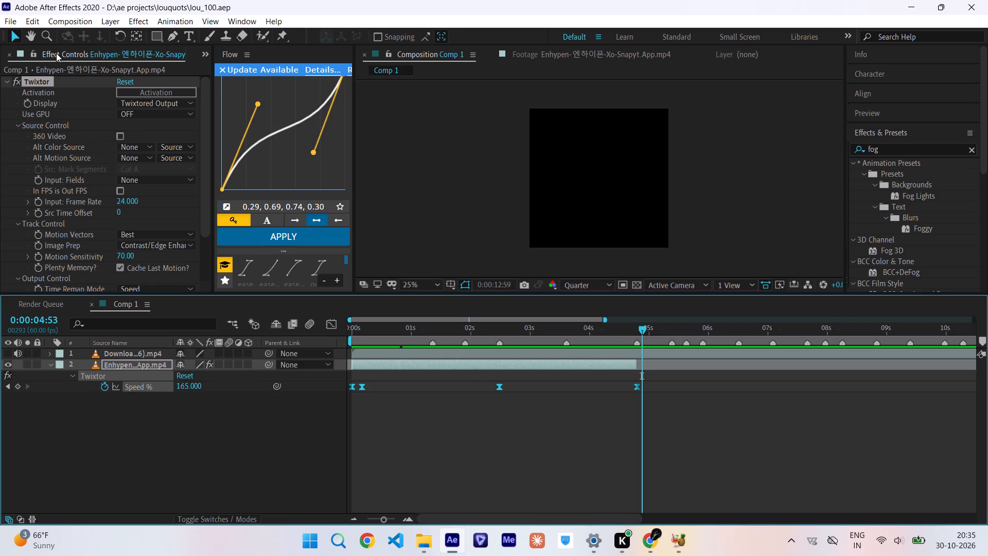
pyautogui.hscroll(1, 57, 55)
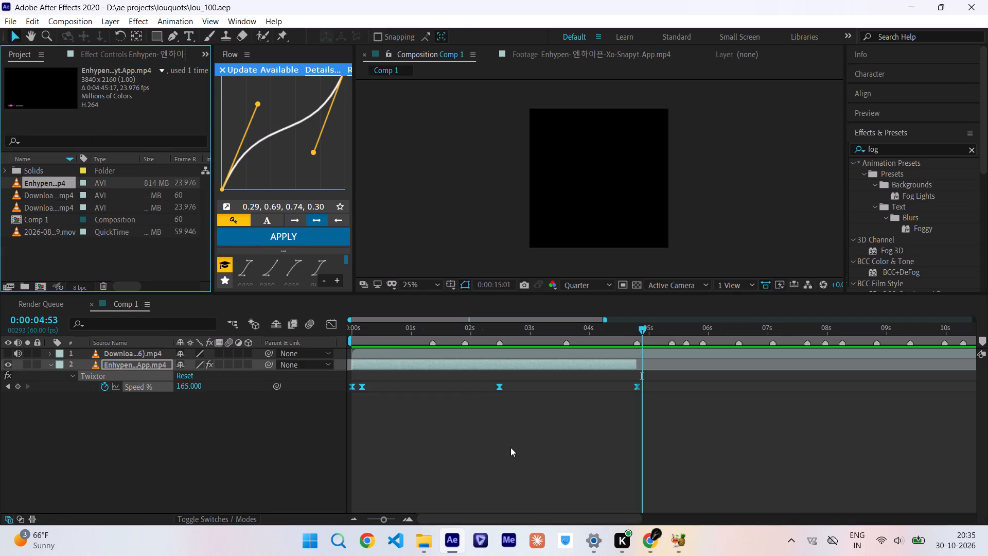
pyautogui.press('space')
pyautogui.hscroll(7, 510, 447)
pyautogui.press('space')
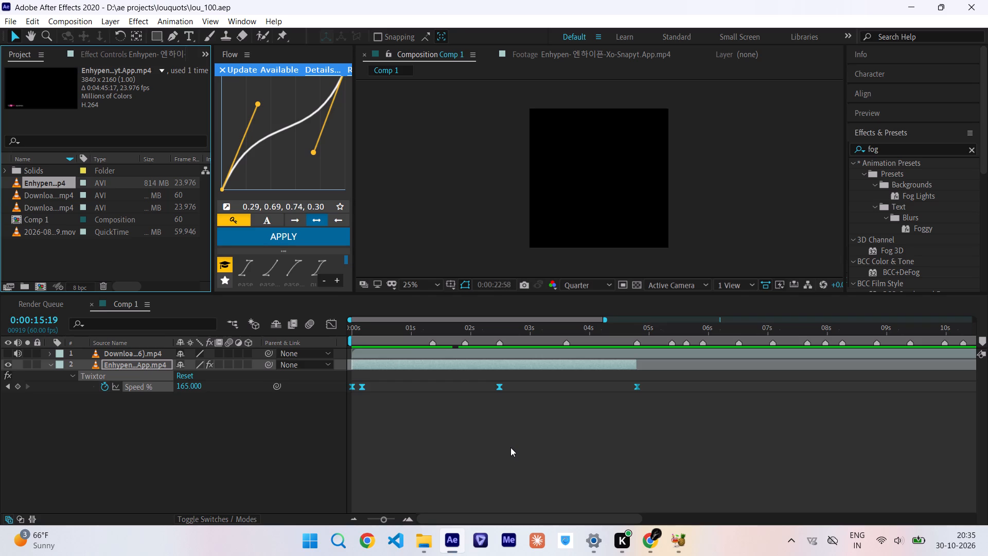
pyautogui.hscroll(3, 510, 447)
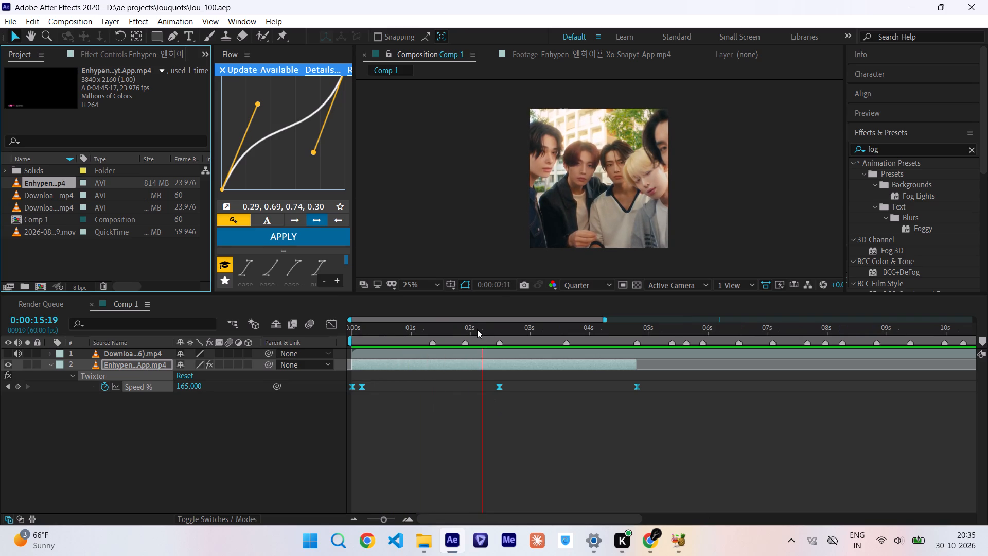
# Inspect the XO frame at 0:00:00:44 at 100% zoom and Full resolution, and return the preview to Quarter resolution and 25% zoom.
pyautogui.moveTo(477, 328); pyautogui.dragTo(352, 349)
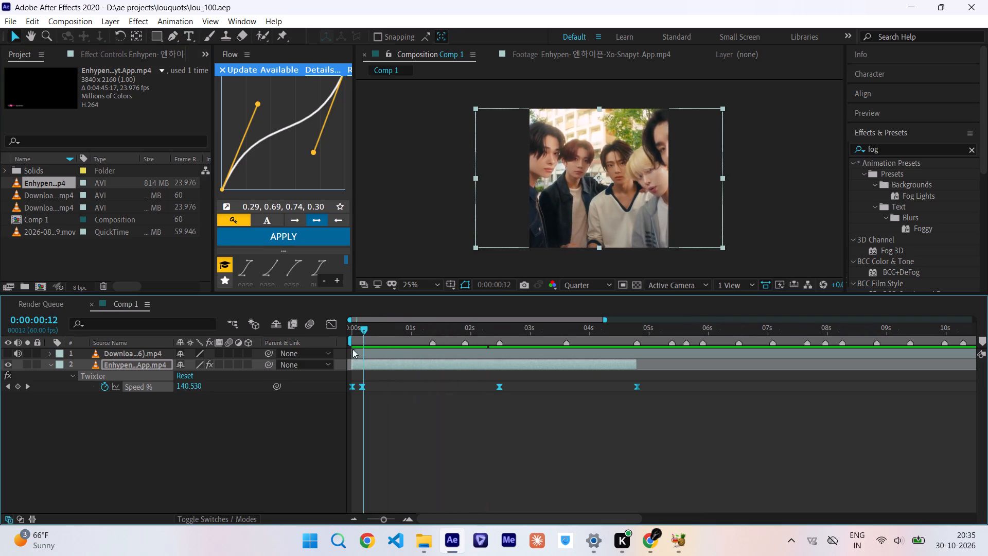
pyautogui.moveTo(352, 349); pyautogui.dragTo(396, 364)
pyautogui.hscroll(-1, 586, 165)
pyautogui.hscroll(1, 586, 165)
pyautogui.hscroll(-1, 586, 165)
pyautogui.hscroll(1, 586, 165)
pyautogui.hscroll(-1, 586, 165)
pyautogui.hscroll(1, 586, 165)
pyautogui.hscroll(-1, 586, 165)
pyautogui.hscroll(1, 586, 165)
pyautogui.hscroll(-1, 586, 165)
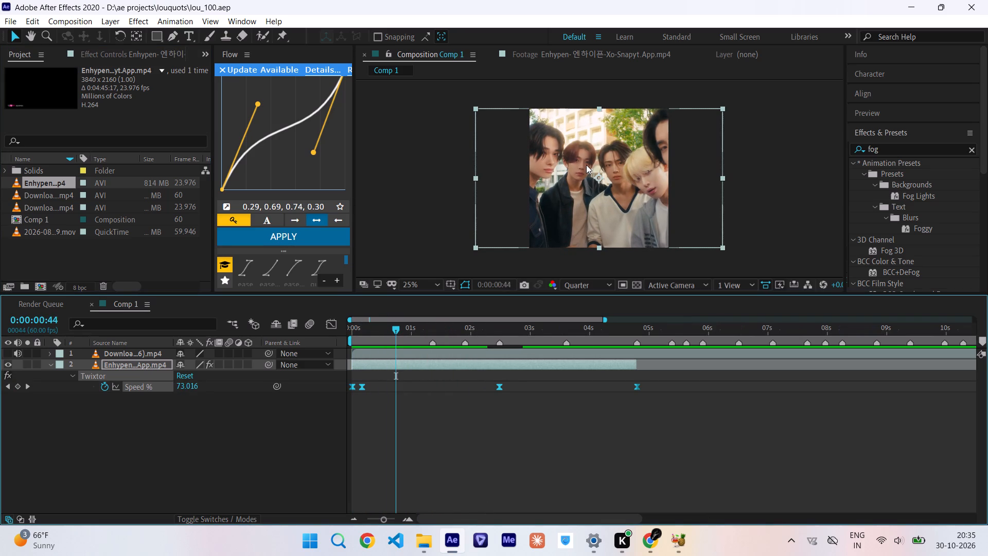
pyautogui.hscroll(1, 586, 165)
pyautogui.keyDown('ctrl'); pyautogui.scroll(2, 586, 165); pyautogui.keyUp('ctrl')
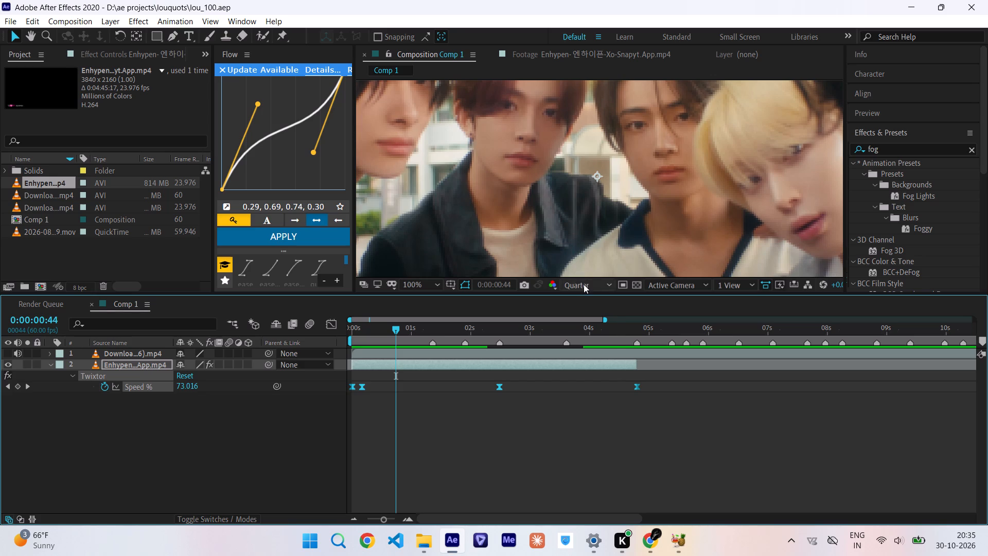
pyautogui.click(584, 284)
pyautogui.click(584, 320)
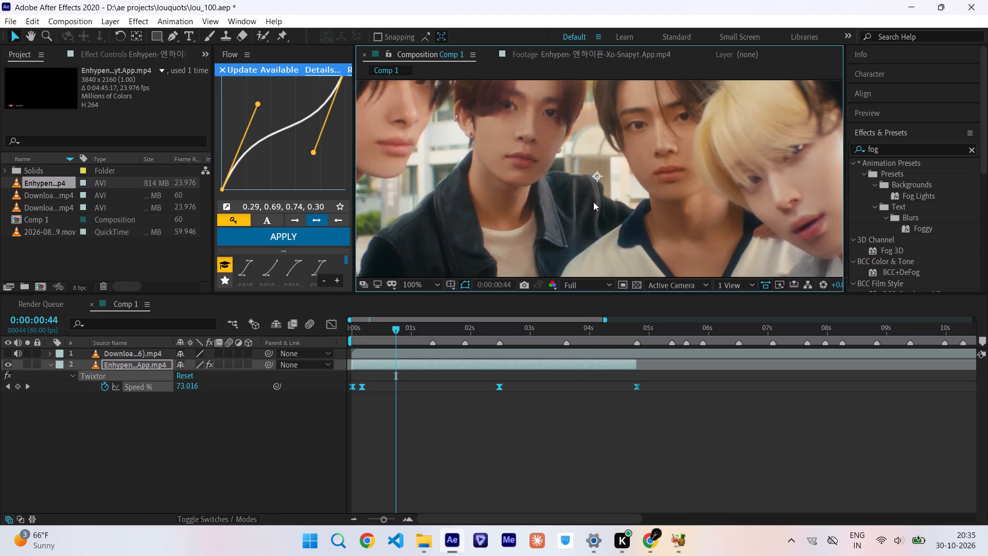
pyautogui.keyDown('ctrl'); pyautogui.scroll(-1, 593, 202); pyautogui.keyUp('ctrl')
pyautogui.keyDown('ctrl'); pyautogui.scroll(1, 593, 202); pyautogui.keyUp('ctrl')
pyautogui.click(568, 284)
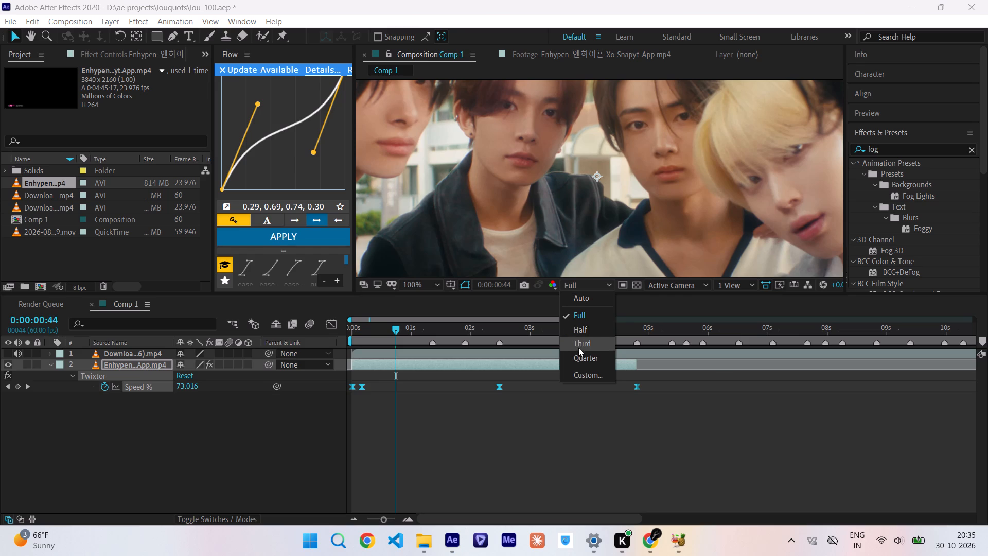
pyautogui.click(584, 356)
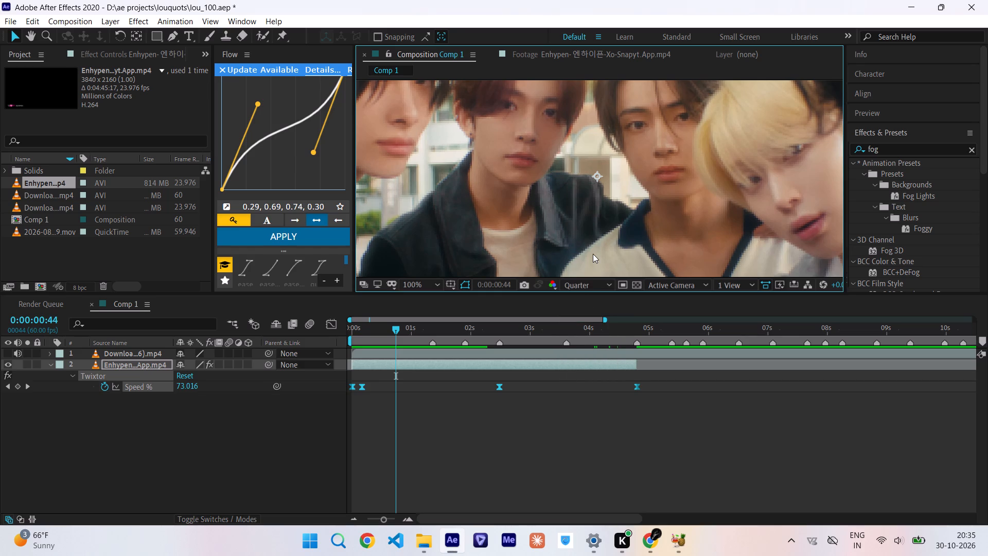
pyautogui.keyDown('ctrl'); pyautogui.scroll(-2, 593, 254); pyautogui.keyUp('ctrl')
# Play and scrub the slowed XO segment around 0:00:02:29, replay it from the start and save the project.
pyautogui.press('space')
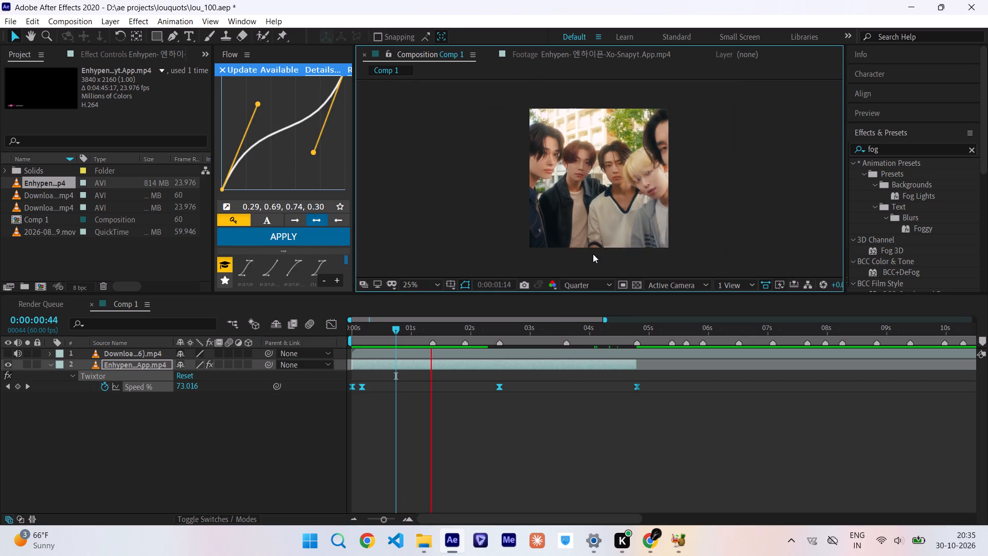
pyautogui.moveTo(498, 332); pyautogui.dragTo(504, 332)
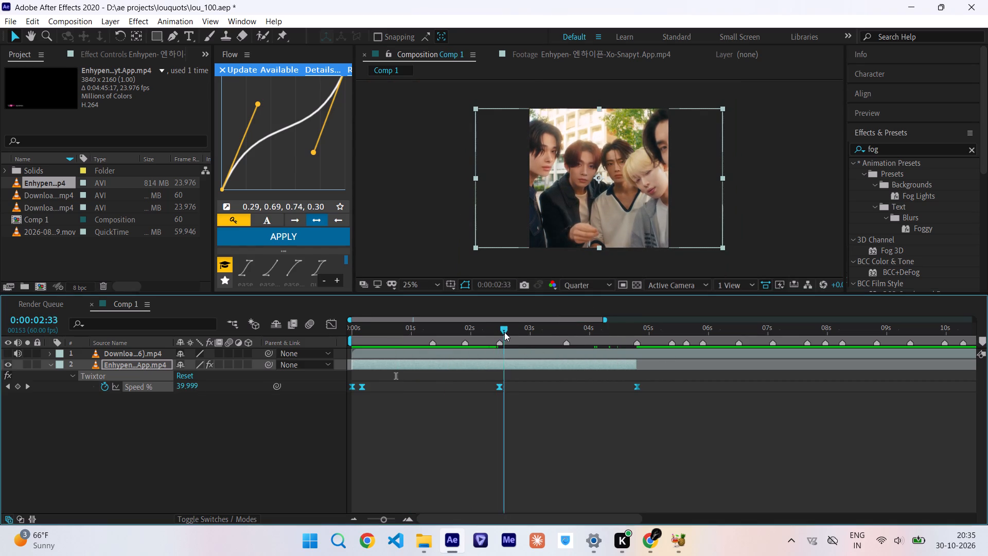
pyautogui.moveTo(504, 332); pyautogui.dragTo(500, 333)
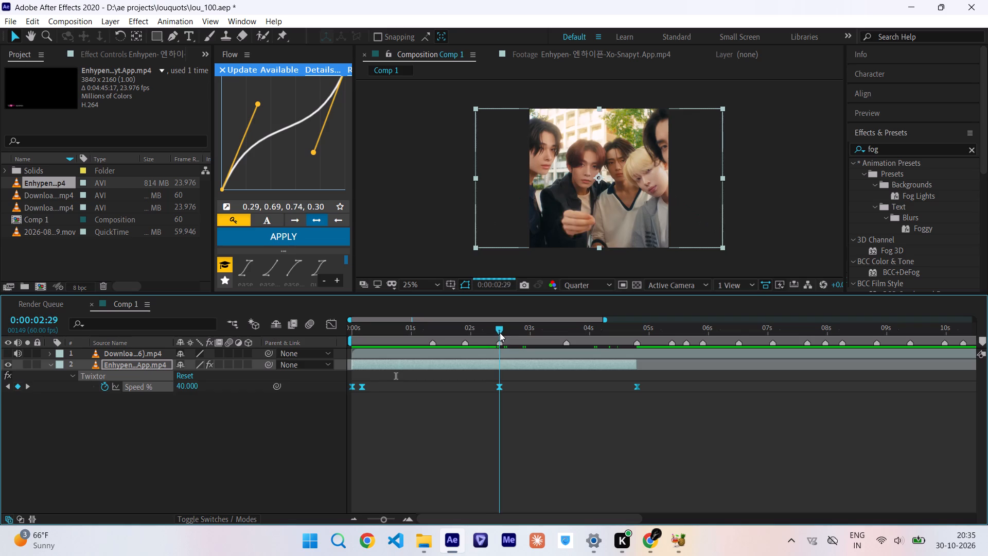
pyautogui.moveTo(500, 333); pyautogui.dragTo(168, 367)
pyautogui.press('space')
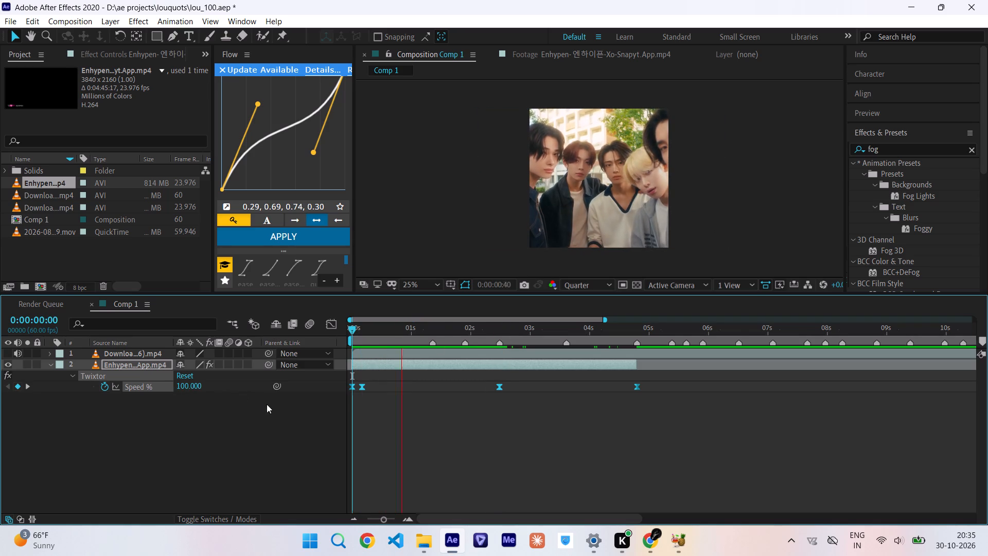
pyautogui.hotkey('ctrl', 's')
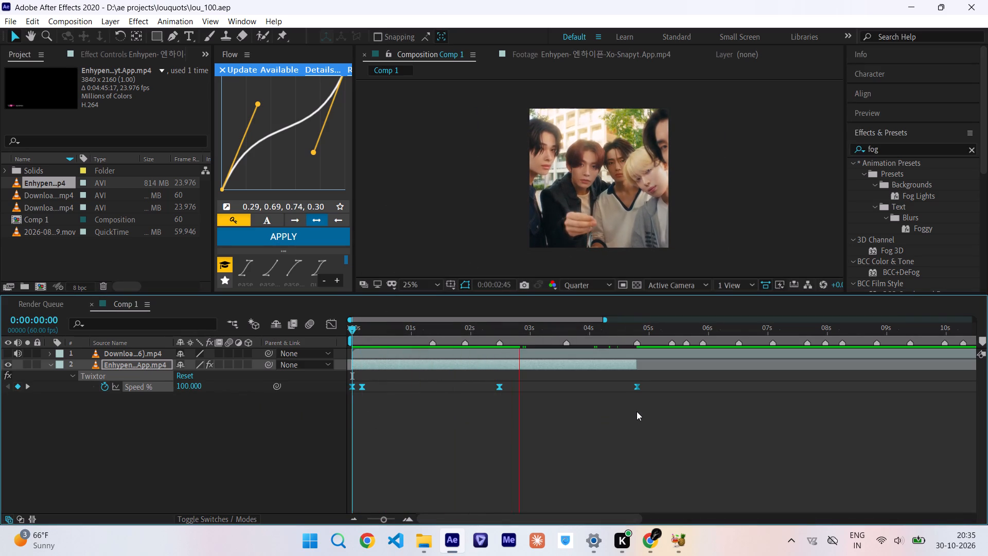
# Replay Comp 1 from the start and scrub between 0:00:01:12 and 0:00:01:35 to check the slow motion against the beat markers.
pyautogui.moveTo(472, 332); pyautogui.dragTo(301, 361)
pyautogui.press('space')
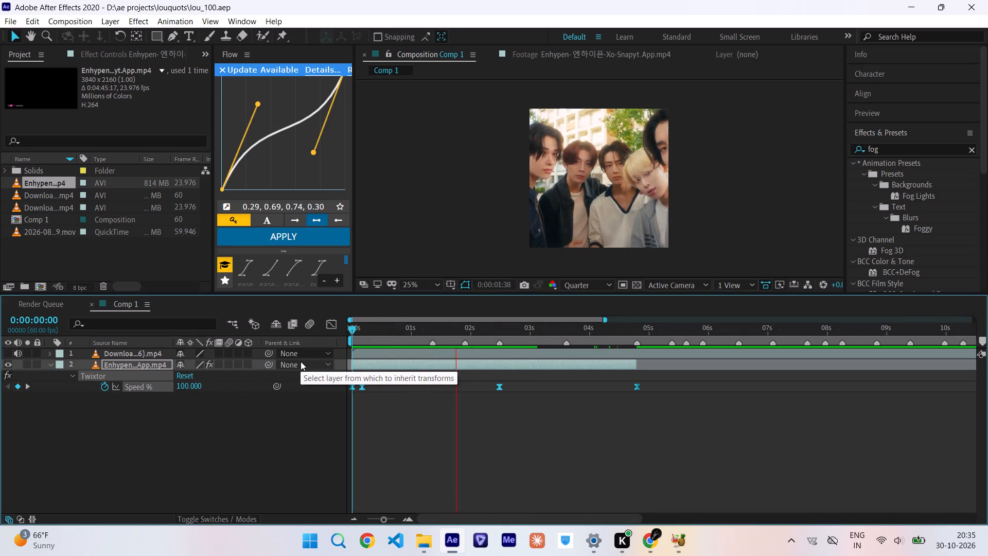
pyautogui.moveTo(505, 327); pyautogui.dragTo(425, 333)
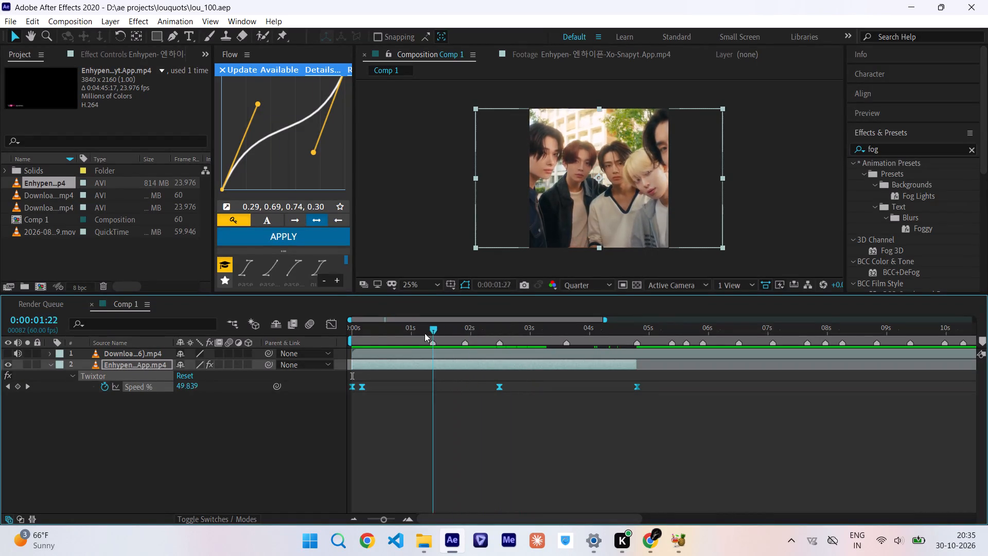
pyautogui.moveTo(425, 333); pyautogui.dragTo(424, 337)
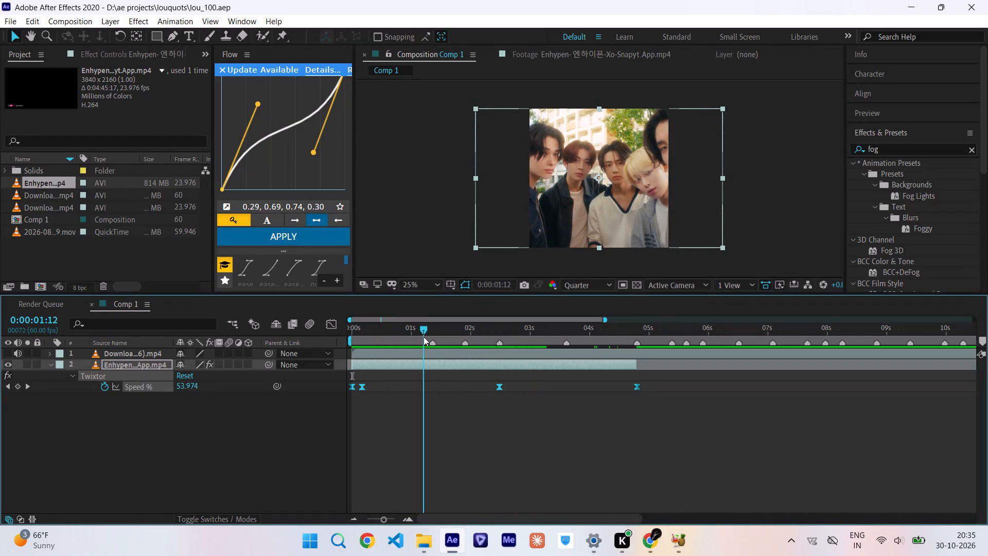
pyautogui.moveTo(424, 337); pyautogui.dragTo(447, 339)
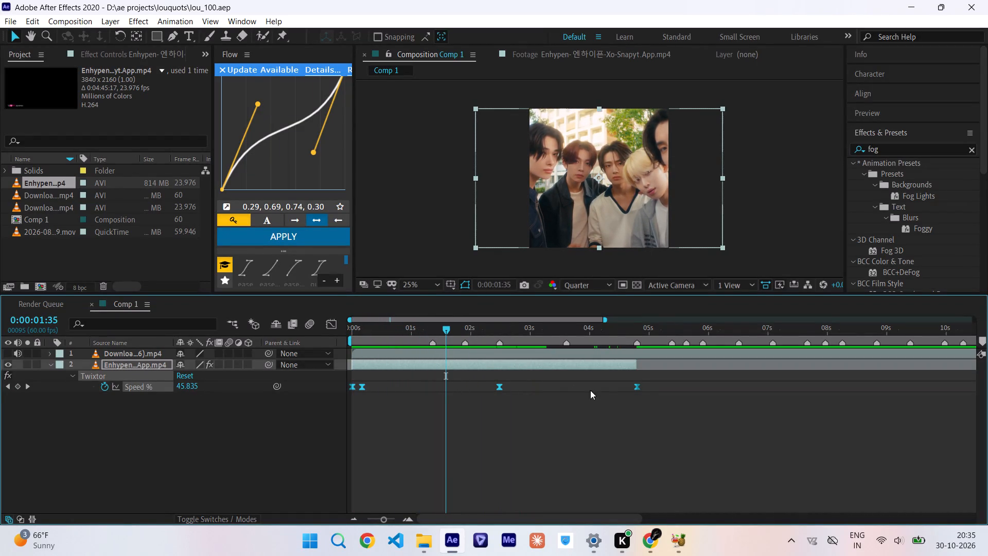
# Compress the four Twixtor Speed % keyframes on the Enhypen layer so the last one lands at about 0:00:01:15.
pyautogui.keyDown('alt'); pyautogui.moveTo(637, 388); pyautogui.dragTo(577, 394); pyautogui.keyUp('alt')
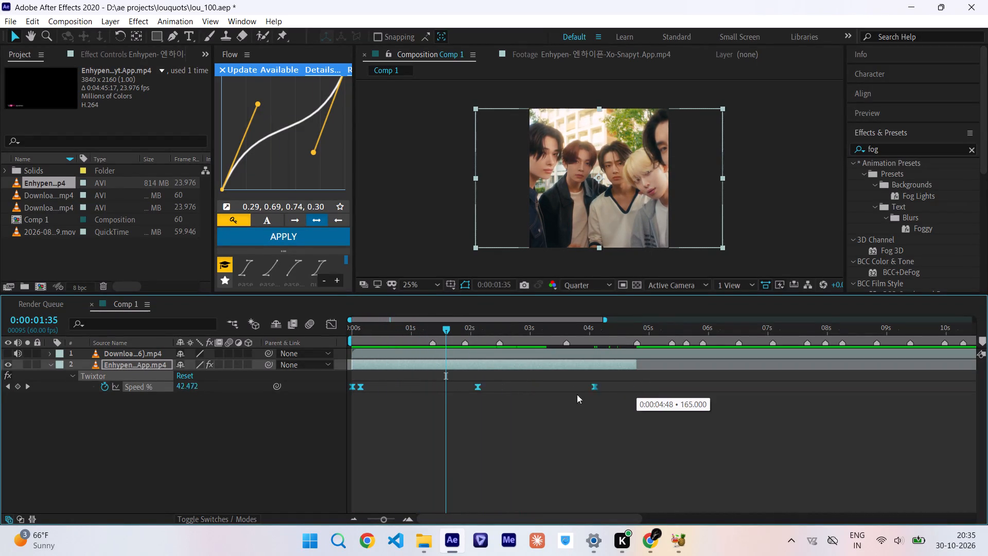
pyautogui.keyDown('alt'); pyautogui.moveTo(577, 394); pyautogui.dragTo(431, 414); pyautogui.keyUp('alt')
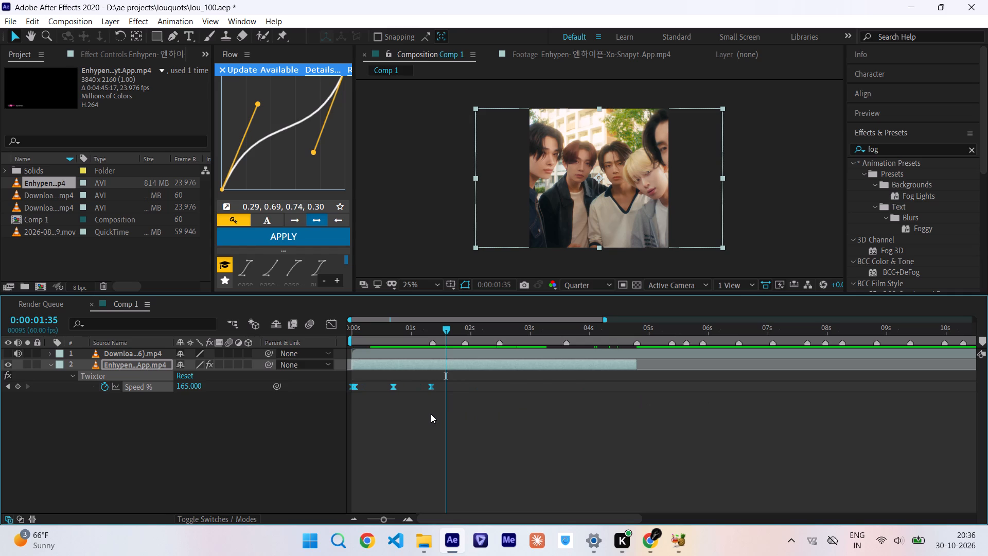
pyautogui.doubleClick(429, 327)
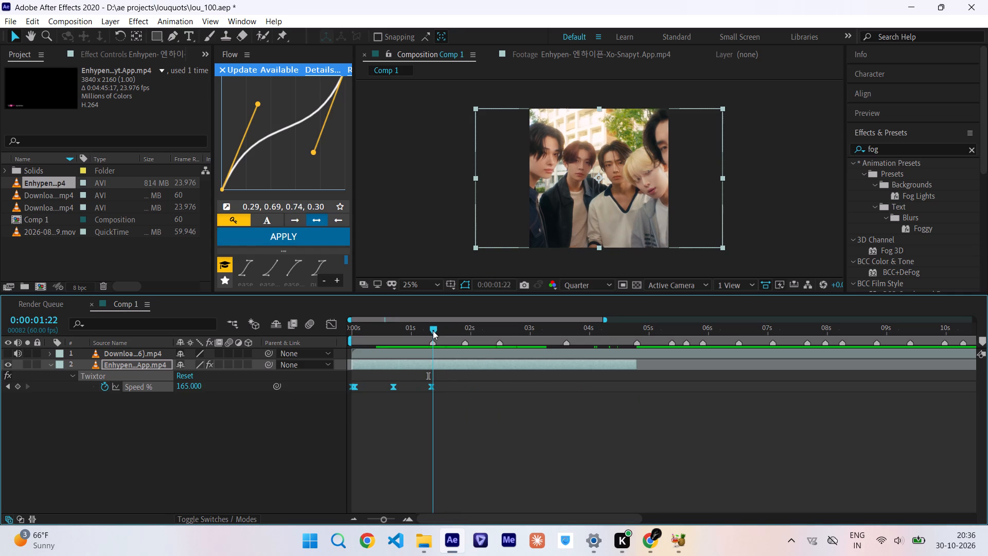
pyautogui.click(409, 517)
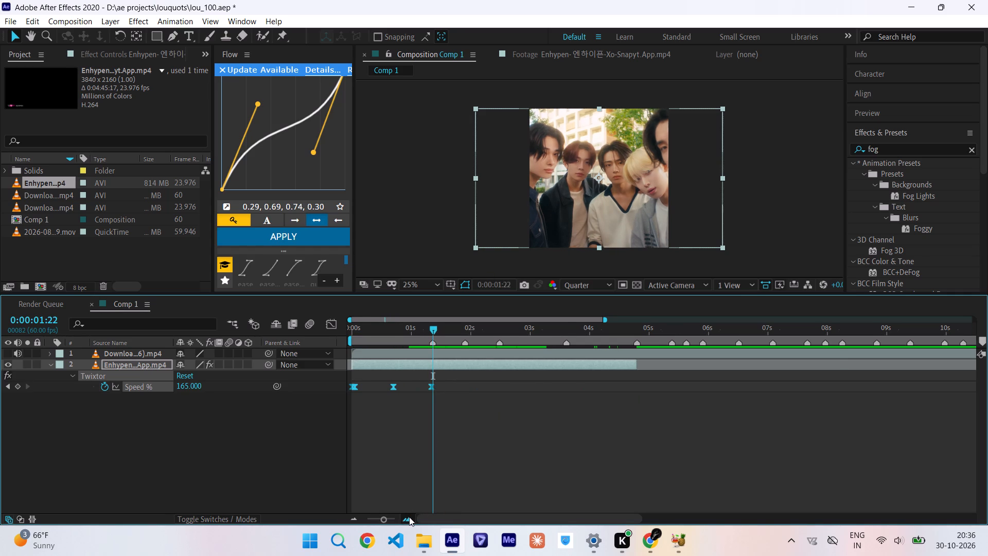
pyautogui.click(409, 517)
pyautogui.hscroll(3, 438, 473)
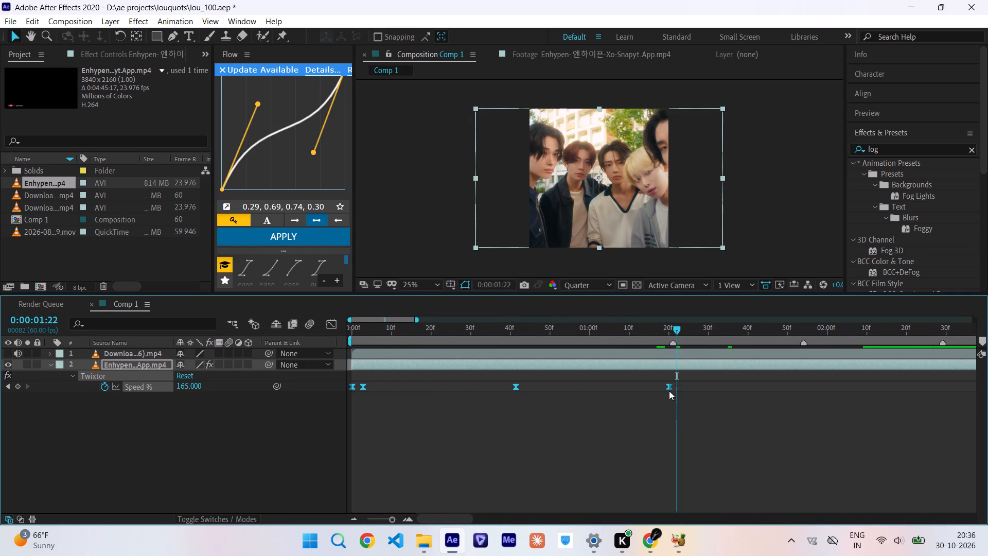
pyautogui.keyDown('alt'); pyautogui.moveTo(669, 388); pyautogui.dragTo(649, 390); pyautogui.keyUp('alt')
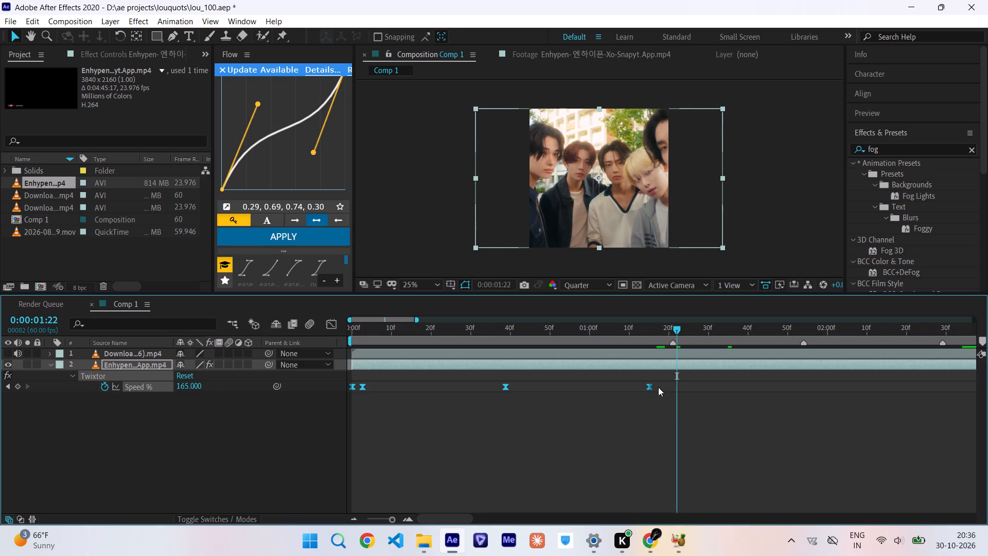
# Copy the four Speed % keyframes, paste them at 0:00:01:22 and compress the pasted set to end at 0:00:02:25.
pyautogui.moveTo(659, 385); pyautogui.dragTo(328, 395)
pyautogui.hotkey('ctrl', 'c')
pyautogui.click(570, 445)
pyautogui.click(664, 368)
pyautogui.hotkey('ctrl', 'v')
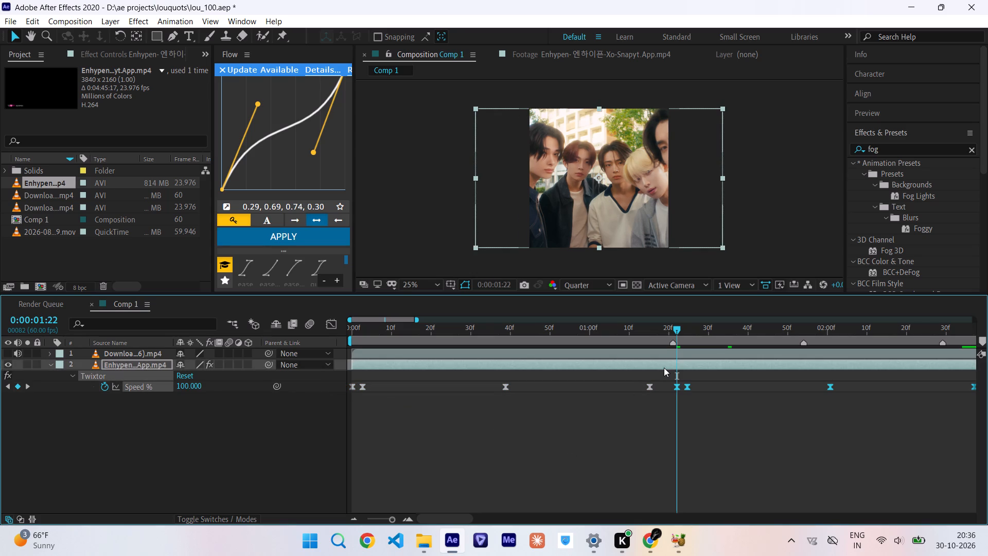
pyautogui.hscroll(-2, 664, 368)
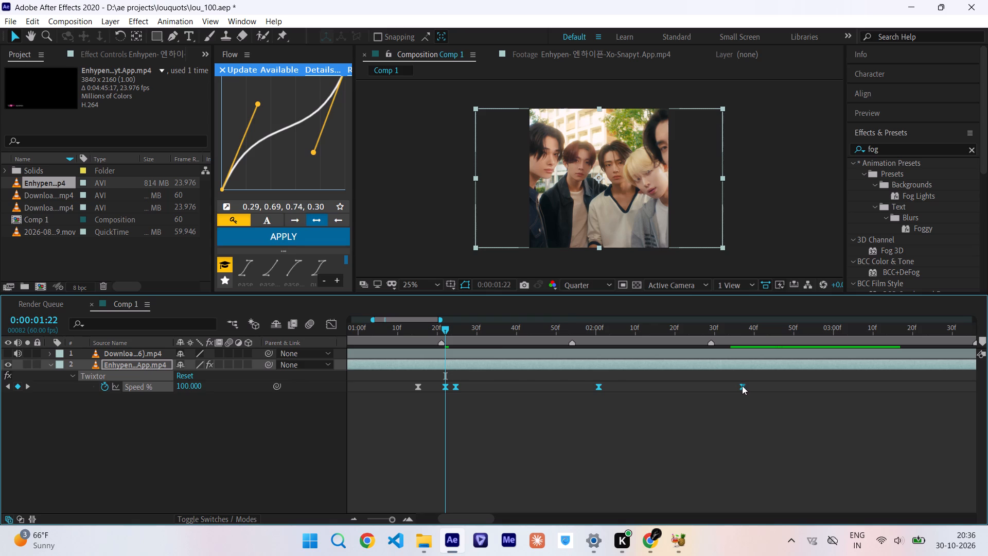
pyautogui.keyDown('alt'); pyautogui.moveTo(742, 386); pyautogui.dragTo(695, 402); pyautogui.keyUp('alt')
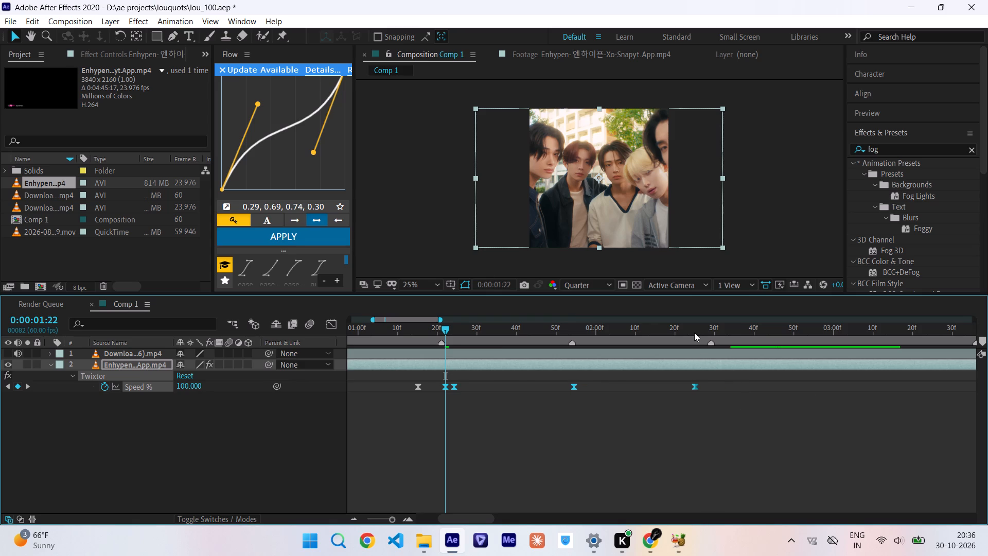
# Play Comp 1 from 0:00:02:25 and 0:00:02:32, and replay it from the start to check the repeated speed ramp.
pyautogui.click(694, 333)
pyautogui.press('space')
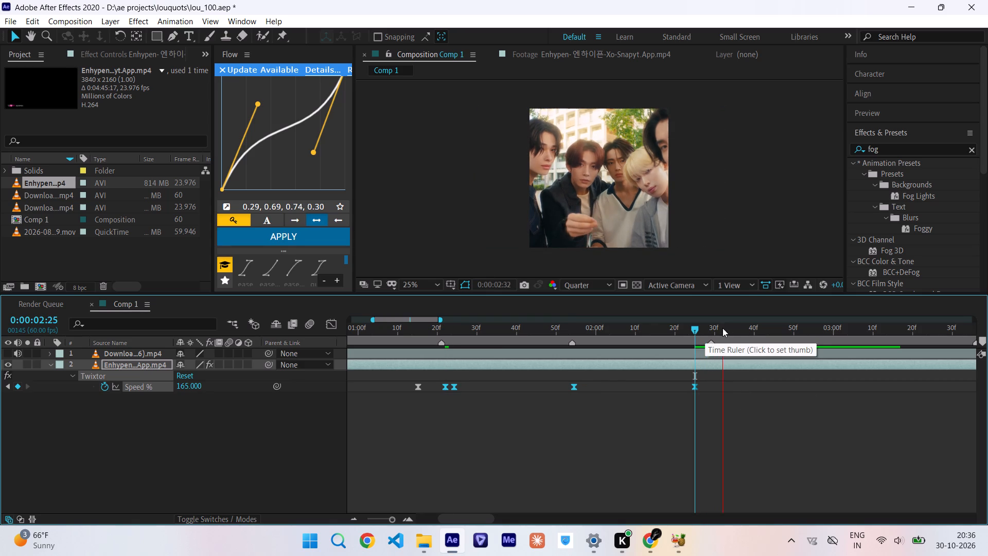
pyautogui.click(724, 333)
pyautogui.press('space')
pyautogui.hscroll(-1, 724, 333)
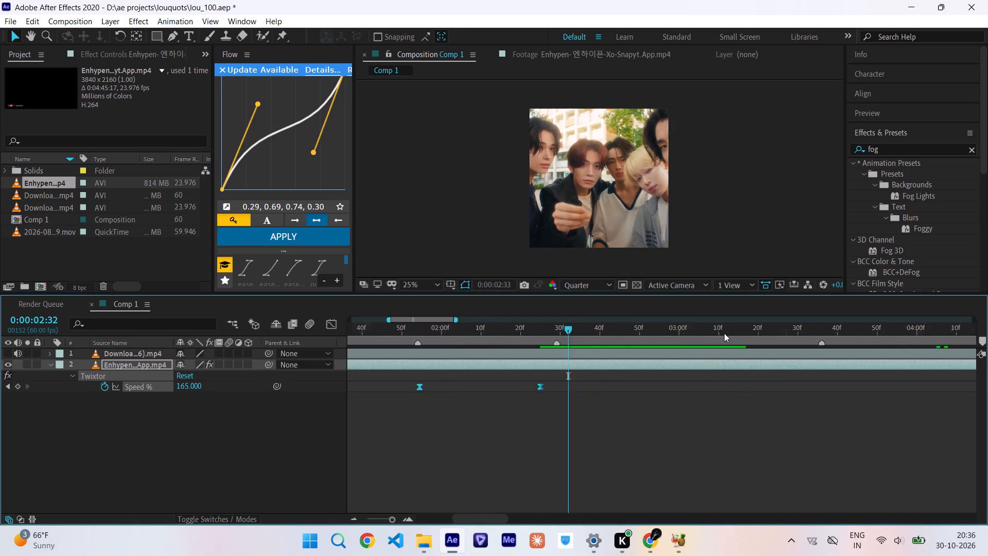
pyautogui.hscroll(-1, 724, 333)
pyautogui.click(359, 519)
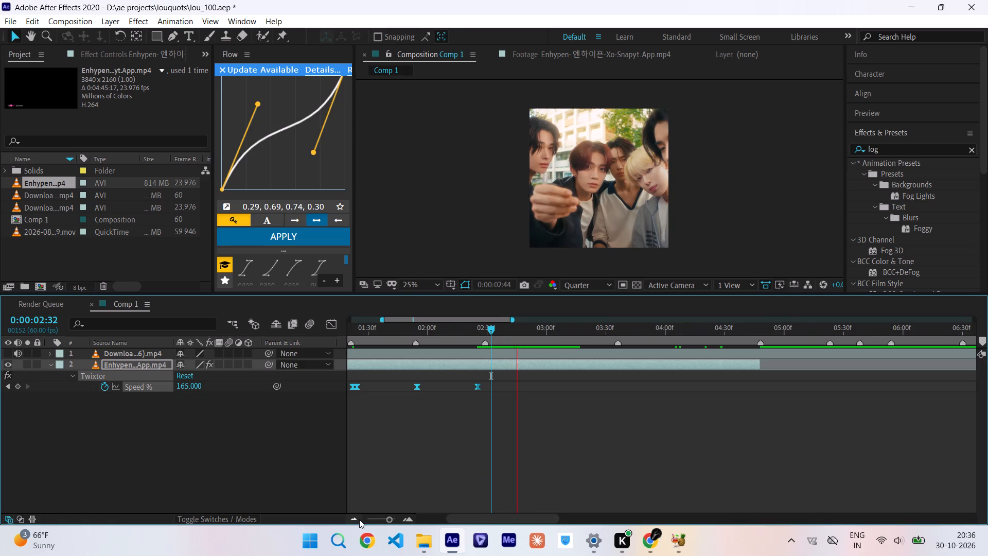
pyautogui.hscroll(3, 359, 519)
pyautogui.hscroll(5, 450, 464)
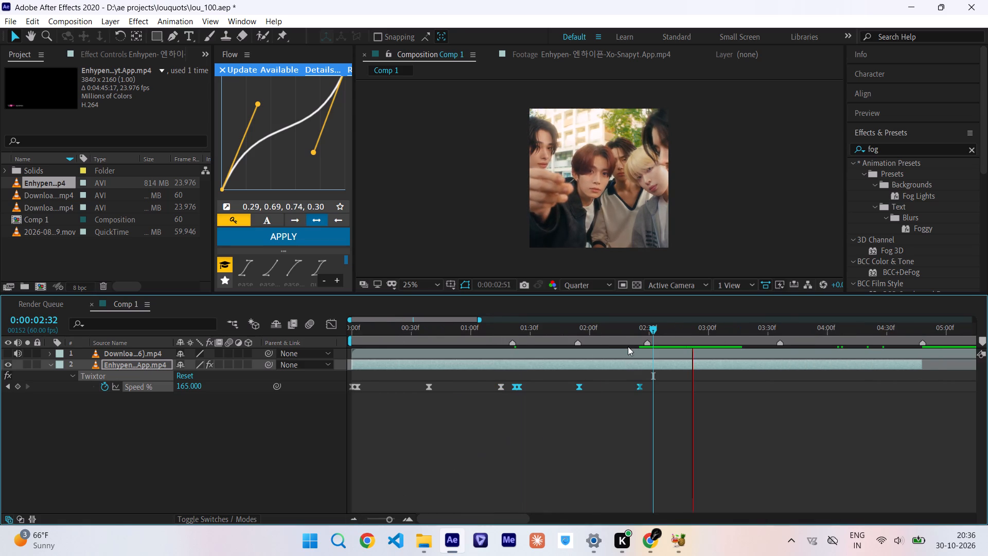
pyautogui.moveTo(614, 329); pyautogui.dragTo(486, 362)
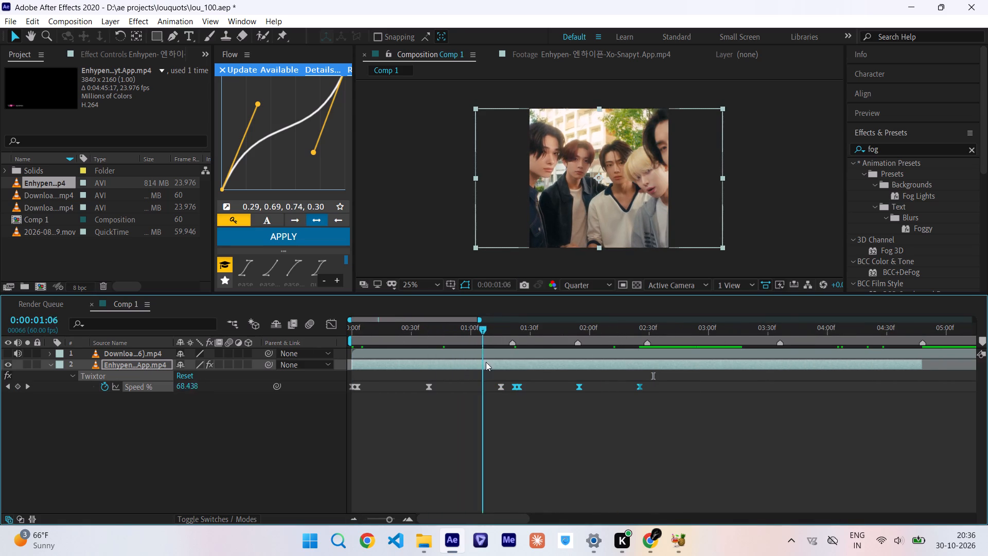
pyautogui.moveTo(486, 362); pyautogui.dragTo(335, 351)
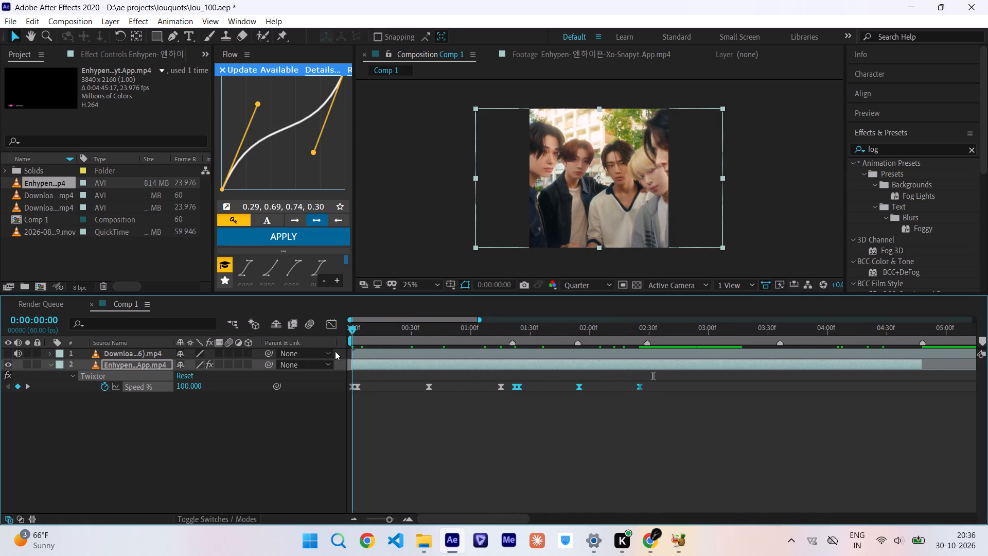
pyautogui.moveTo(335, 351); pyautogui.dragTo(332, 350)
pyautogui.click(6, 375)
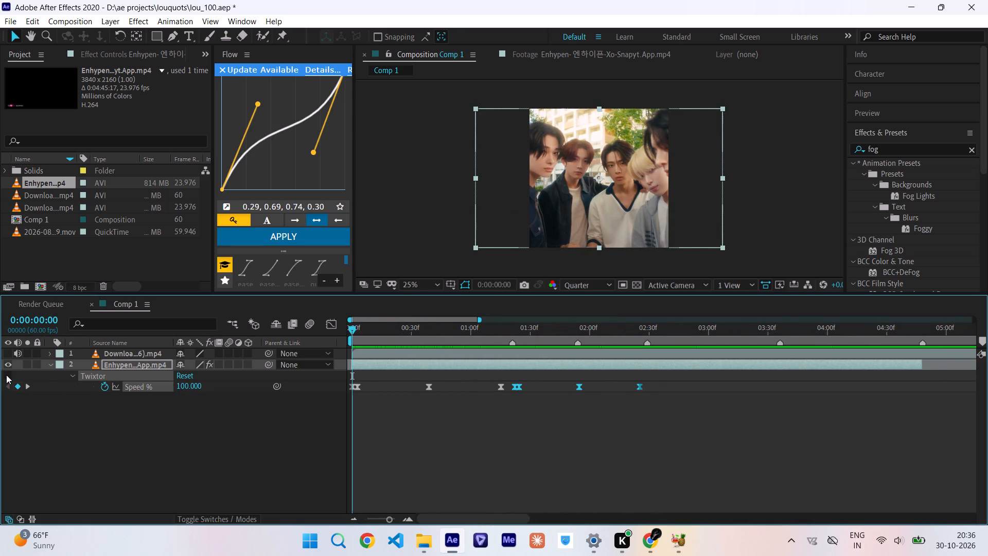
pyautogui.press('space')
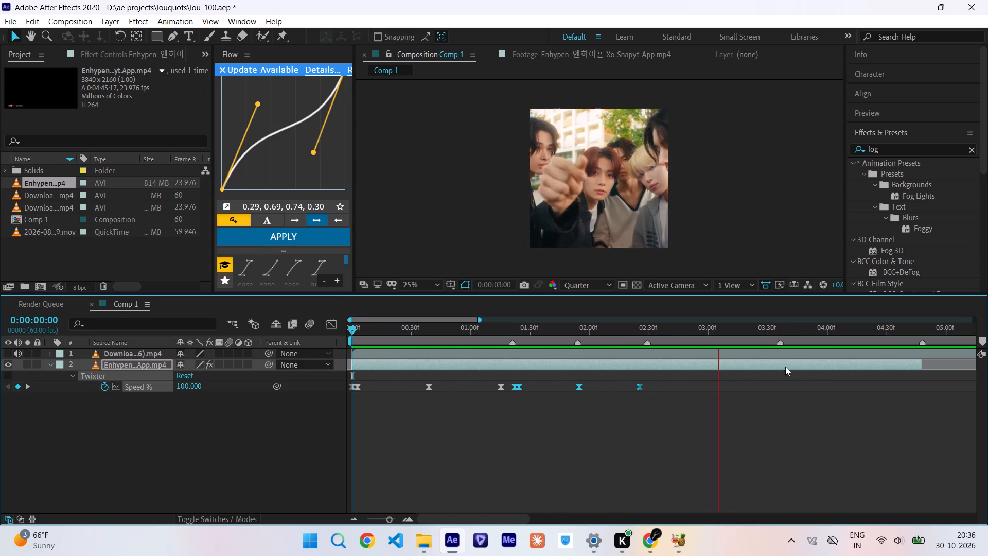
# Paste the copied Speed % keyframes at the 0:00:02:29 beat marker and compress them to end at about 0:00:03:31.
pyautogui.click(636, 329)
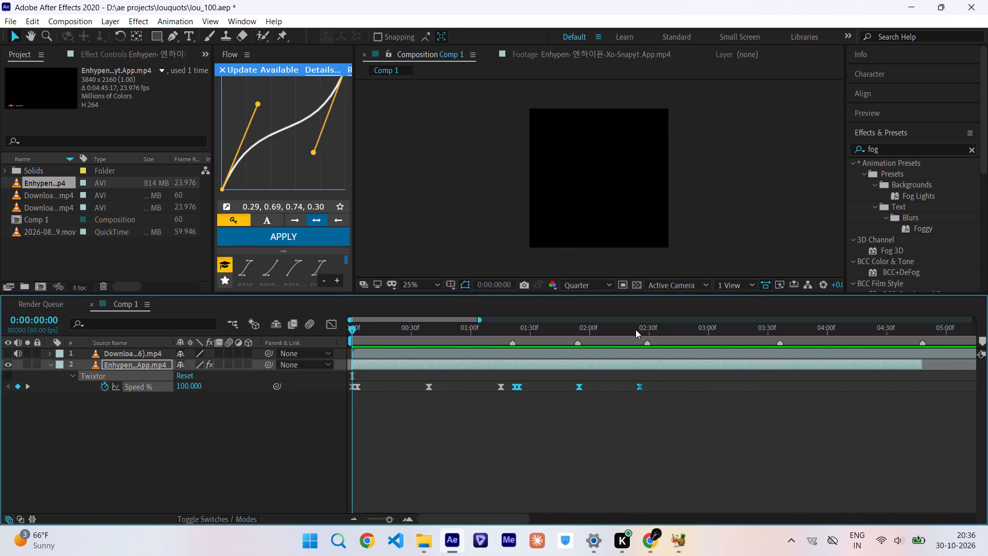
pyautogui.moveTo(651, 380); pyautogui.dragTo(565, 391)
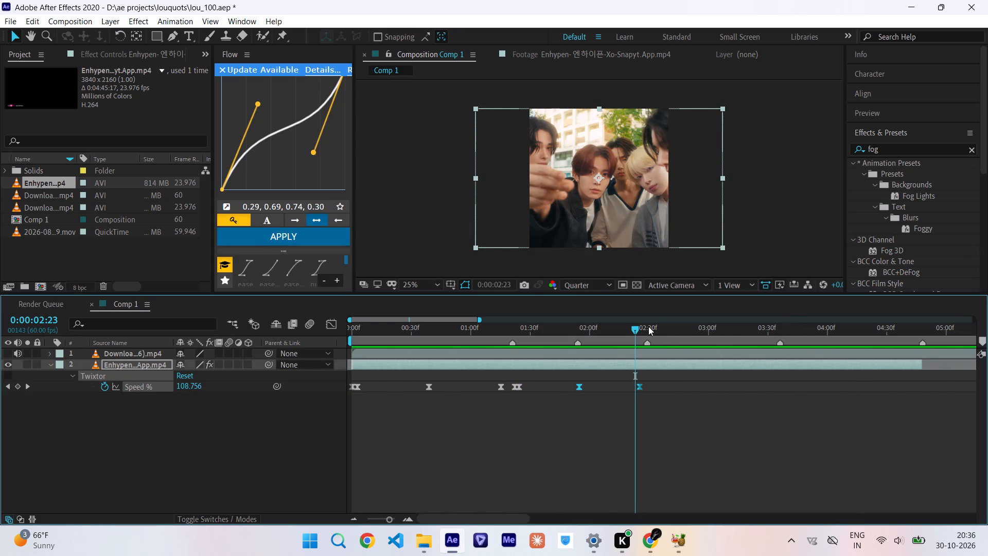
pyautogui.click(647, 325)
pyautogui.hotkey('ctrl', 'v')
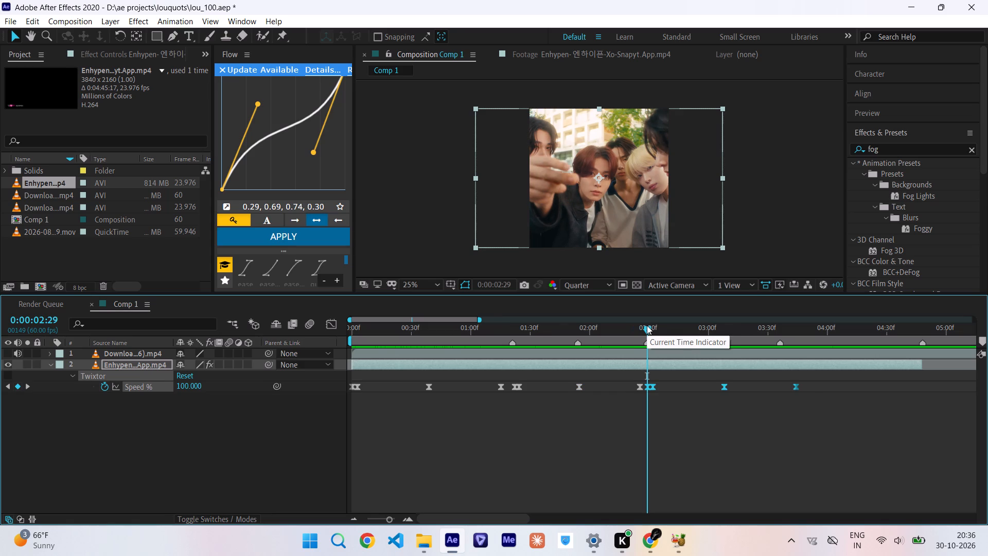
pyautogui.keyDown('alt'); pyautogui.moveTo(795, 387); pyautogui.dragTo(773, 388); pyautogui.keyUp('alt')
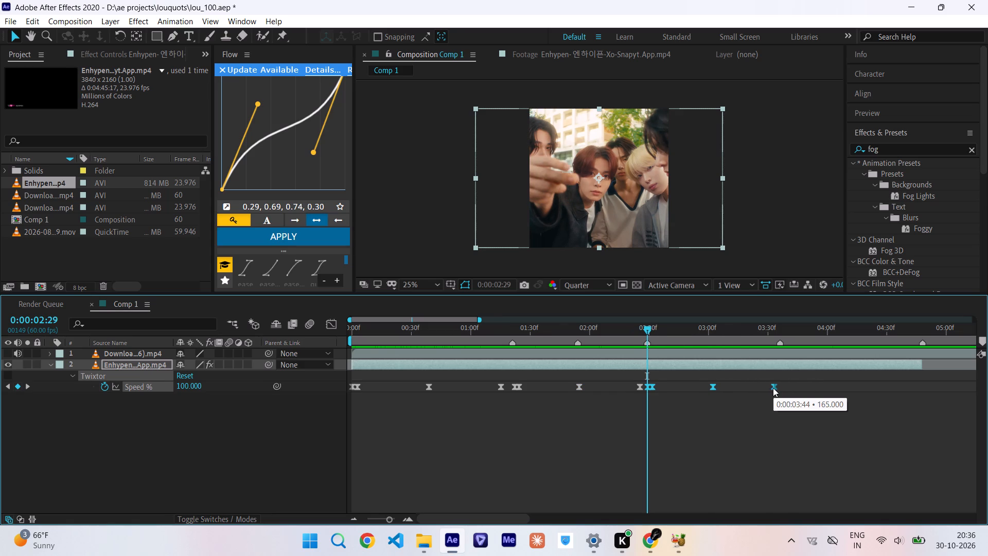
pyautogui.keyDown('alt'); pyautogui.moveTo(773, 388); pyautogui.dragTo(770, 388); pyautogui.keyUp('alt')
# Paste the Speed % keyframes on the Enhypen layer at 0:00:03:36 and compress them to end at 0:00:04:48.
pyautogui.click(779, 329)
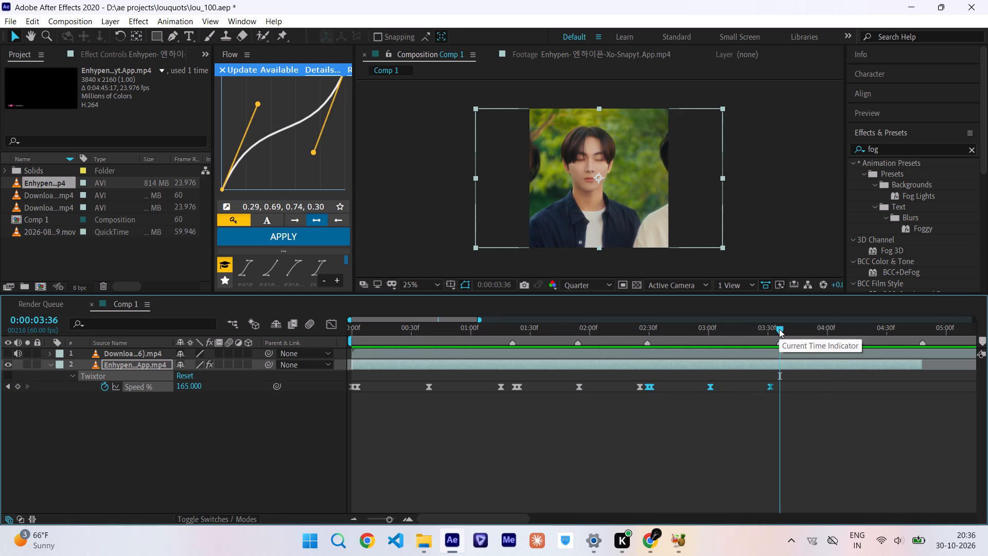
pyautogui.click(780, 367)
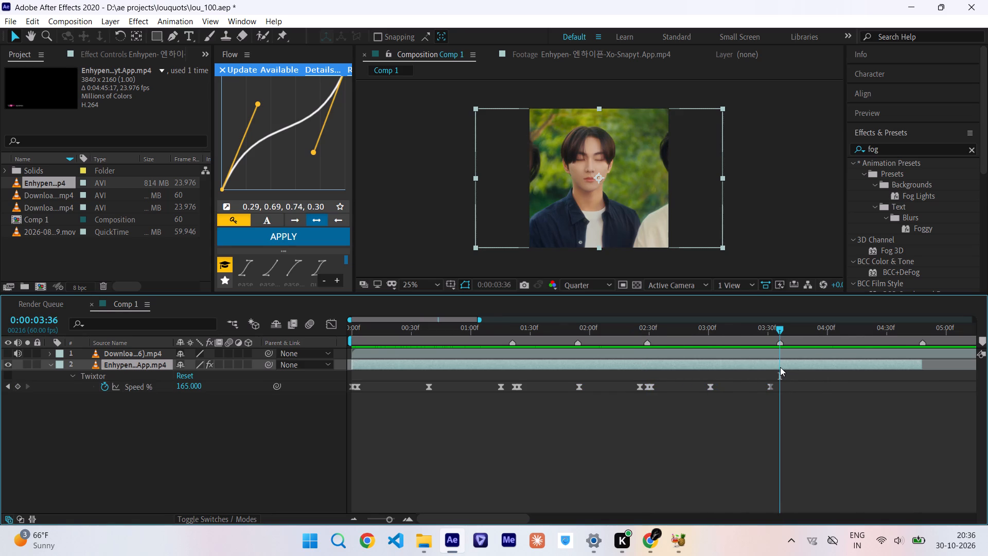
pyautogui.hotkey('ctrl', 'v')
pyautogui.hscroll(-1, 780, 367)
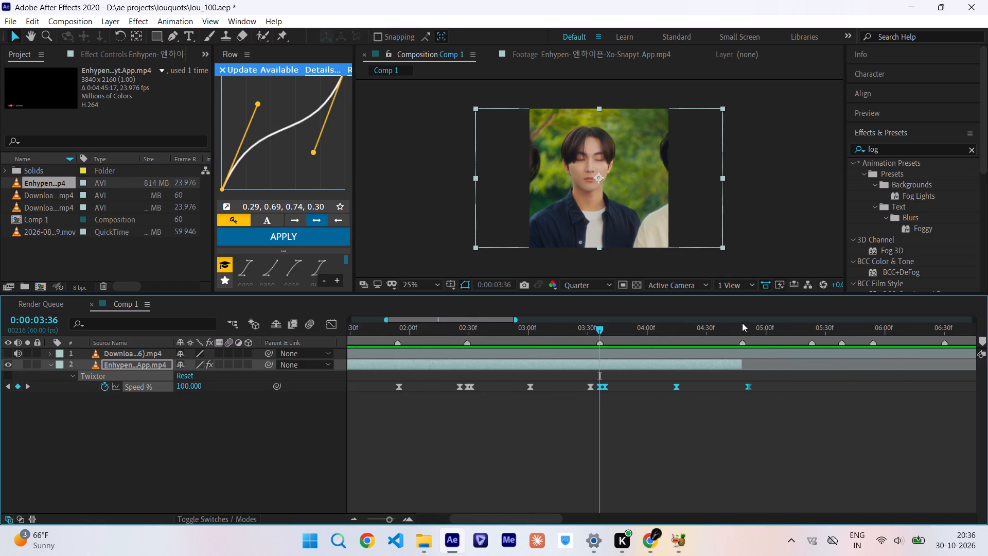
pyautogui.click(743, 324)
pyautogui.keyDown('alt'); pyautogui.moveTo(747, 386); pyautogui.dragTo(740, 388); pyautogui.keyUp('alt')
# Play Comp 1 onward from 0:00:04:48 and stop the preview at 0:00:09:25.
pyautogui.press('space')
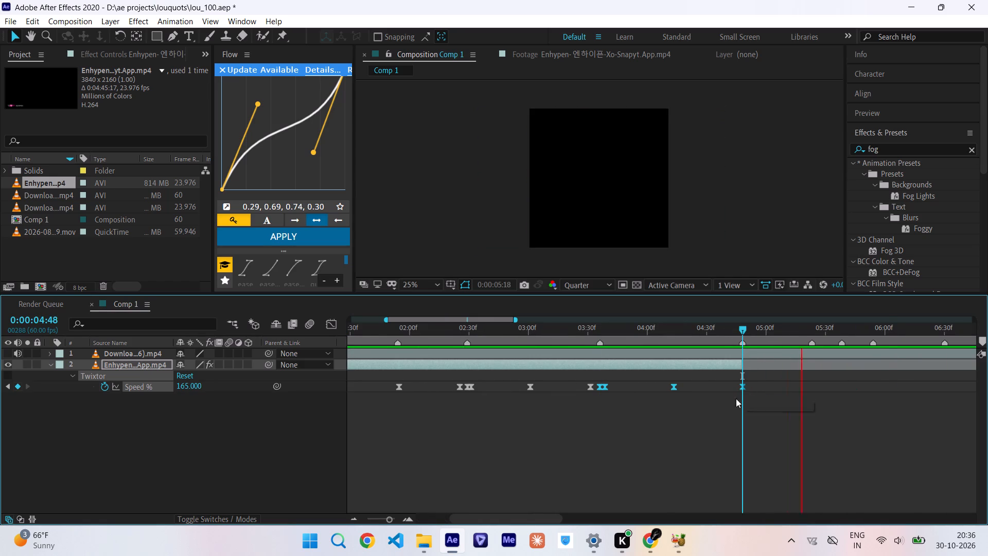
pyautogui.rightClick(729, 418)
pyautogui.click(7, 377)
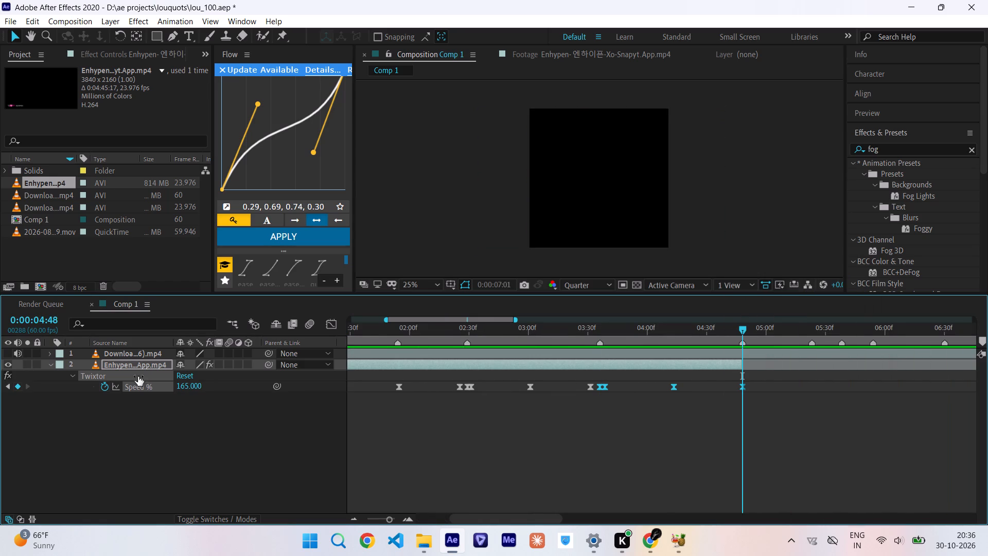
pyautogui.hscroll(5, 941, 392)
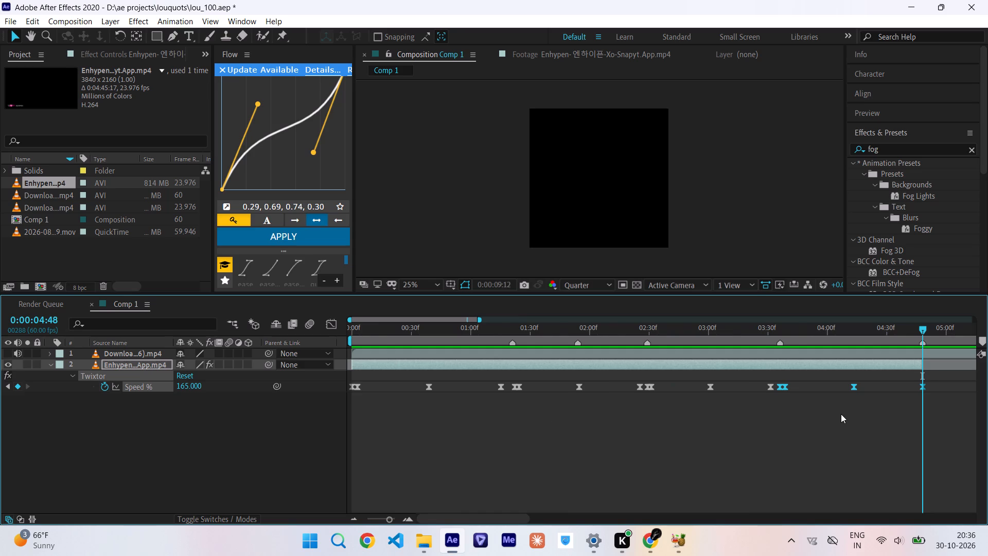
pyautogui.press('space')
pyautogui.hscroll(10, 841, 414)
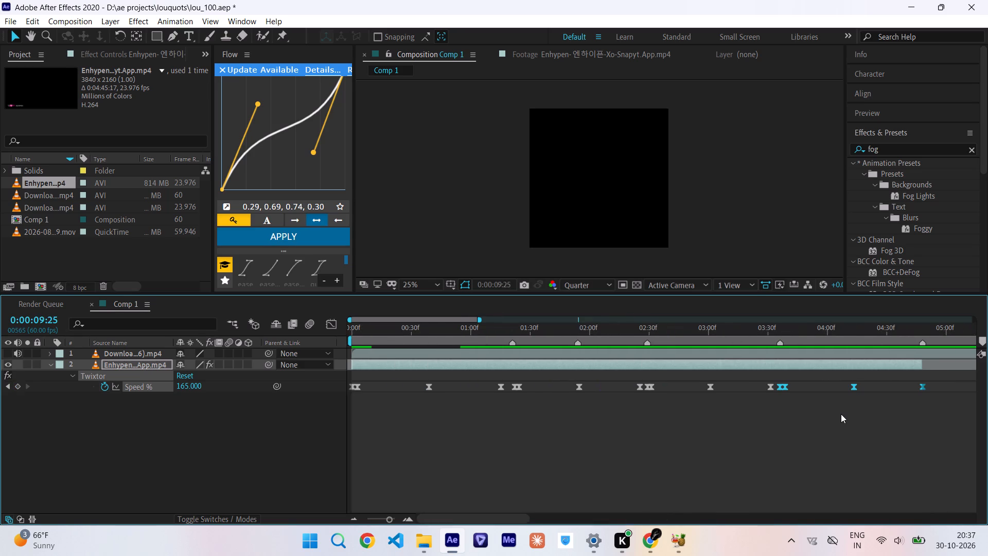
# Save the project.
pyautogui.hotkey('ctrl', 's')
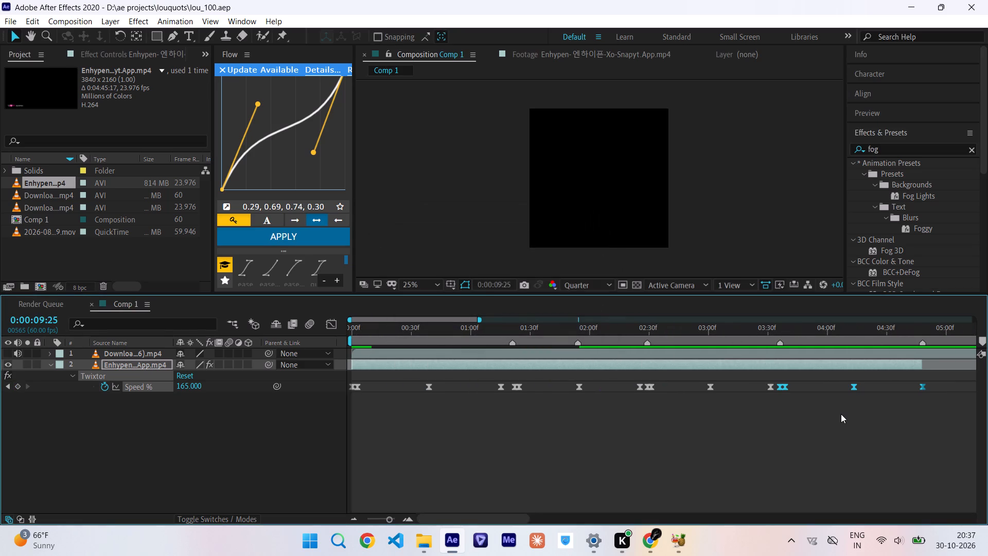
# Deselect the keyframes and play Comp 1 onward from 0:00:04:47 to review the rest of the track.
pyautogui.click(921, 329)
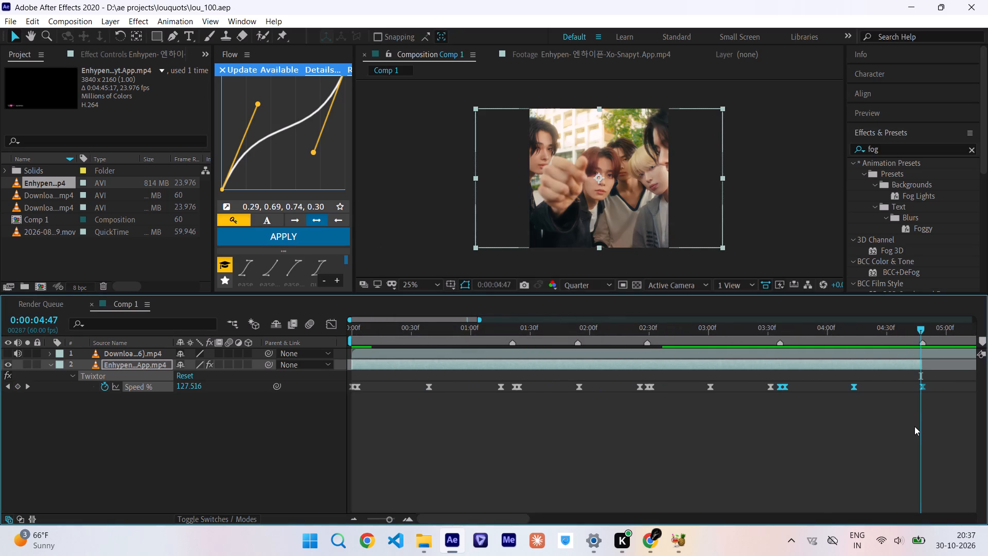
pyautogui.click(914, 426)
pyautogui.press('space')
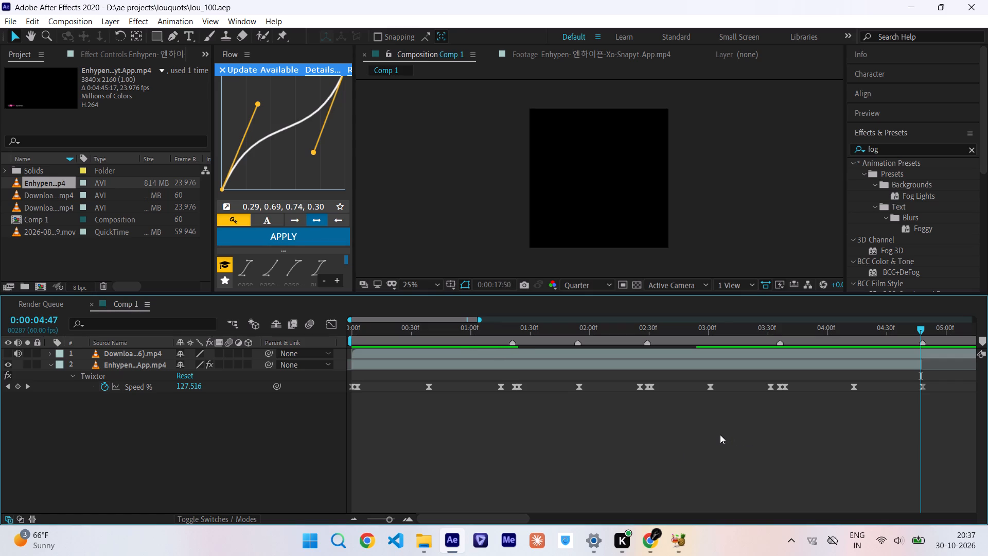
# Switch to HandBrake and start encoding the Enhypen XO video to MP4 with the Fast 1080p30 preset, overwriting the existing file.
pyautogui.click(685, 555)
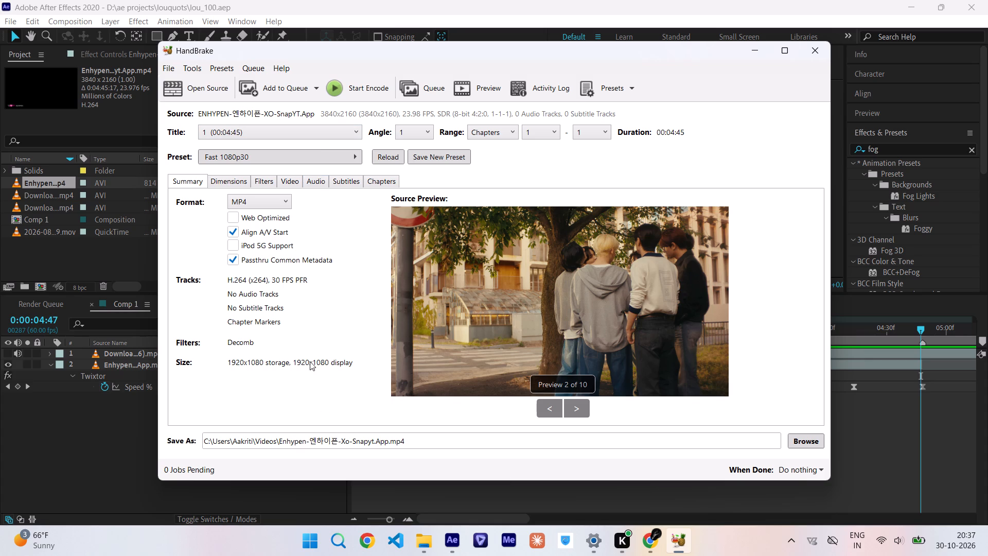
pyautogui.click(346, 82)
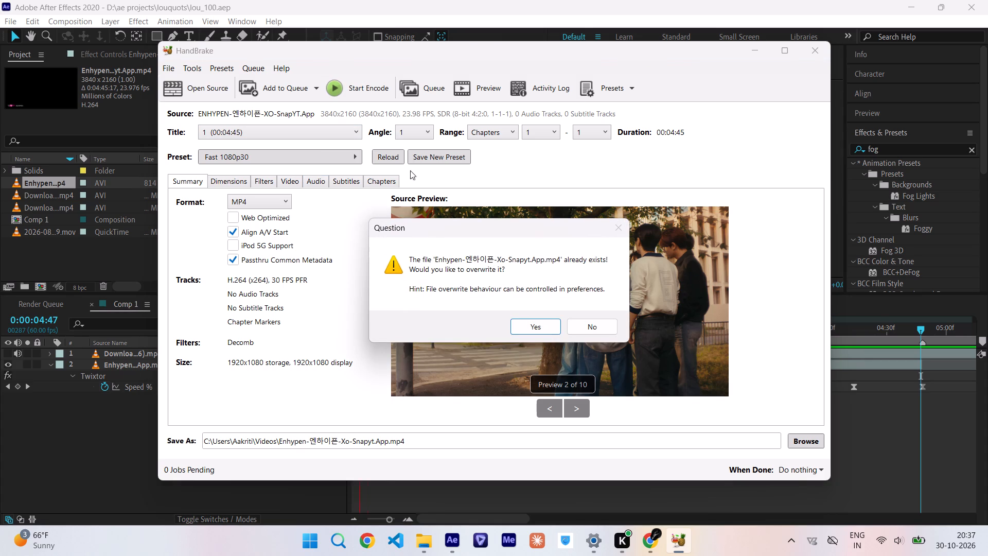
pyautogui.click(522, 328)
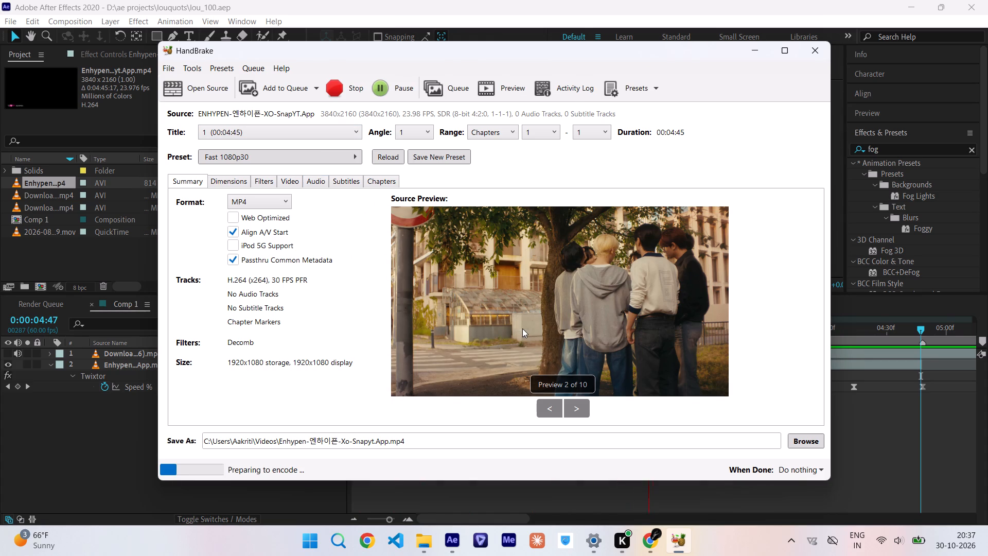
# Return to After Effects, move the playhead to the Speed % keyframe at 0:00:04:48 and preview Comp 1.
pyautogui.click(316, 498)
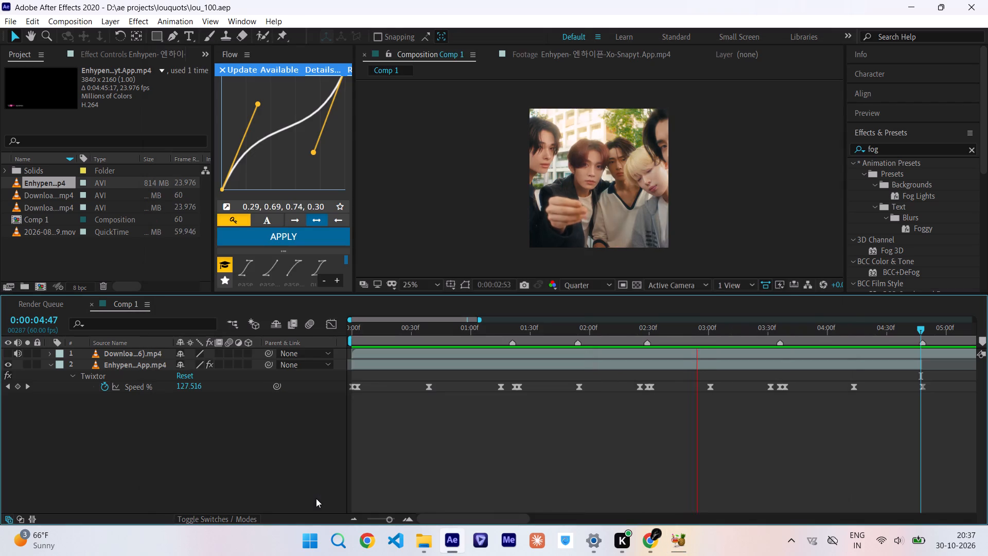
pyautogui.hscroll(1, 561, 438)
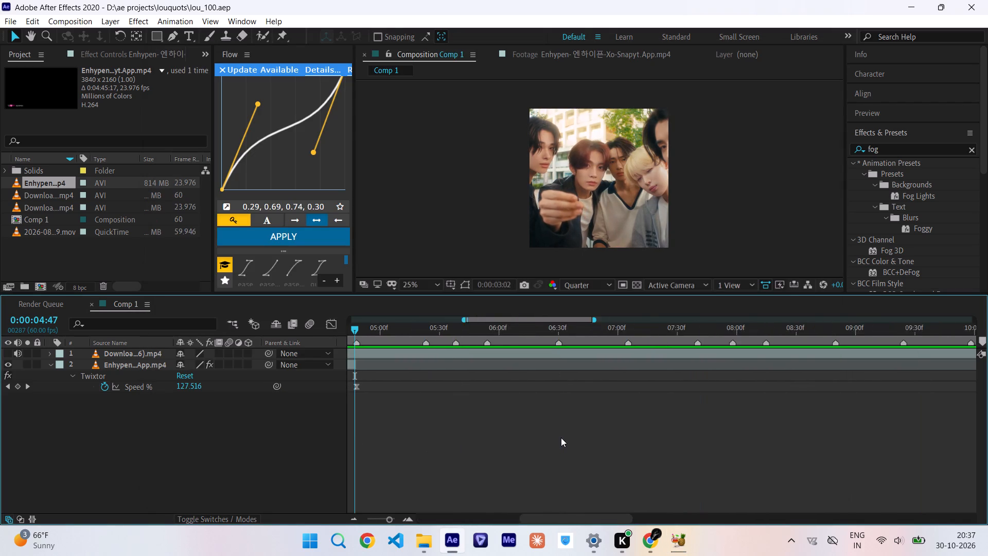
pyautogui.hscroll(1, 561, 438)
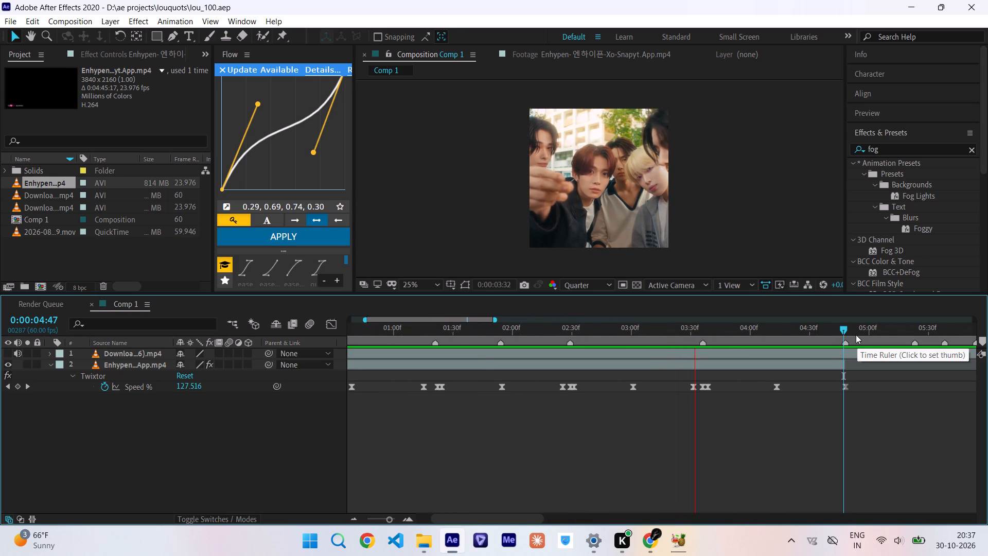
pyautogui.hotkey('ctrl', 'Right')
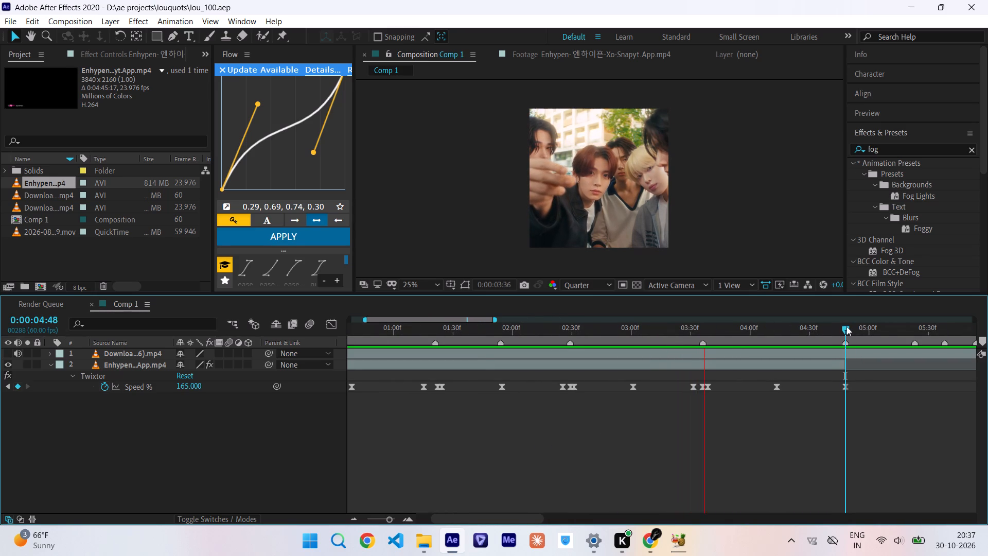
pyautogui.click(847, 327)
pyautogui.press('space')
pyautogui.hscroll(7, 847, 327)
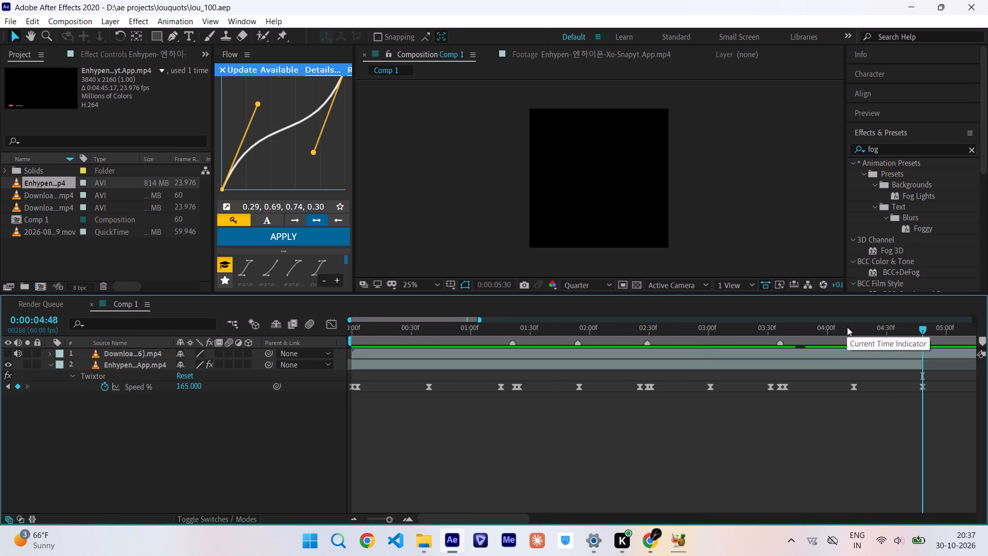
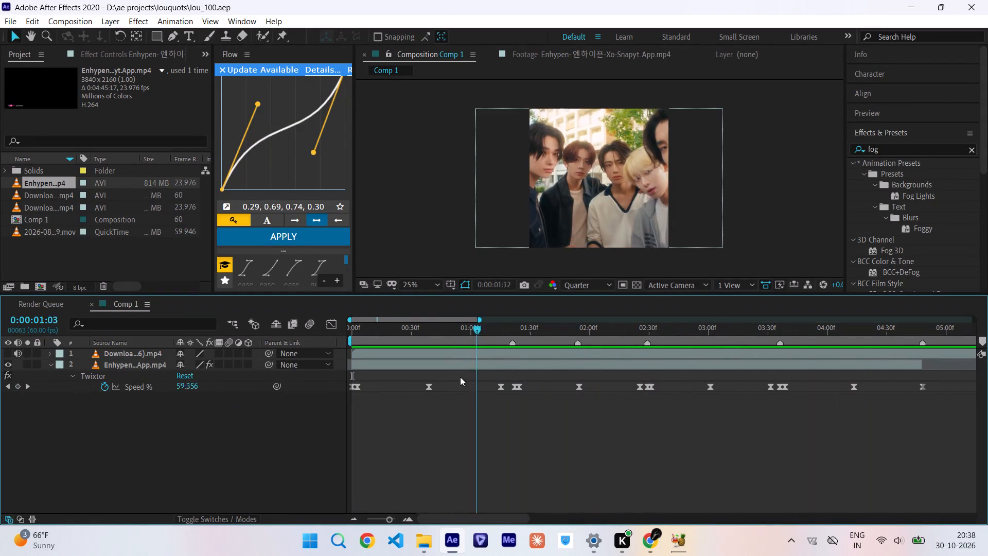
# Add a new null object directly above the Enhypen layer in Comp 1.
pyautogui.click(373, 364)
pyautogui.click(166, 21)
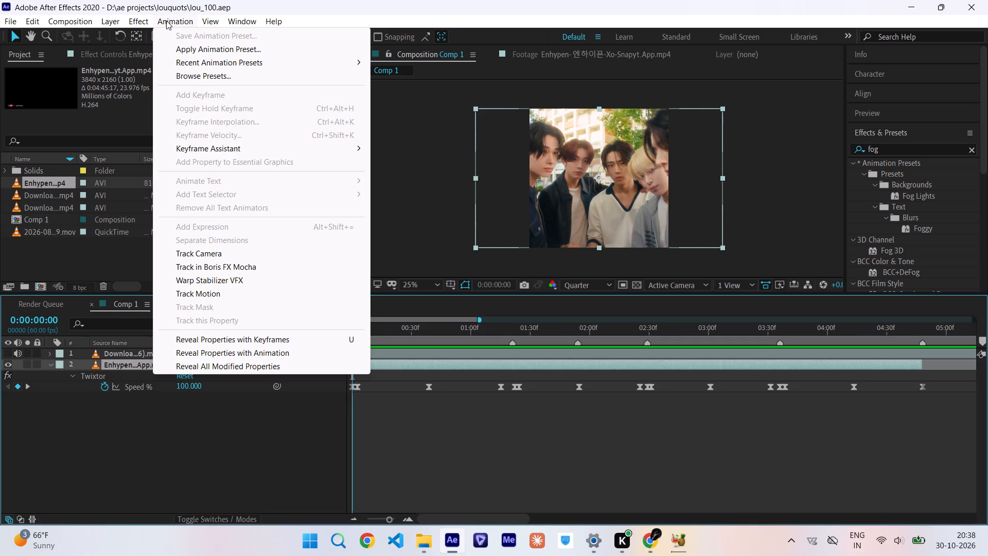
pyautogui.click(801, 427)
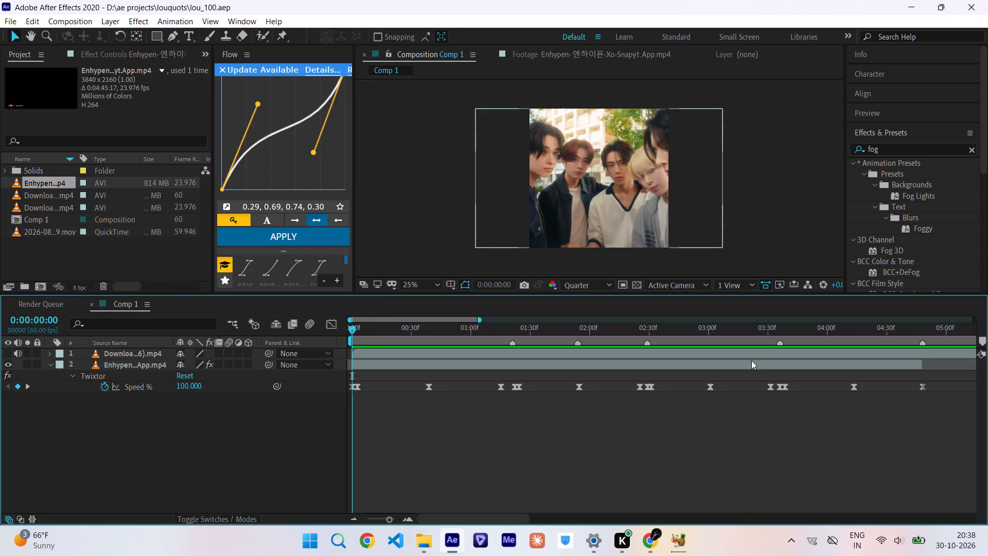
pyautogui.click(752, 363)
pyautogui.moveTo(182, 19); pyautogui.dragTo(119, 25)
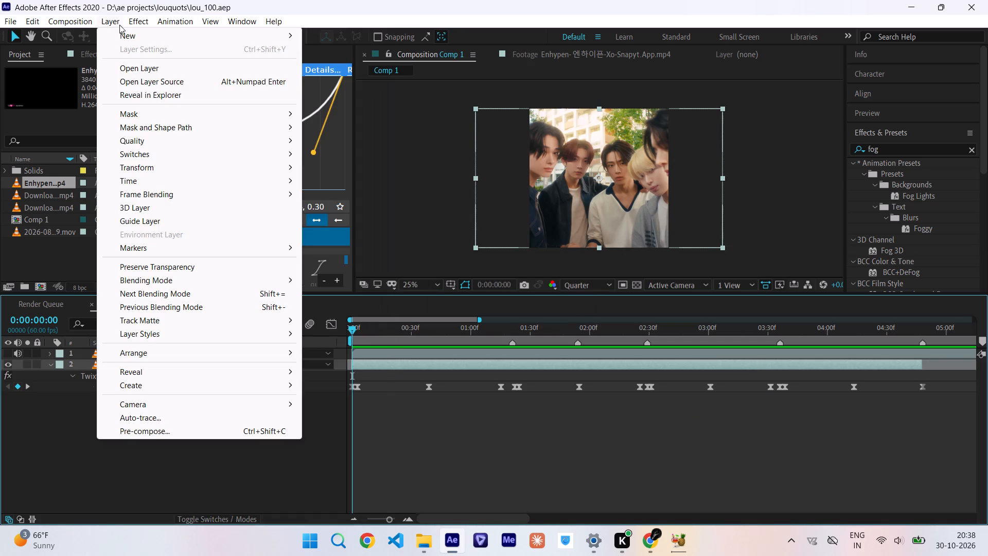
pyautogui.moveTo(119, 25); pyautogui.dragTo(345, 77)
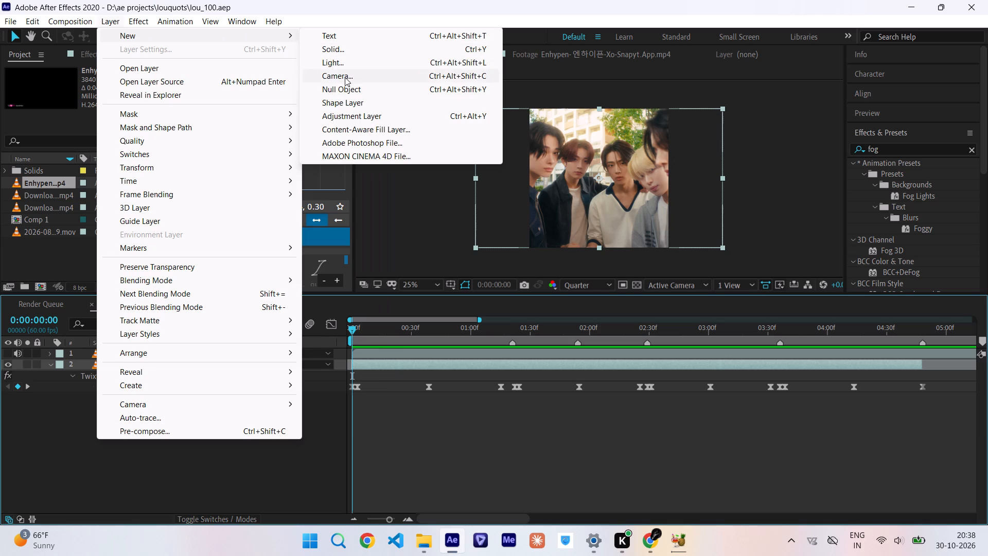
pyautogui.moveTo(345, 77); pyautogui.dragTo(348, 93)
pyautogui.click(348, 93)
pyautogui.click(388, 425)
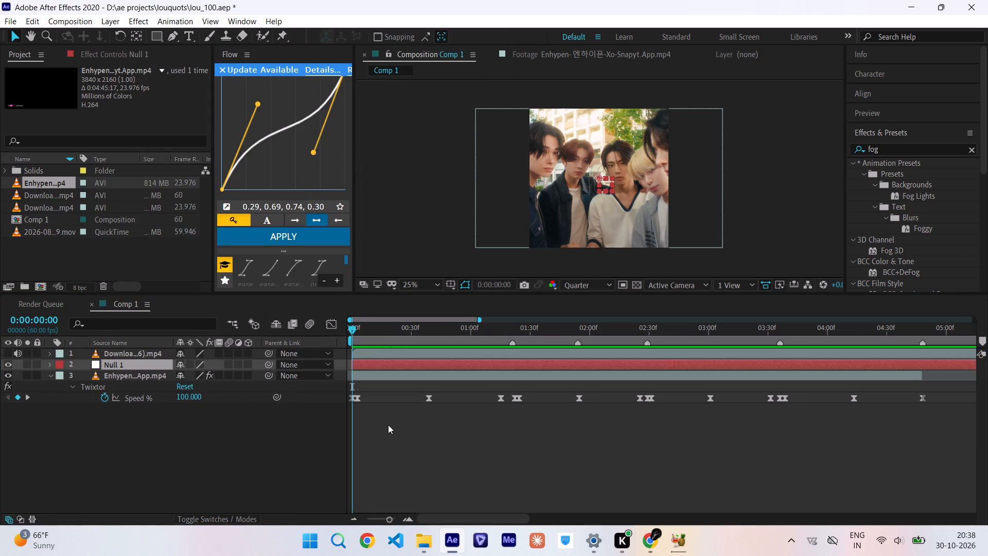
# Parent the Enhypen layer to the null.
pyautogui.moveTo(270, 376); pyautogui.dragTo(160, 365)
# Set the null's Scale to 200% and start keyframing it at 0:00:00:00.
pyautogui.click(381, 368)
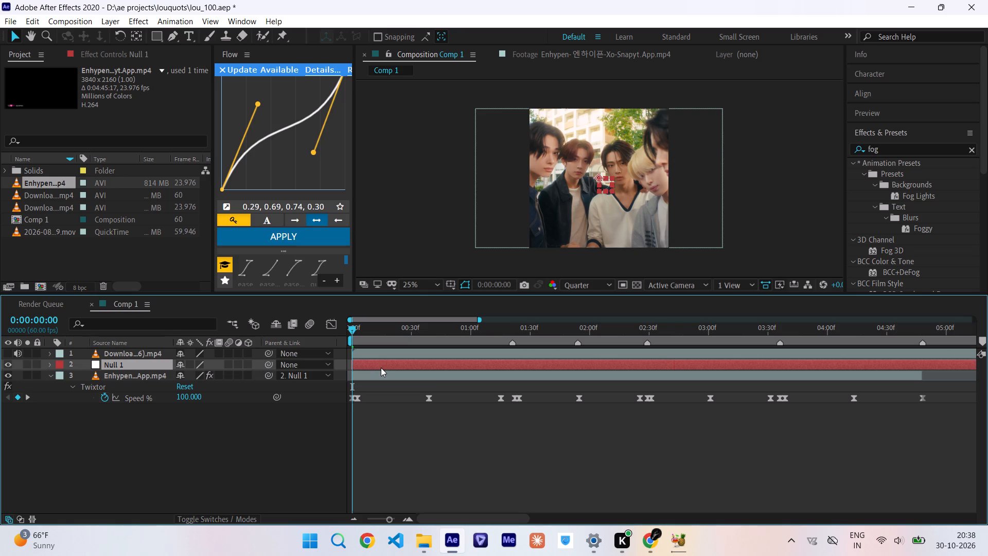
pyautogui.press('s')
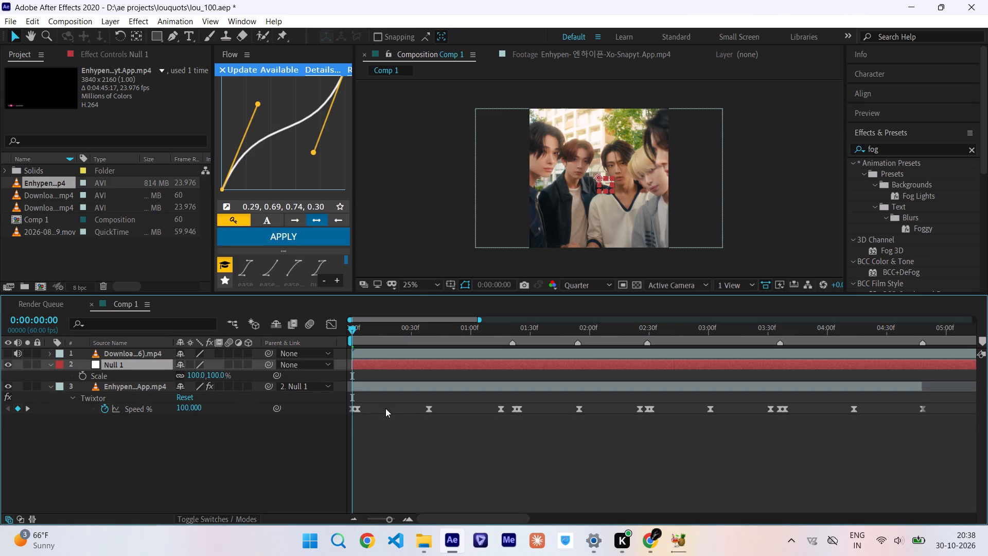
pyautogui.moveTo(200, 376); pyautogui.dragTo(216, 376)
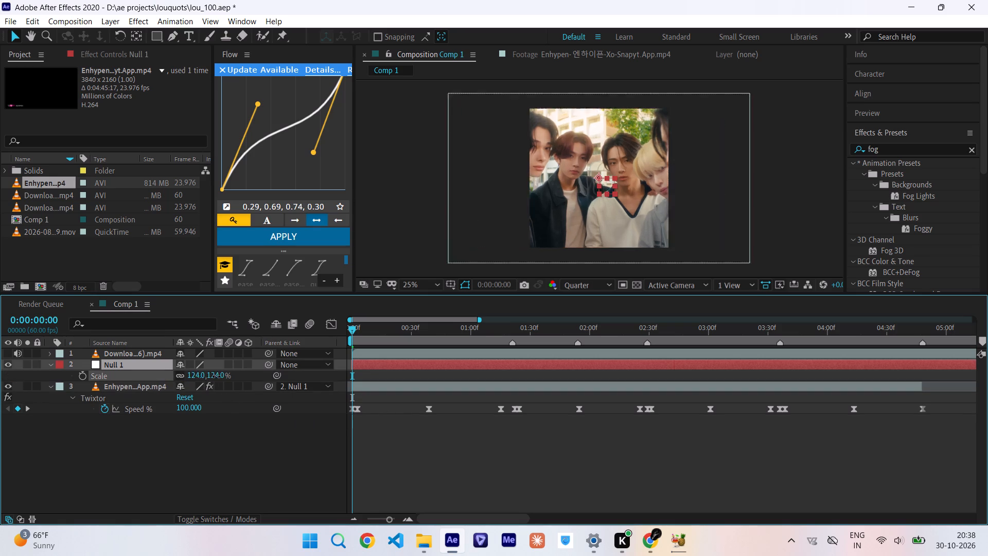
pyautogui.moveTo(216, 376); pyautogui.dragTo(237, 376)
pyautogui.click(205, 376)
pyautogui.write('200')
pyautogui.press('Return')
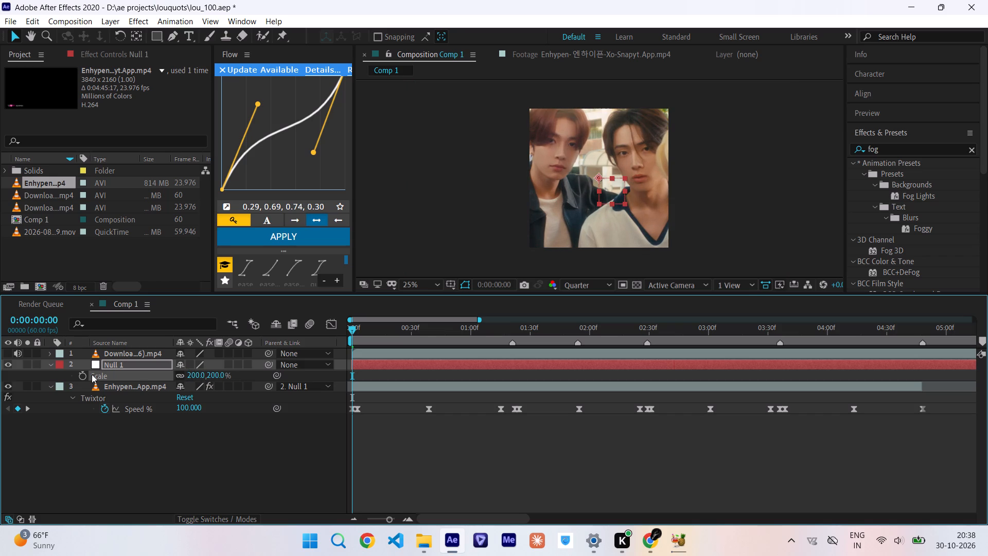
pyautogui.click(83, 375)
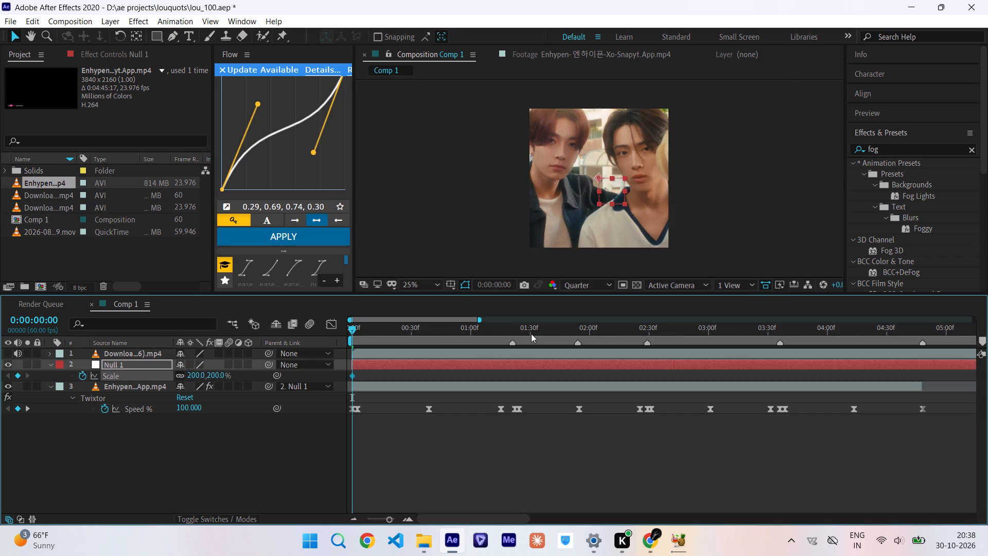
# Add a 100% Scale keyframe on the null at 0:00:01:32.
pyautogui.click(534, 333)
pyautogui.click(470, 478)
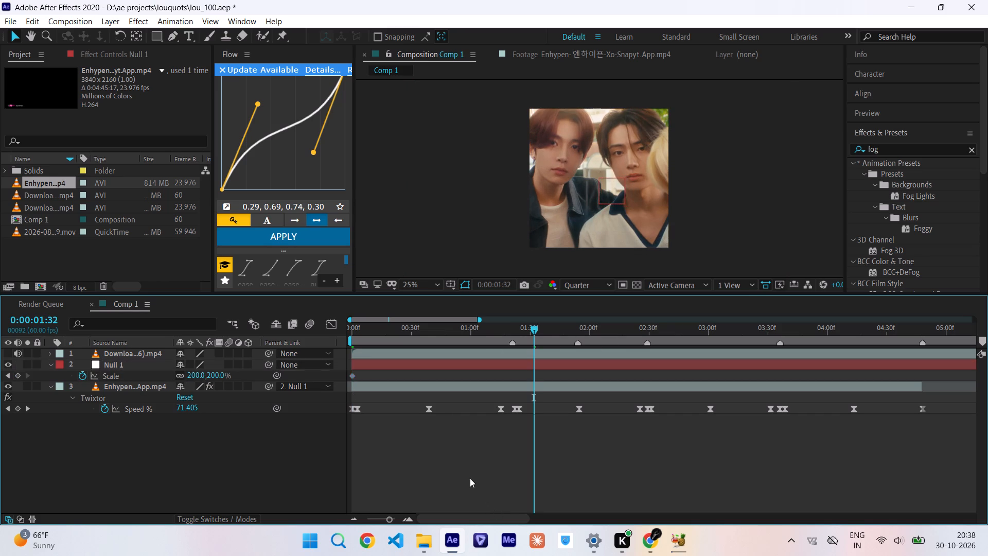
pyautogui.click(193, 376)
pyautogui.write('100')
pyautogui.press('Return')
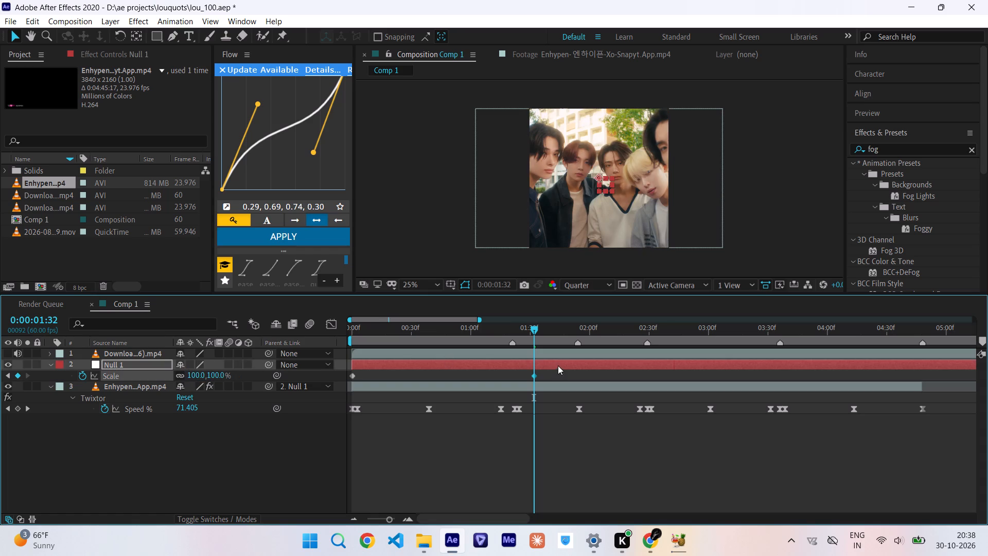
# Apply Easy Ease to both of the null's Scale keyframes.
pyautogui.moveTo(546, 374); pyautogui.dragTo(354, 384)
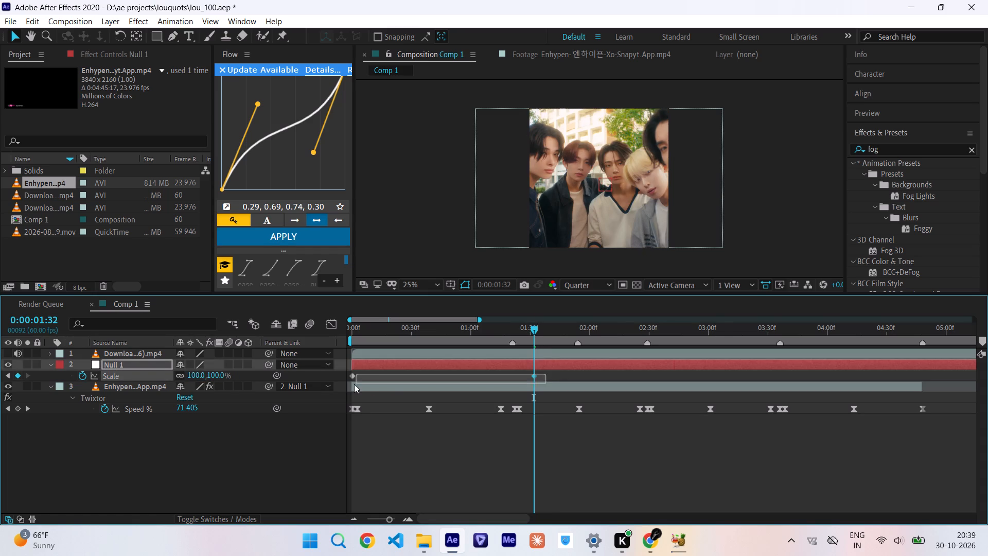
pyautogui.moveTo(354, 384); pyautogui.dragTo(347, 379)
pyautogui.press('F9')
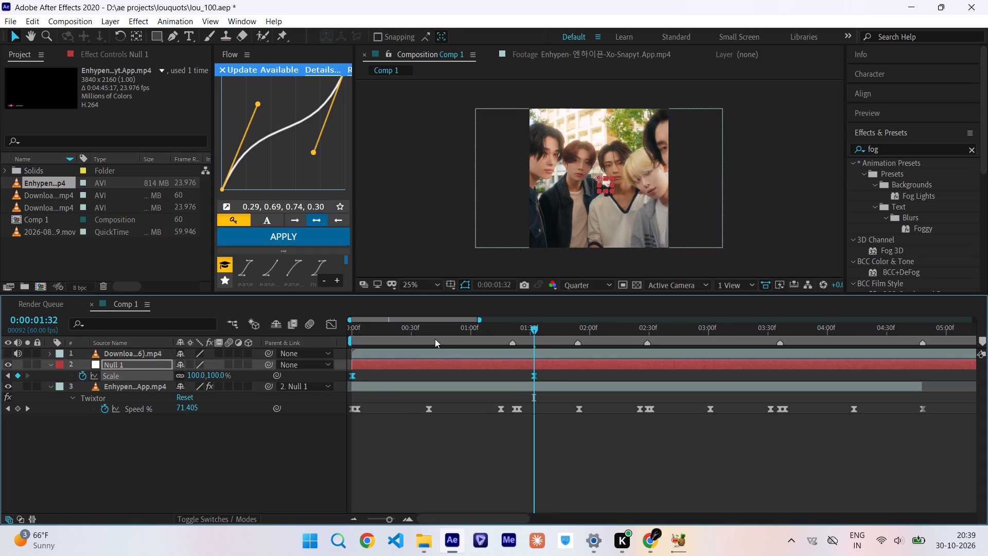
# Reshape the null's Scale speed graph, shortening the first keyframe's outgoing handle and lengthening the second keyframe's incoming handle for a fast start and slow finish.
pyautogui.click(433, 332)
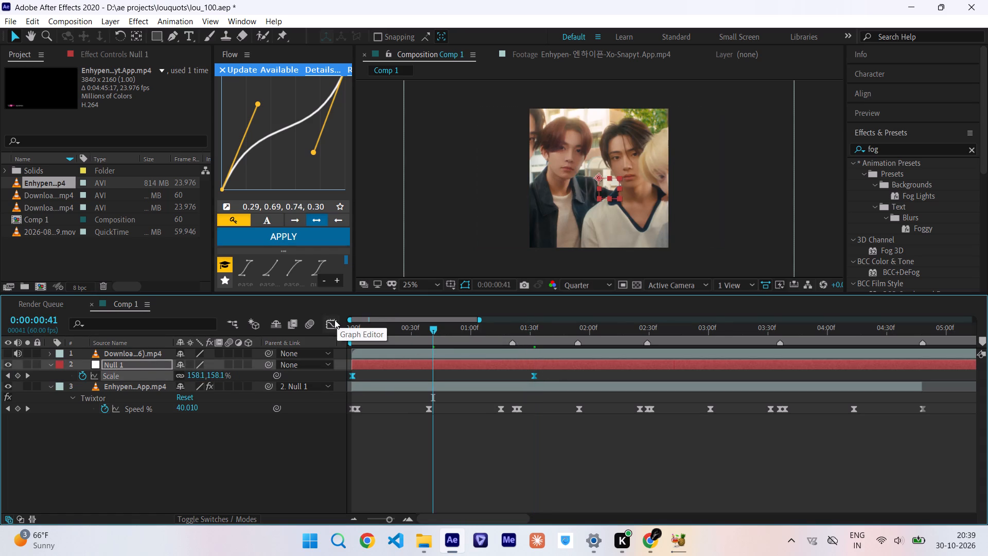
pyautogui.click(334, 320)
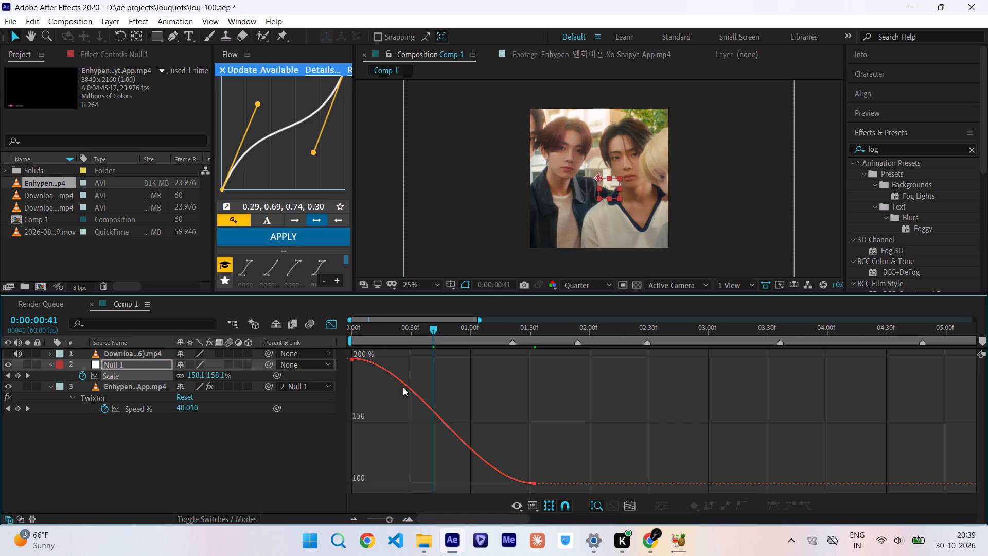
pyautogui.rightClick(403, 387)
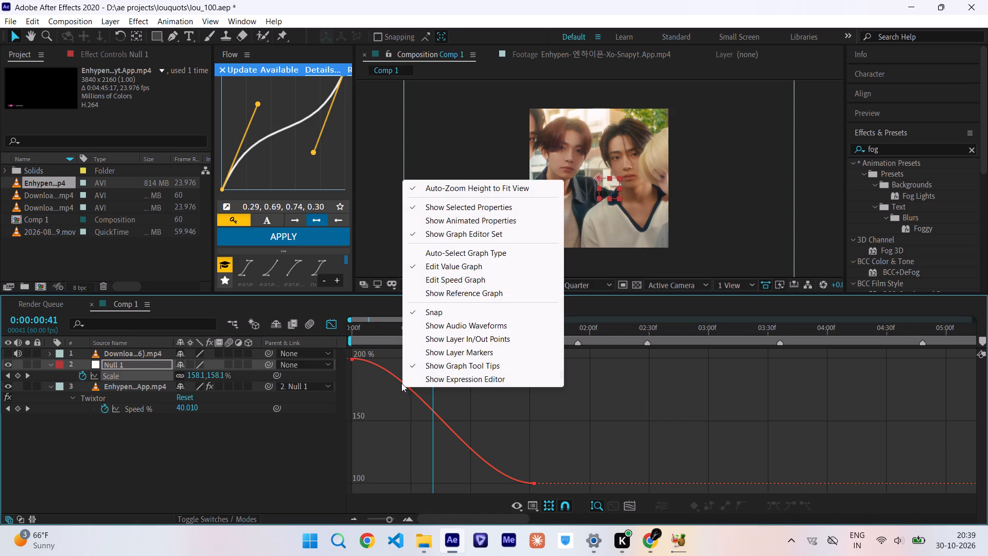
pyautogui.click(439, 280)
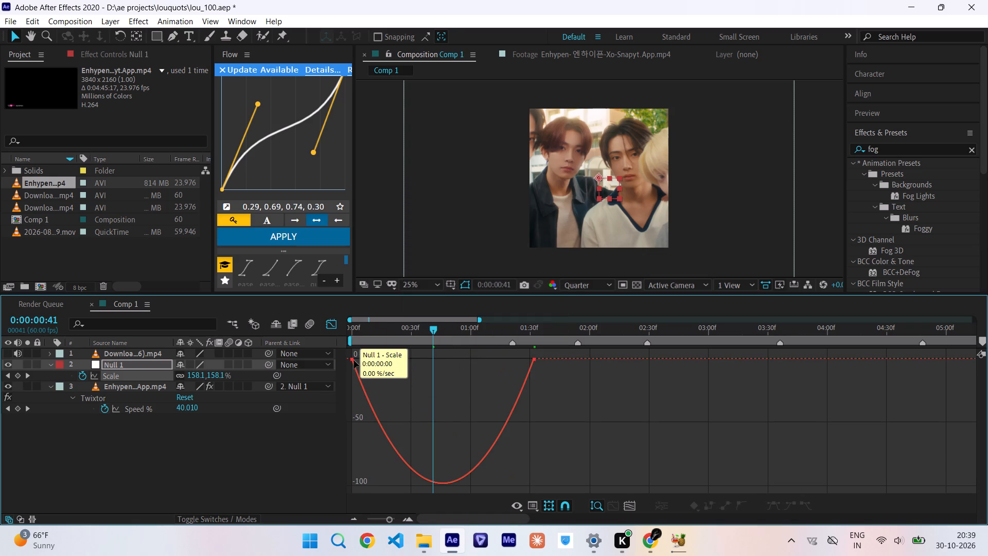
pyautogui.click(354, 360)
pyautogui.moveTo(383, 359); pyautogui.dragTo(382, 359)
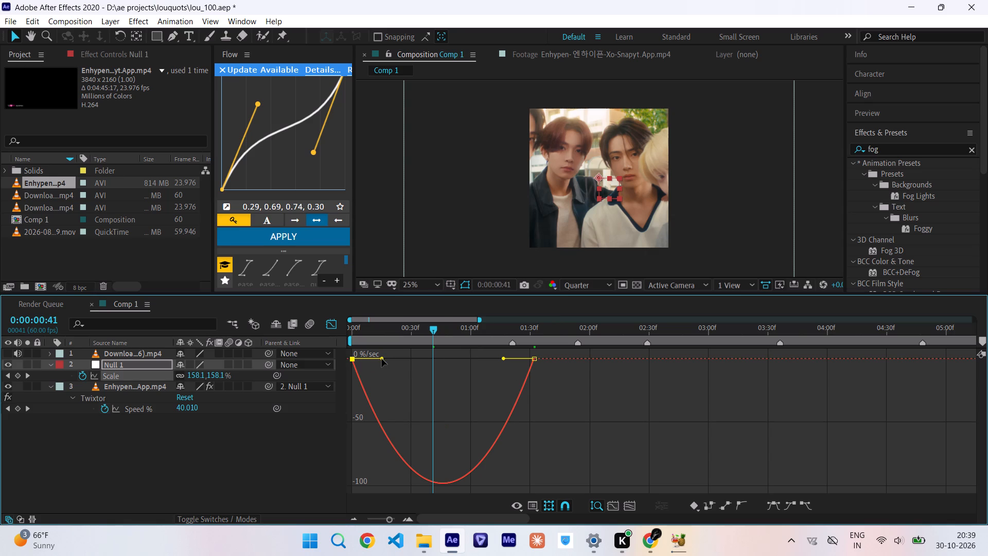
pyautogui.moveTo(382, 359); pyautogui.dragTo(362, 358)
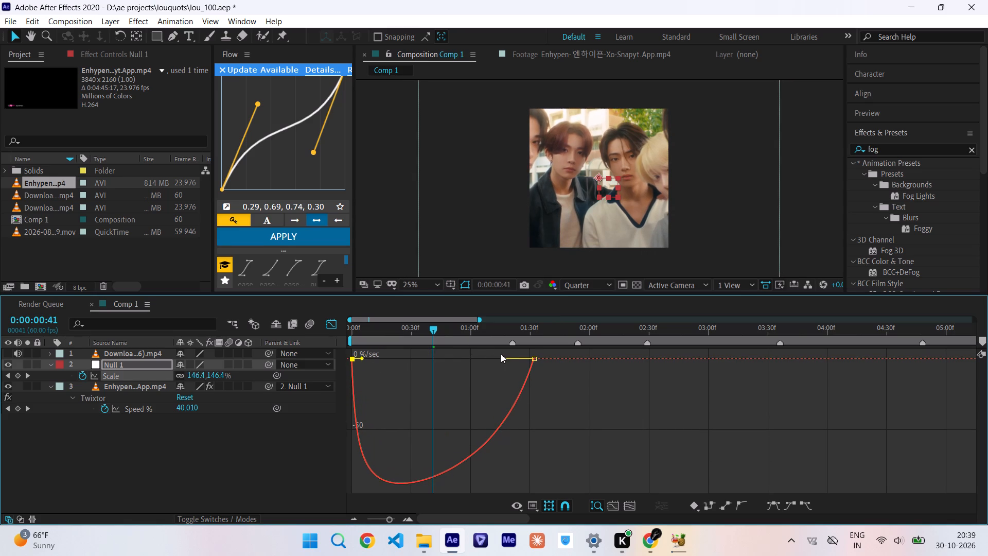
pyautogui.moveTo(504, 358); pyautogui.dragTo(458, 359)
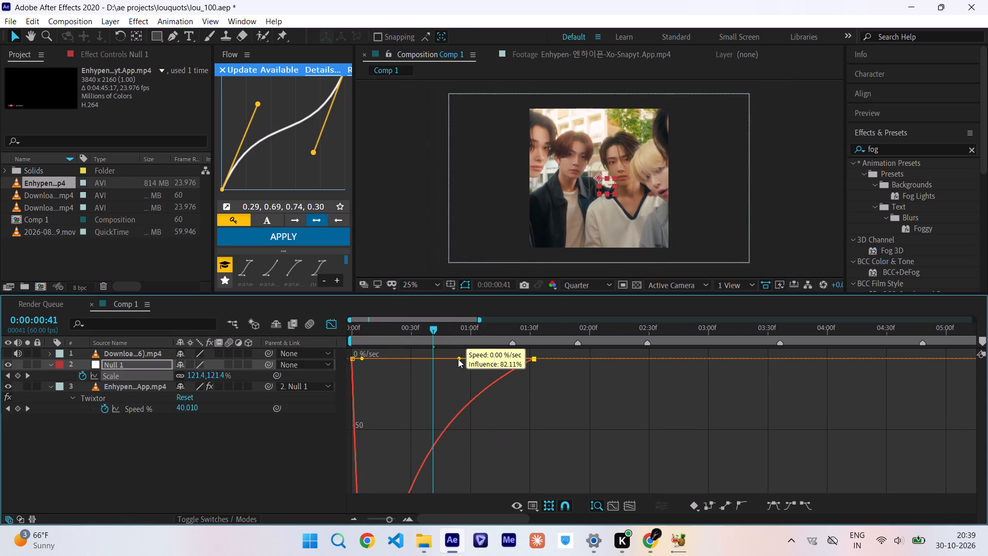
pyautogui.moveTo(458, 359); pyautogui.dragTo(434, 359)
# Disable the Twixtor effect on the Enhypen layer and preview the scale animation from 0:00:00:00.
pyautogui.moveTo(430, 328); pyautogui.dragTo(255, 351)
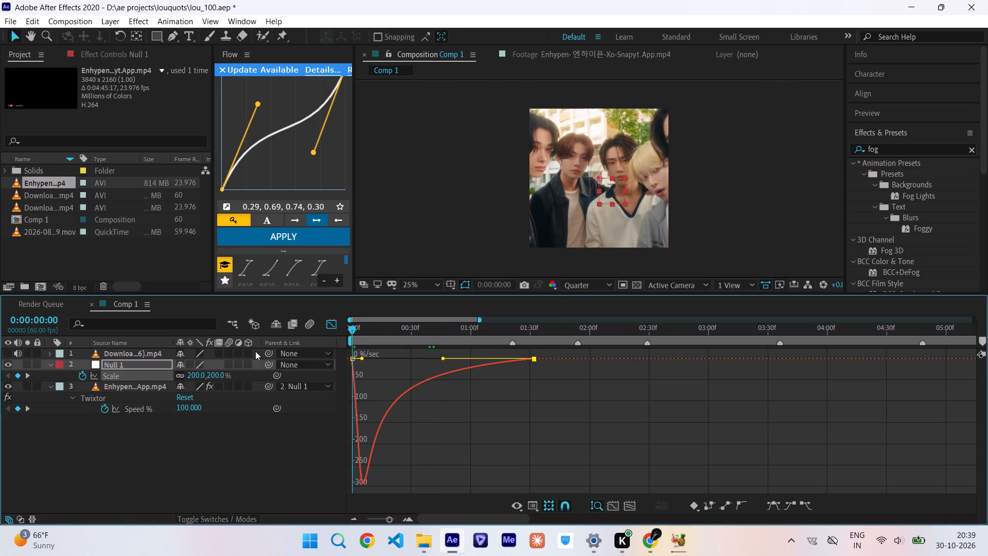
pyautogui.press('space')
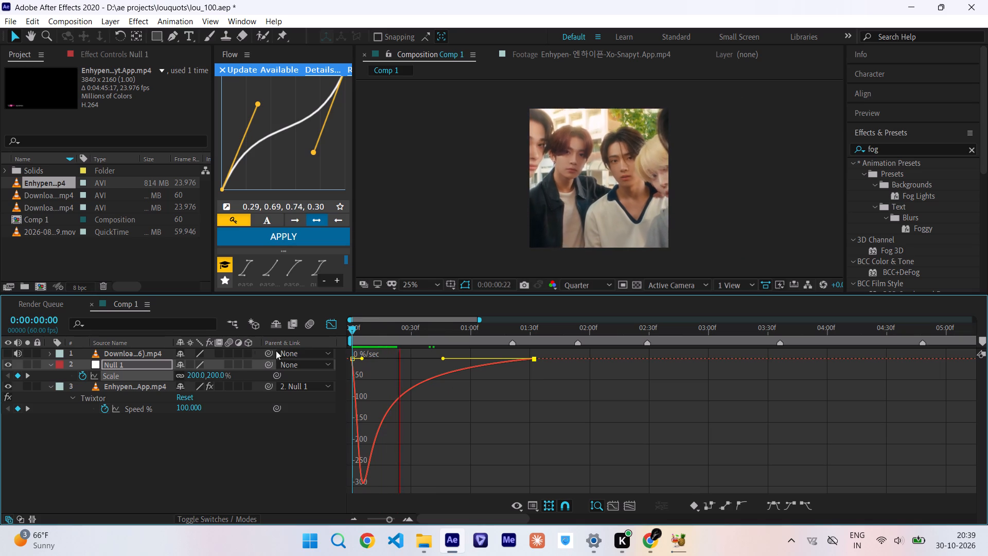
pyautogui.click(7, 395)
pyautogui.moveTo(435, 331); pyautogui.dragTo(157, 374)
pyautogui.press('space')
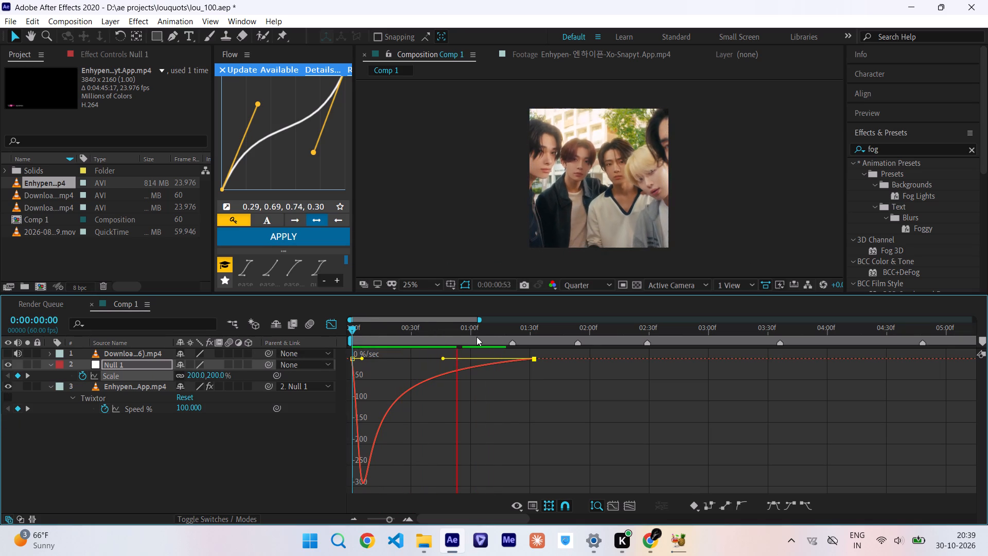
pyautogui.moveTo(475, 335); pyautogui.dragTo(210, 380)
pyautogui.press('space')
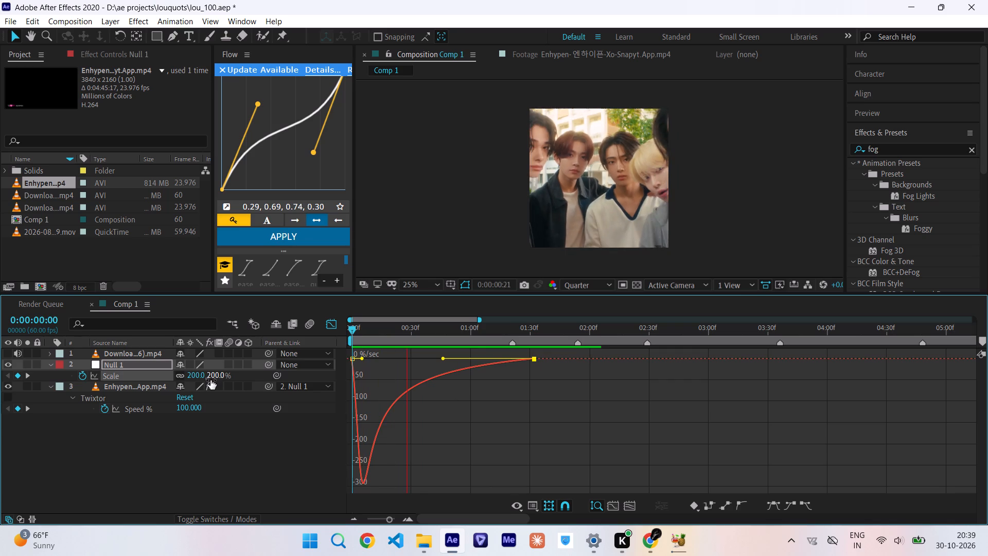
# Pull the first Scale keyframe's outgoing handle back as far as possible so the zoom-out starts sharply.
pyautogui.click(377, 328)
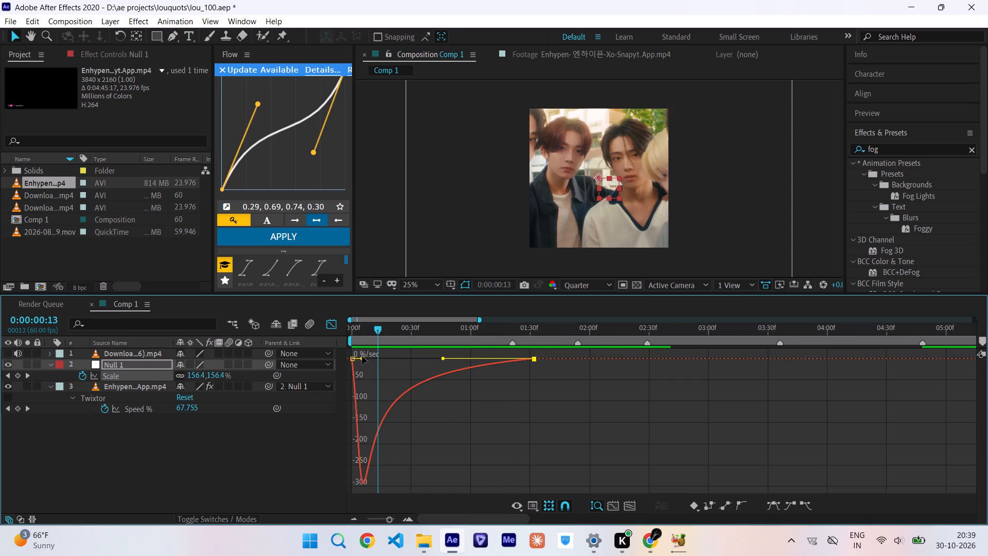
pyautogui.moveTo(362, 358); pyautogui.dragTo(342, 357)
# Replay the zoom-out repeatedly from 0:00:00:00 to check its timing against the beat, then leave the Graph Editor.
pyautogui.moveTo(390, 331); pyautogui.dragTo(270, 336)
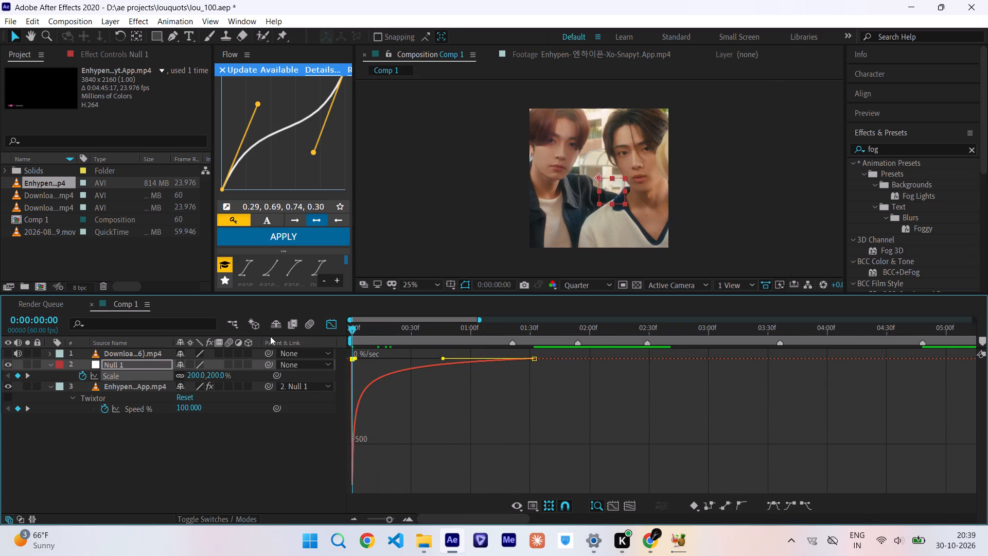
pyautogui.moveTo(270, 336); pyautogui.dragTo(253, 340)
pyautogui.press('space')
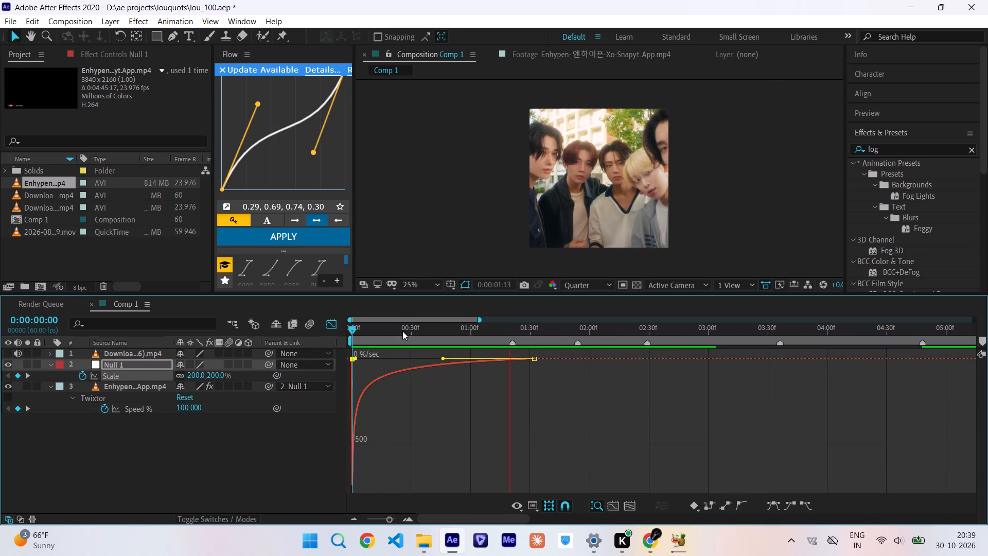
pyautogui.moveTo(402, 331); pyautogui.dragTo(263, 346)
pyautogui.press('space')
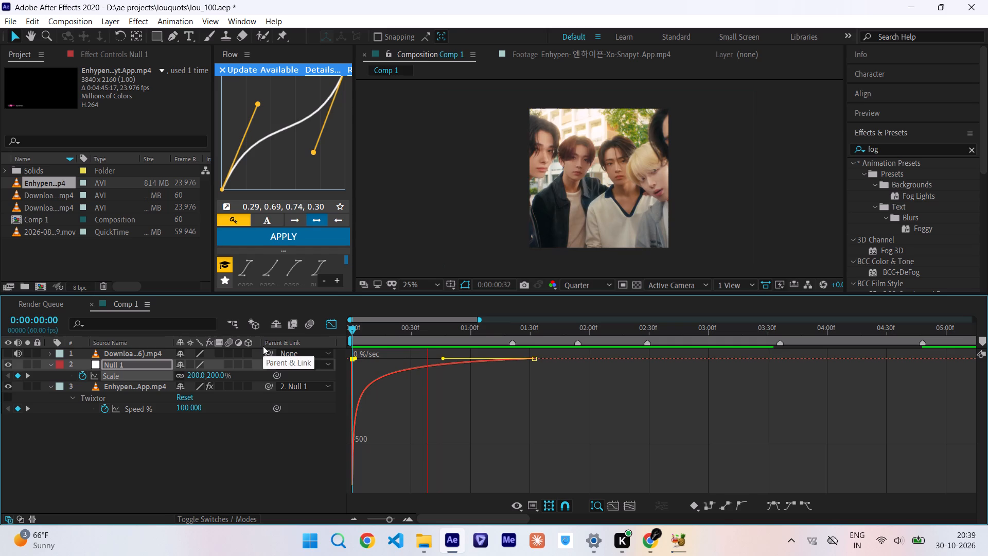
pyautogui.moveTo(420, 336); pyautogui.dragTo(257, 354)
pyautogui.press('space')
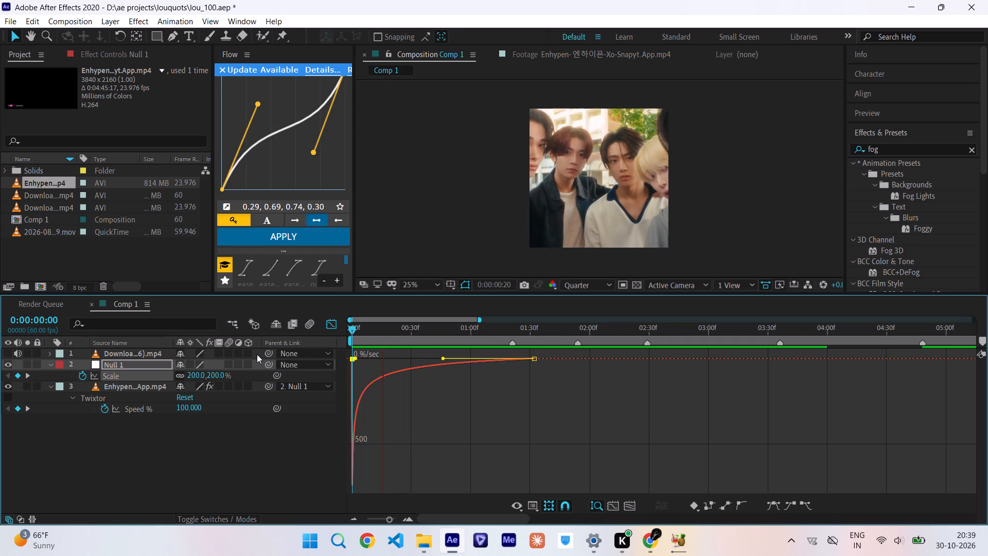
pyautogui.moveTo(461, 333); pyautogui.dragTo(235, 351)
pyautogui.press('space')
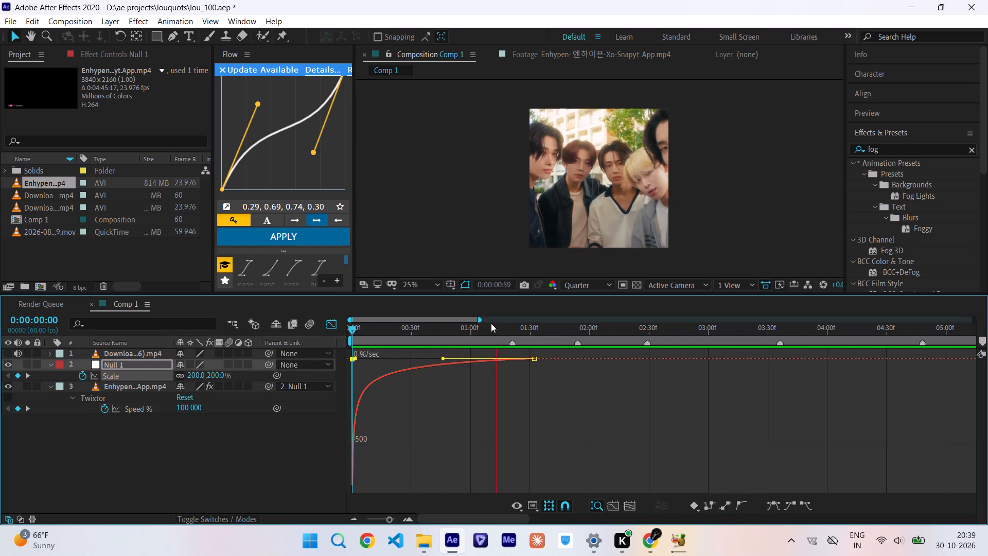
pyautogui.moveTo(503, 331); pyautogui.dragTo(338, 343)
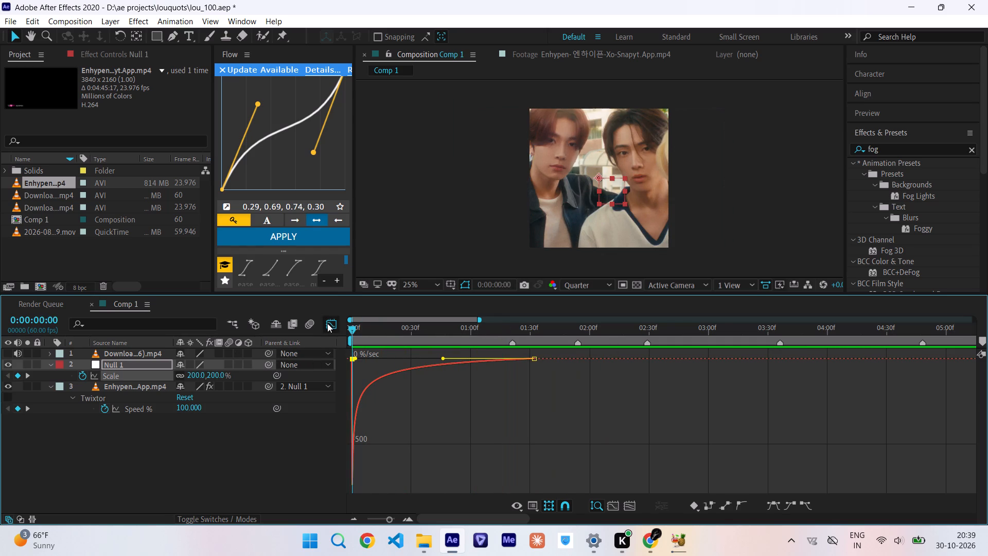
pyautogui.click(328, 323)
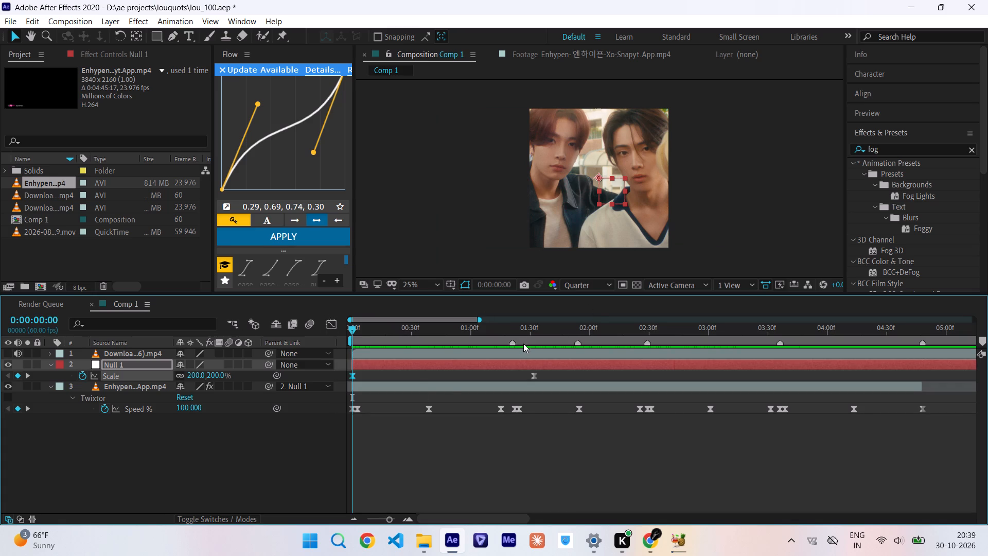
# Create a second null object in Comp 1 and parent Null 1 to it.
pyautogui.click(513, 330)
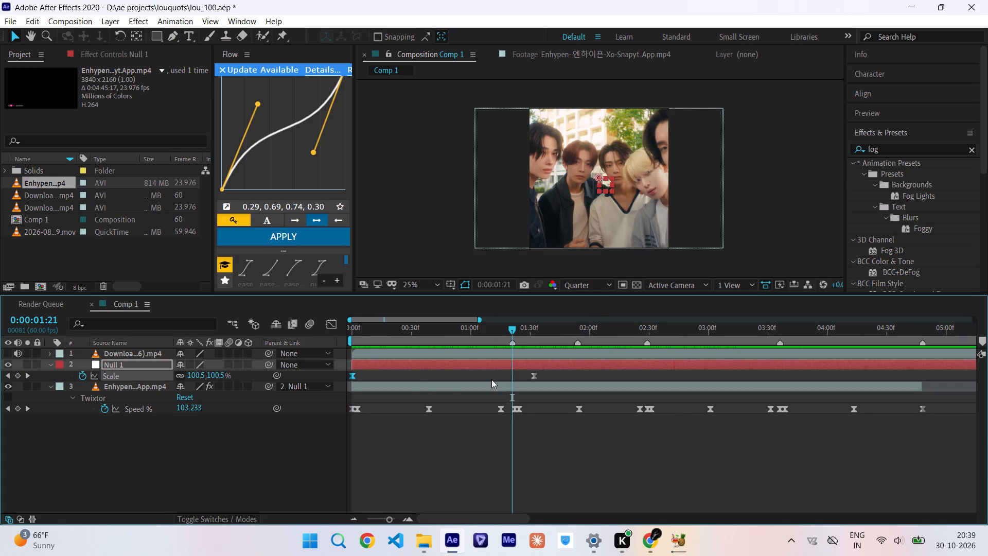
pyautogui.click(454, 486)
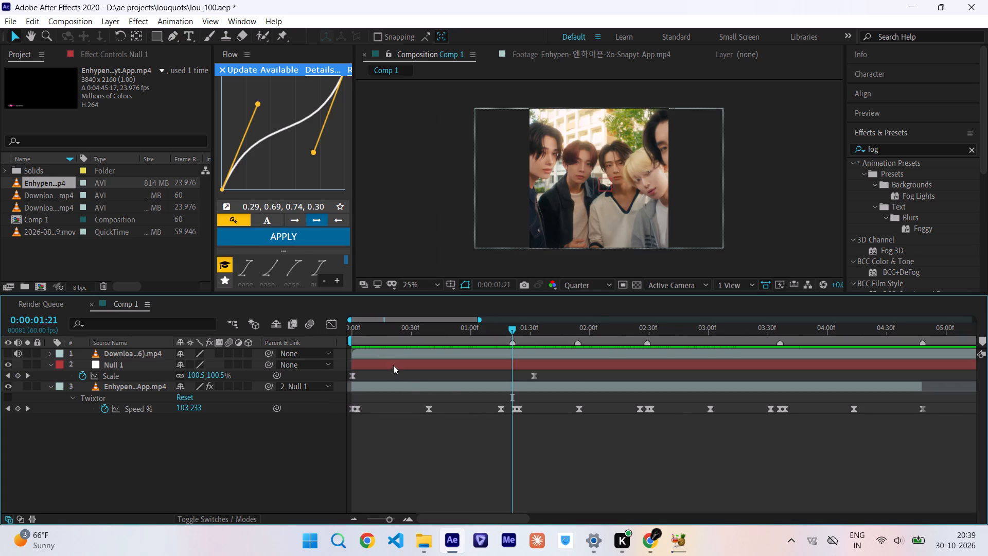
pyautogui.click(394, 367)
pyautogui.click(111, 22)
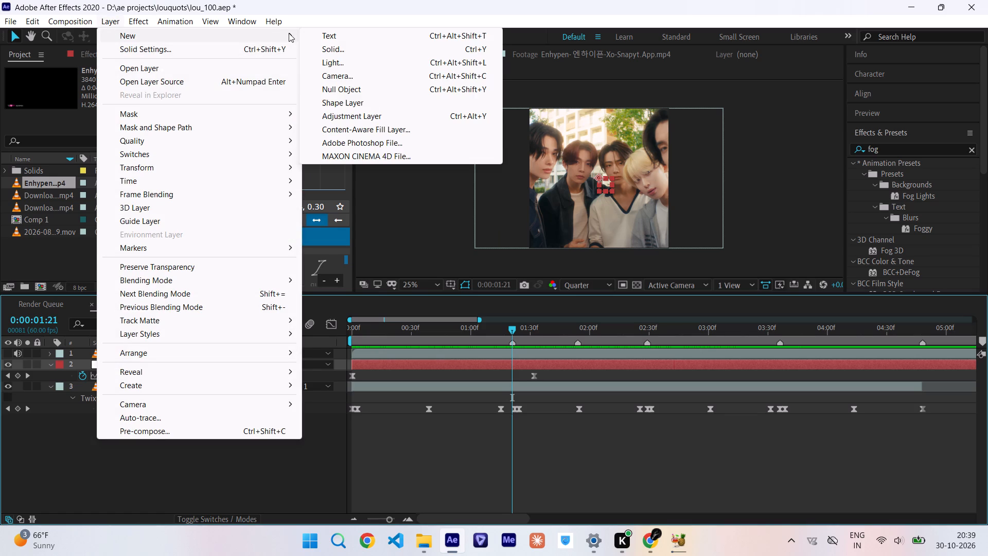
pyautogui.click(360, 91)
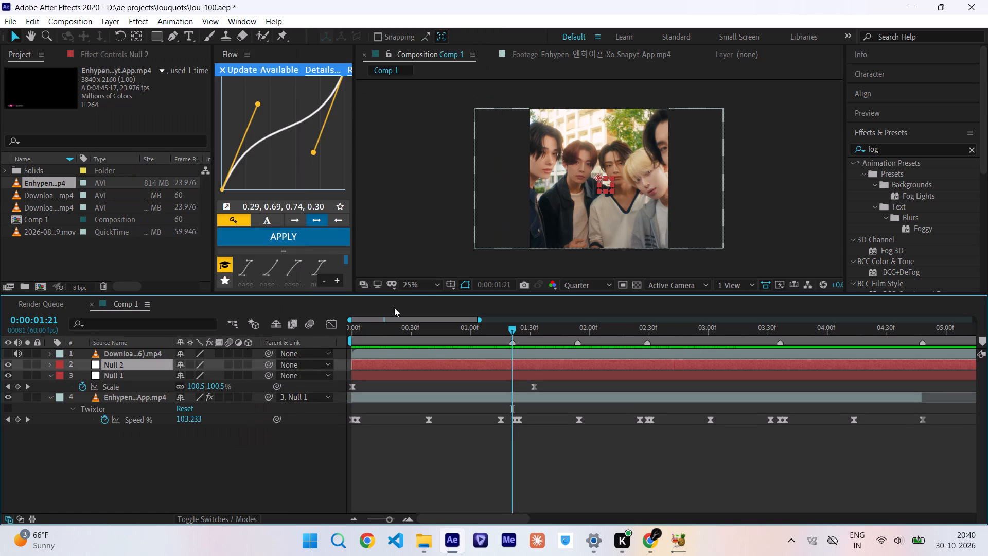
pyautogui.moveTo(269, 374); pyautogui.dragTo(196, 368)
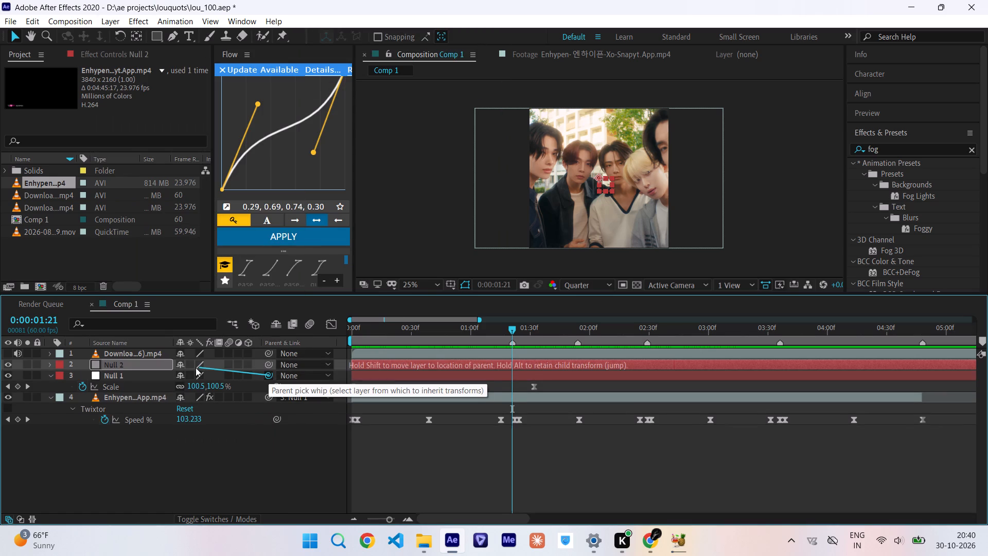
pyautogui.moveTo(196, 368); pyautogui.dragTo(155, 363)
# Keyframe the new null's Position at 540, 540 at 0:00:01:00 and at 955, 540 at 0:00:02:24.
pyautogui.press('p')
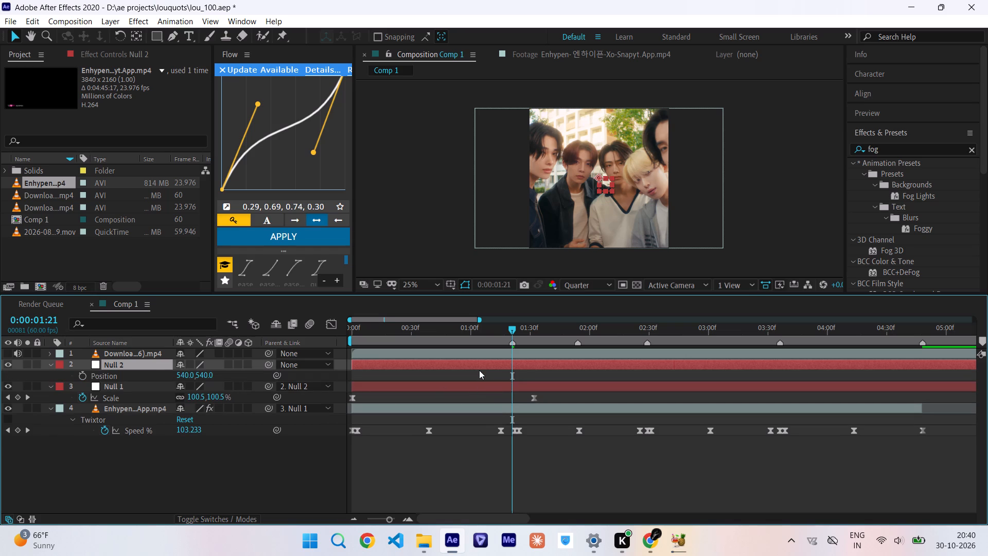
pyautogui.click(475, 336)
pyautogui.moveTo(475, 336); pyautogui.dragTo(470, 335)
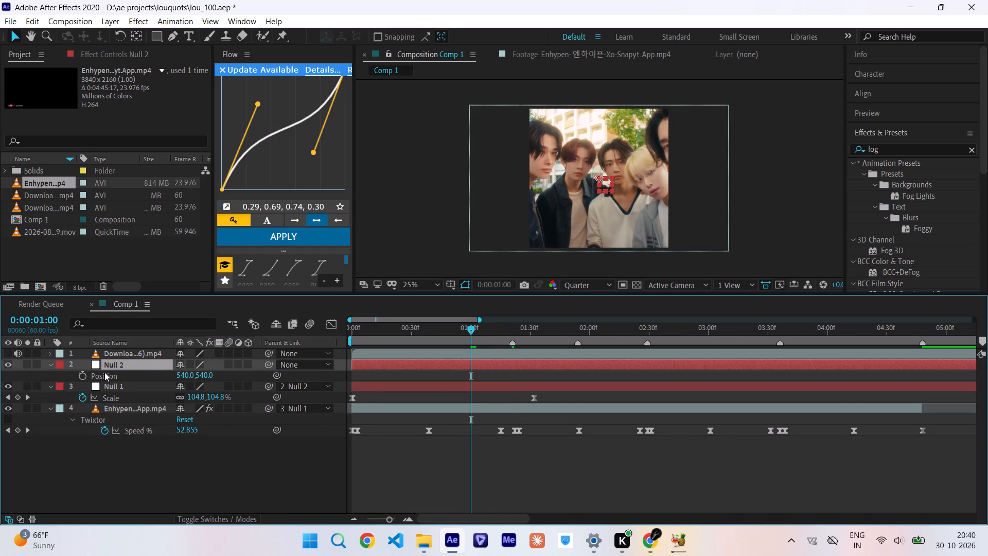
pyautogui.click(85, 376)
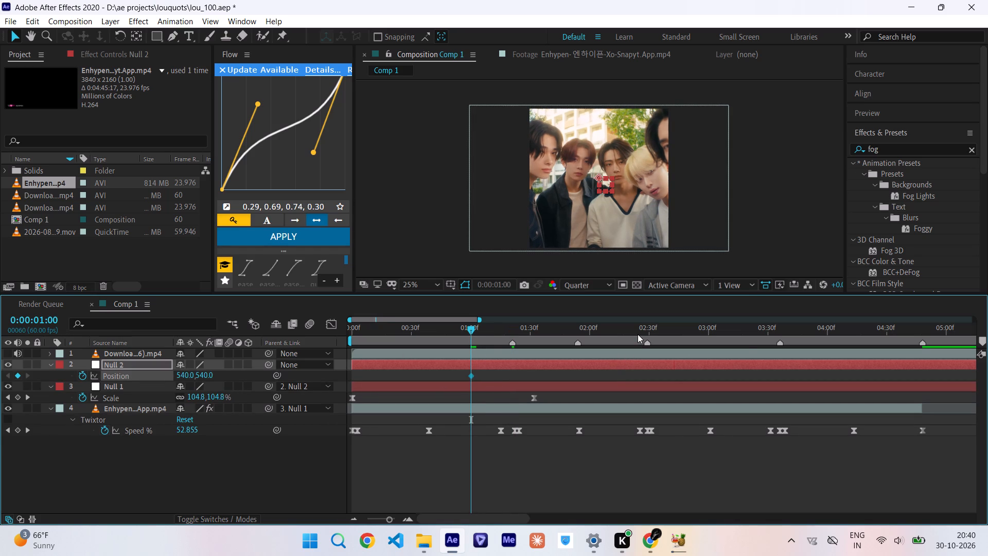
pyautogui.click(638, 331)
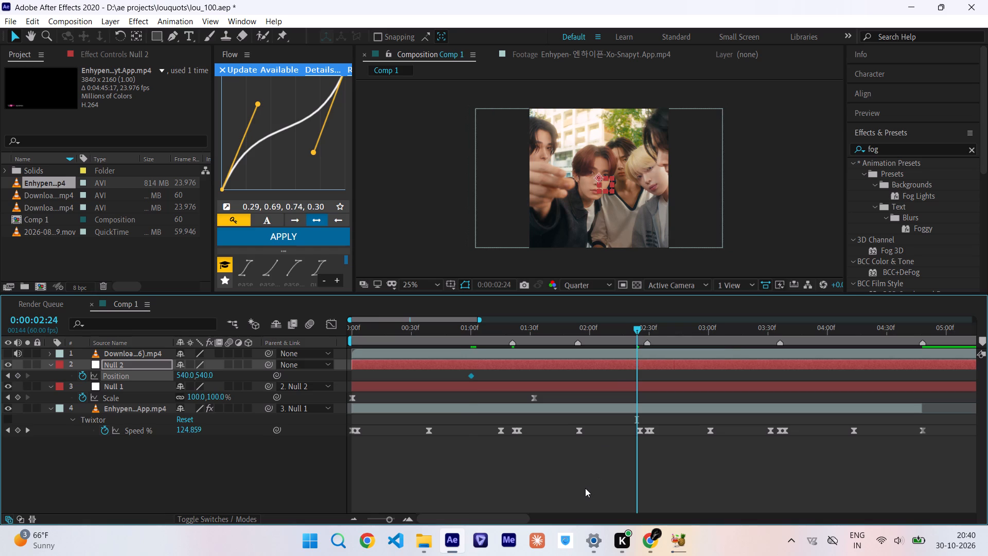
pyautogui.click(585, 488)
pyautogui.moveTo(185, 375); pyautogui.dragTo(199, 375)
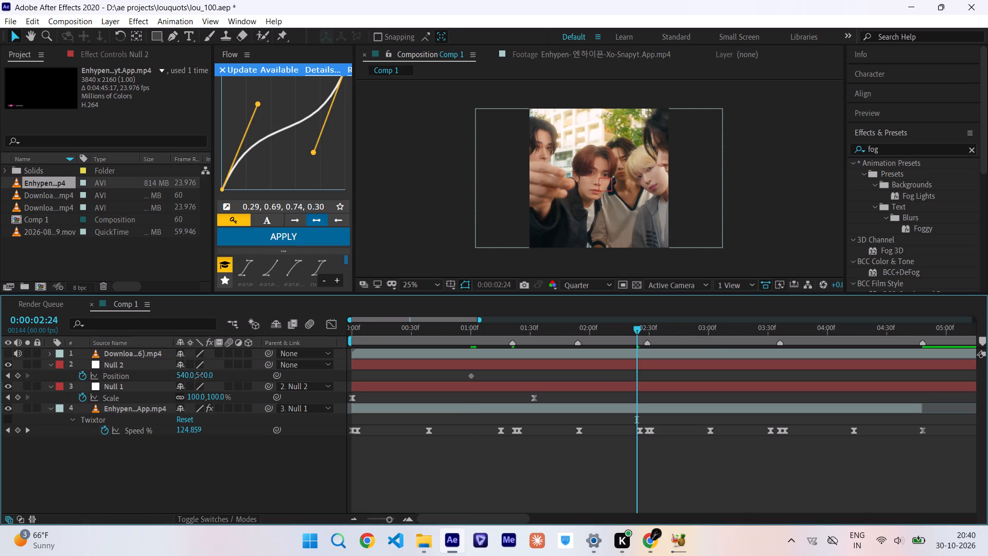
pyautogui.moveTo(199, 375); pyautogui.dragTo(455, 374)
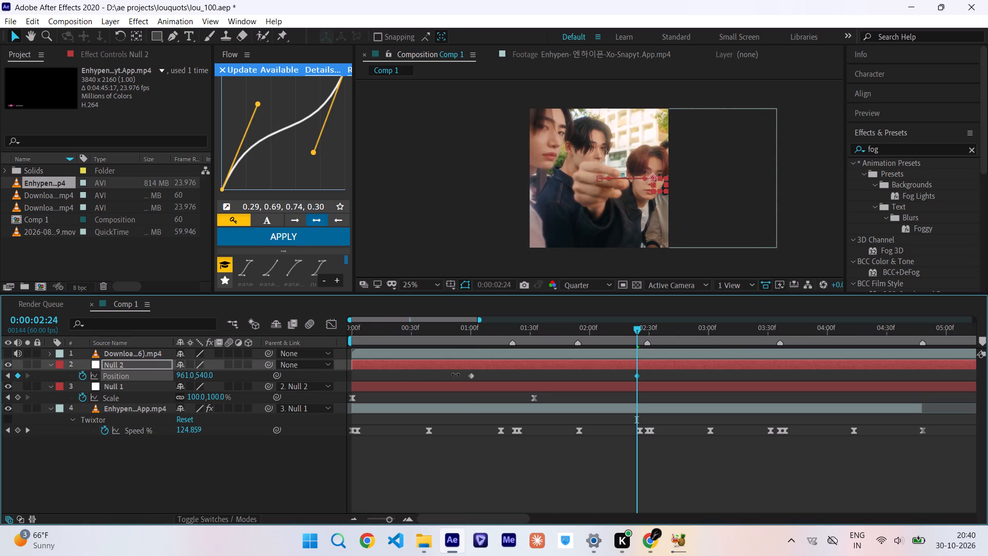
pyautogui.moveTo(455, 374); pyautogui.dragTo(452, 375)
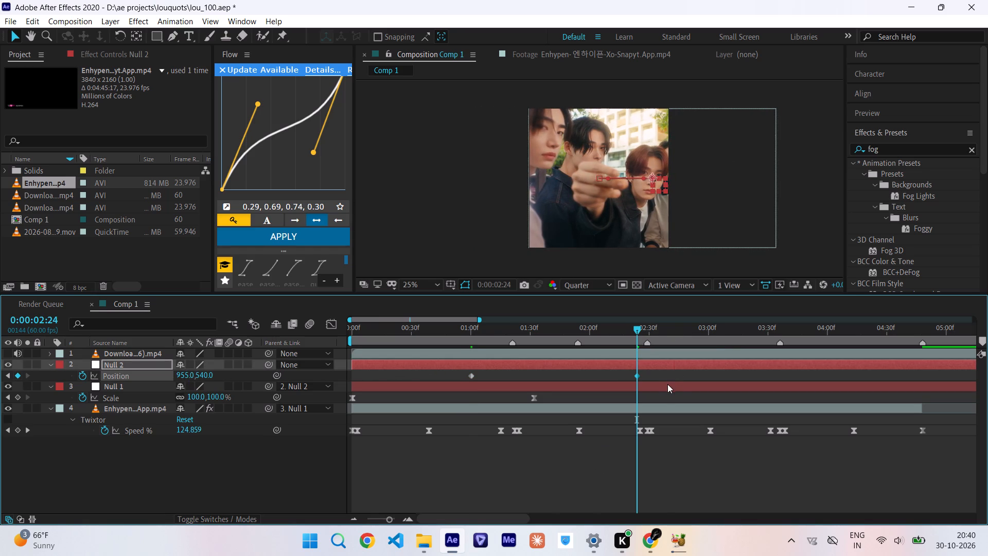
# Apply Easy Ease to both Position keyframes of the new null.
pyautogui.moveTo(664, 377); pyautogui.dragTo(449, 378)
pyautogui.press('F9')
# Reshape the Position speed graph with 100% incoming influence on the second keyframe and a longer first outgoing handle, peaking at the 0:00:01:21 beat marker.
pyautogui.click(517, 332)
pyautogui.moveTo(517, 332); pyautogui.dragTo(511, 329)
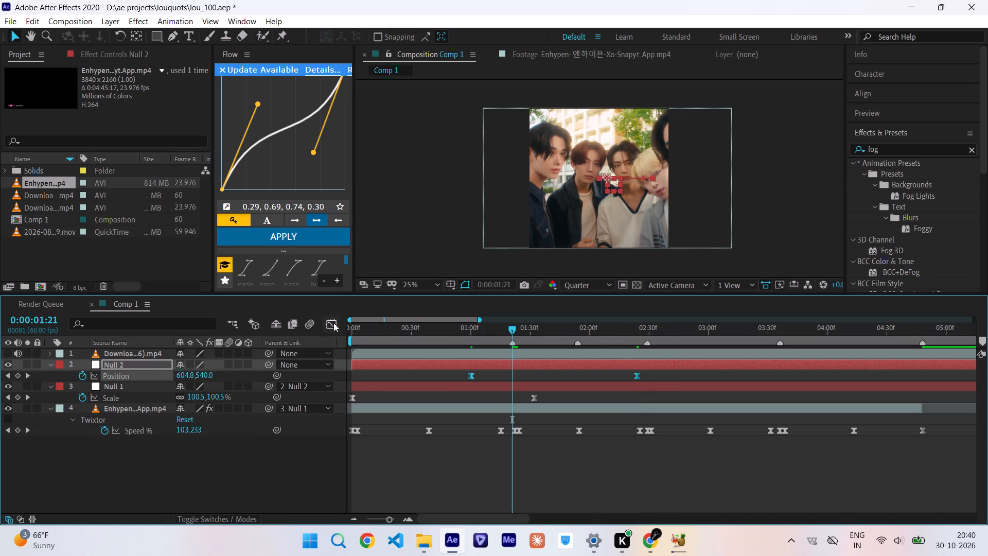
pyautogui.click(332, 324)
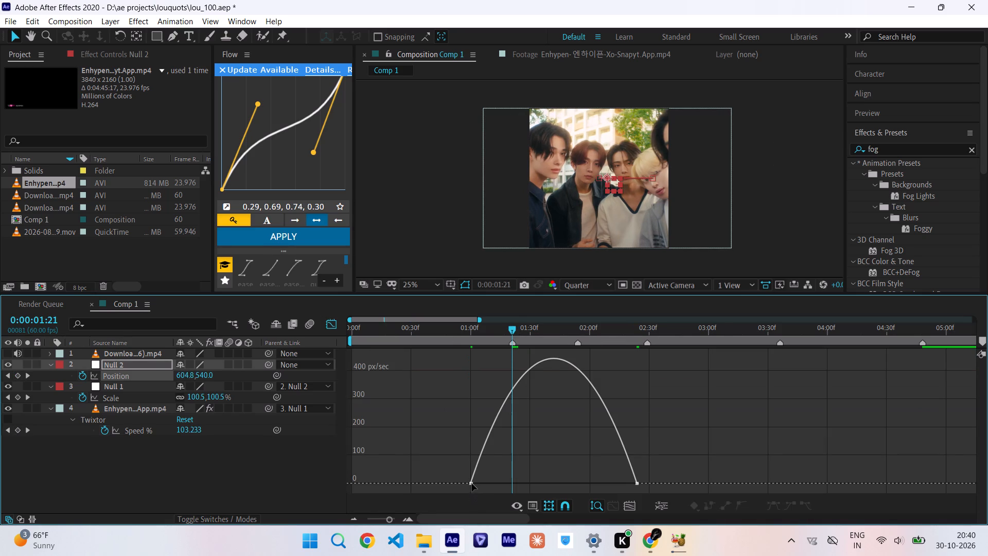
pyautogui.click(471, 482)
pyautogui.moveTo(499, 483); pyautogui.dragTo(486, 480)
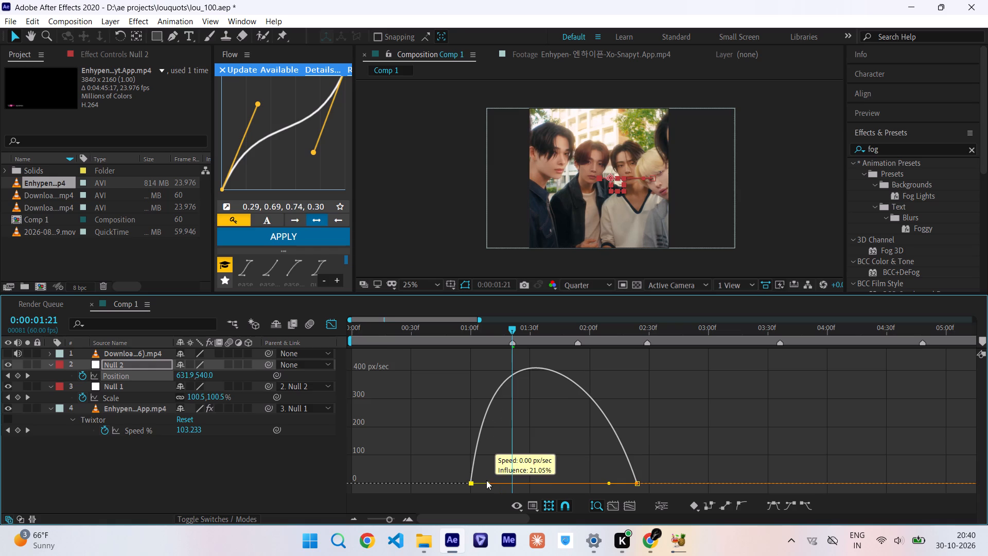
pyautogui.moveTo(486, 480); pyautogui.dragTo(484, 478)
pyautogui.moveTo(609, 483); pyautogui.dragTo(579, 481)
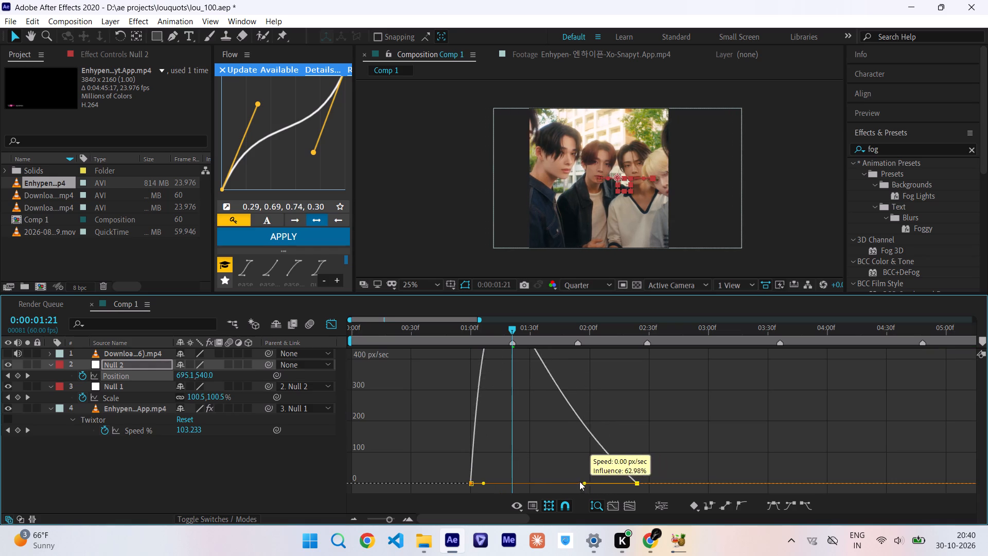
pyautogui.moveTo(579, 481); pyautogui.dragTo(566, 480)
pyautogui.moveTo(483, 483); pyautogui.dragTo(495, 483)
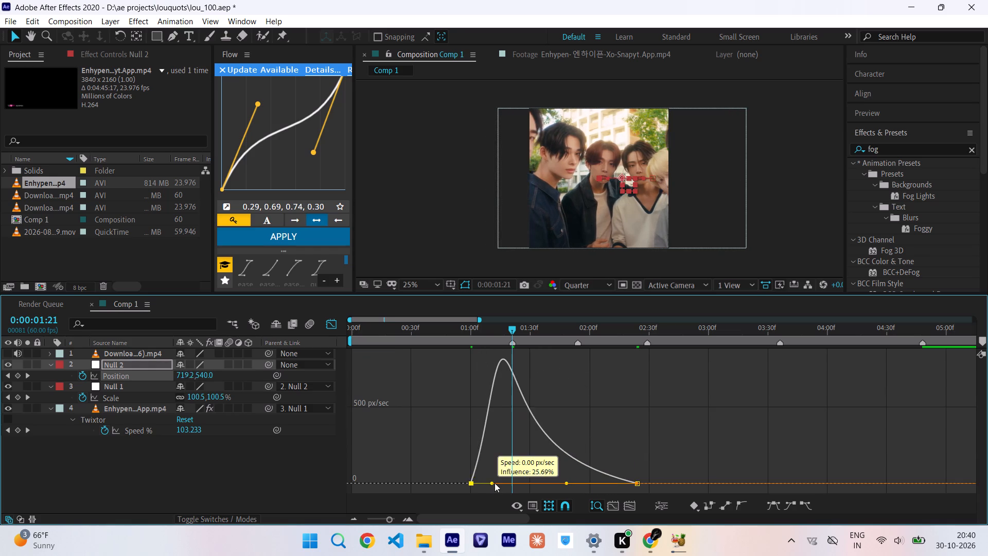
pyautogui.moveTo(495, 483); pyautogui.dragTo(499, 482)
pyautogui.moveTo(567, 483); pyautogui.dragTo(556, 483)
pyautogui.moveTo(500, 483); pyautogui.dragTo(501, 483)
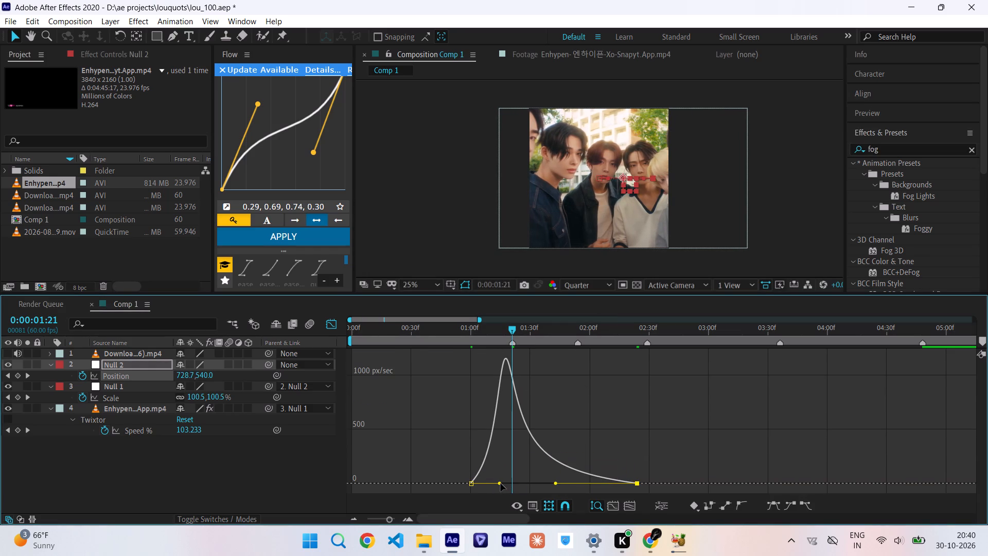
pyautogui.moveTo(501, 483); pyautogui.dragTo(506, 484)
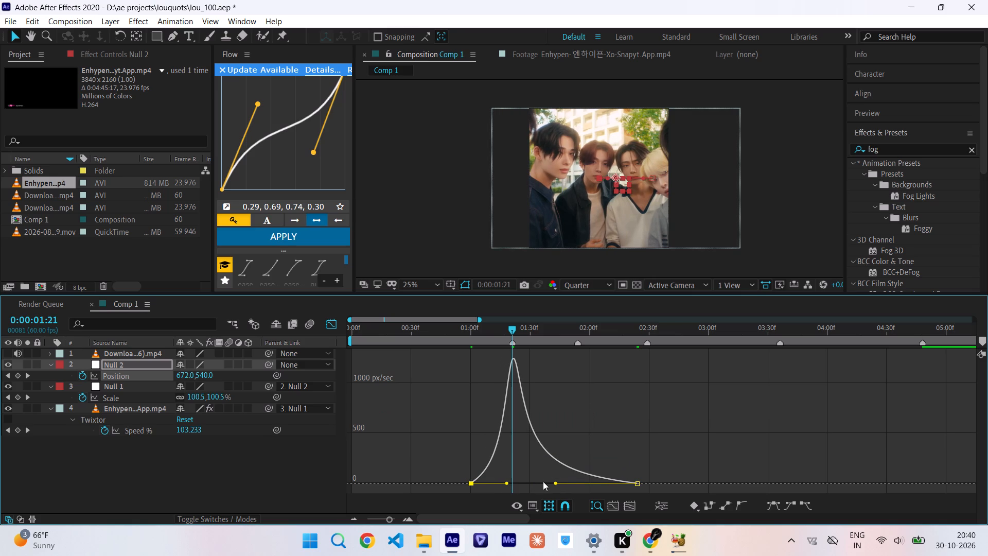
pyautogui.click(555, 484)
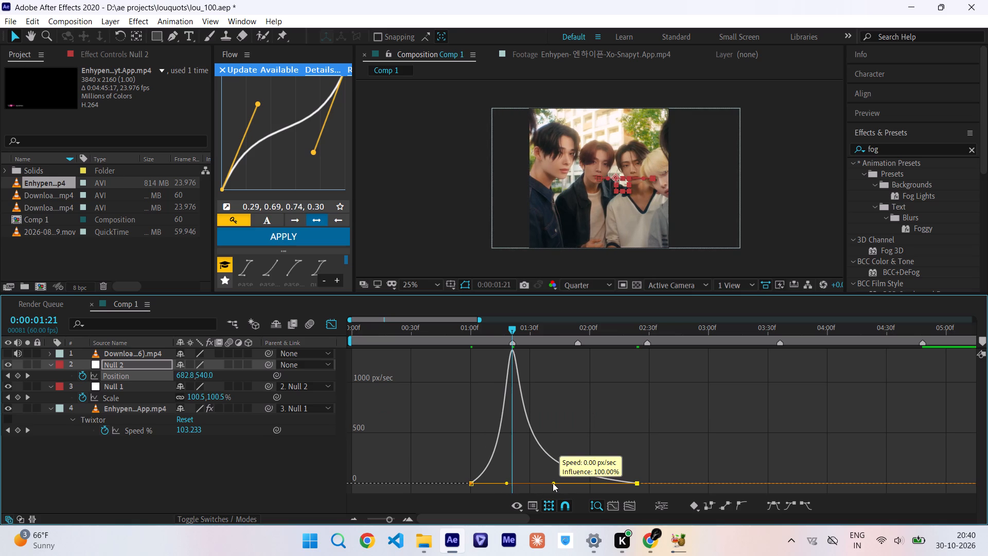
# Preview the zoom-out and sideways slide repeatedly from 0:00:00:00 to check the timing against the beat, then leave the Graph Editor.
pyautogui.moveTo(514, 331); pyautogui.dragTo(315, 362)
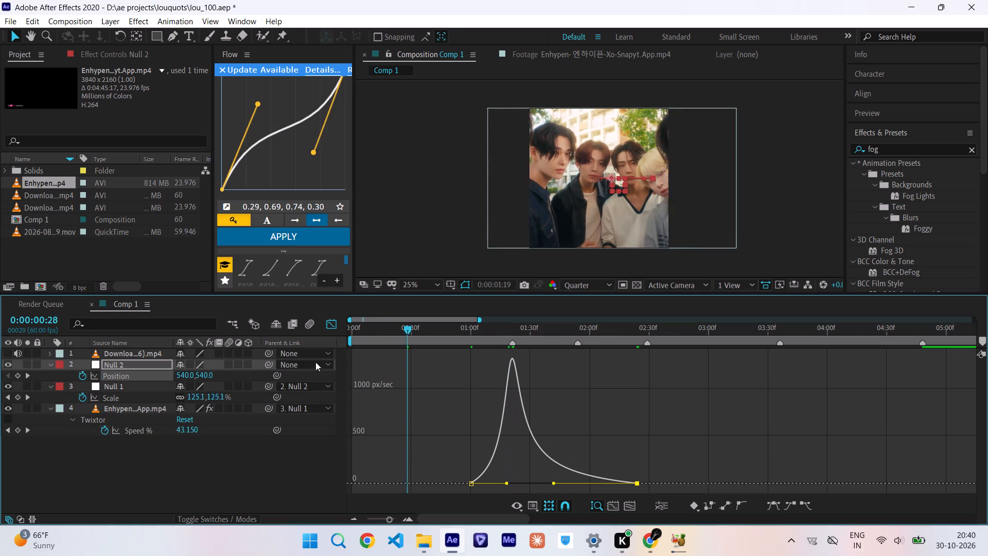
pyautogui.moveTo(315, 362); pyautogui.dragTo(287, 361)
pyautogui.press('space')
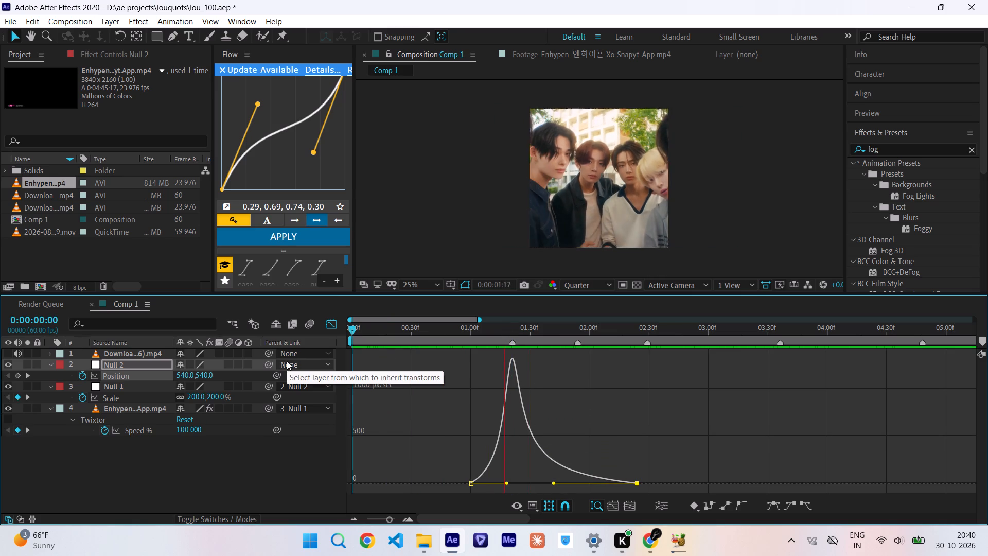
pyautogui.moveTo(490, 327); pyautogui.dragTo(206, 388)
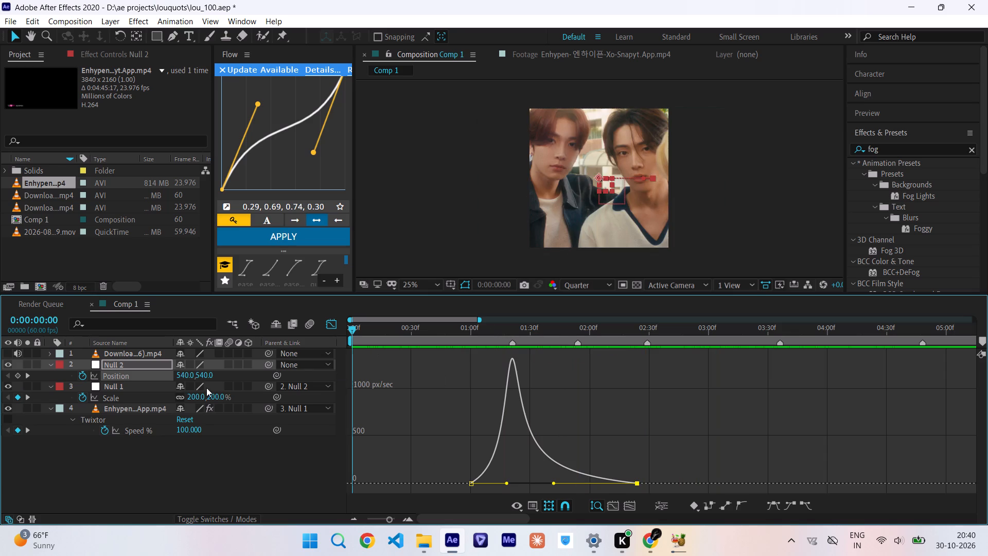
pyautogui.moveTo(206, 388); pyautogui.dragTo(200, 389)
pyautogui.press('space')
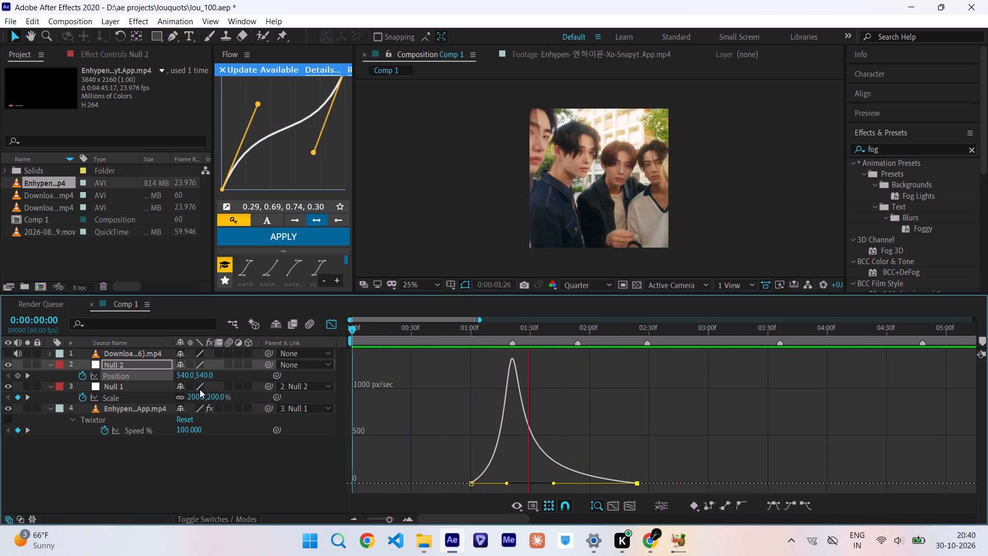
pyautogui.moveTo(481, 329); pyautogui.dragTo(506, 331)
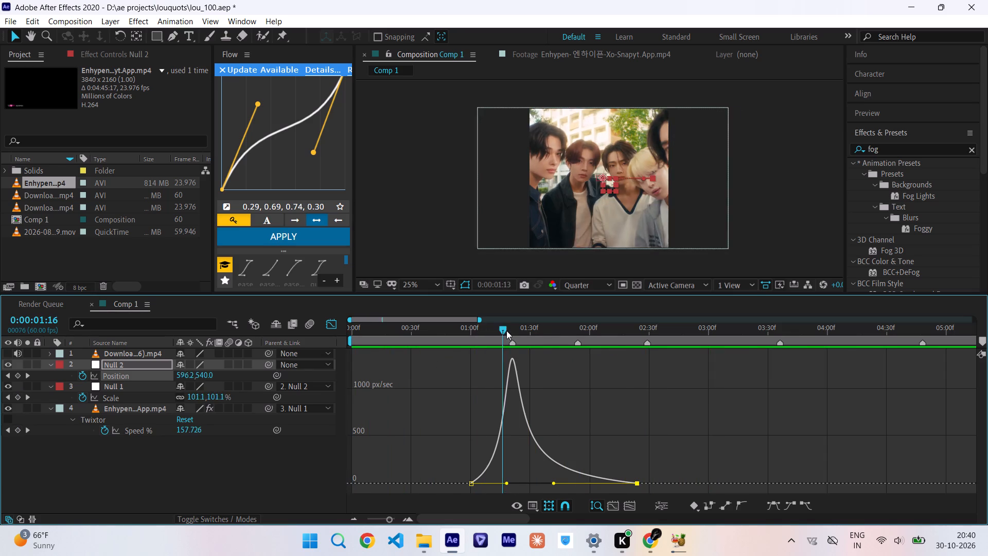
pyautogui.moveTo(506, 331); pyautogui.dragTo(108, 384)
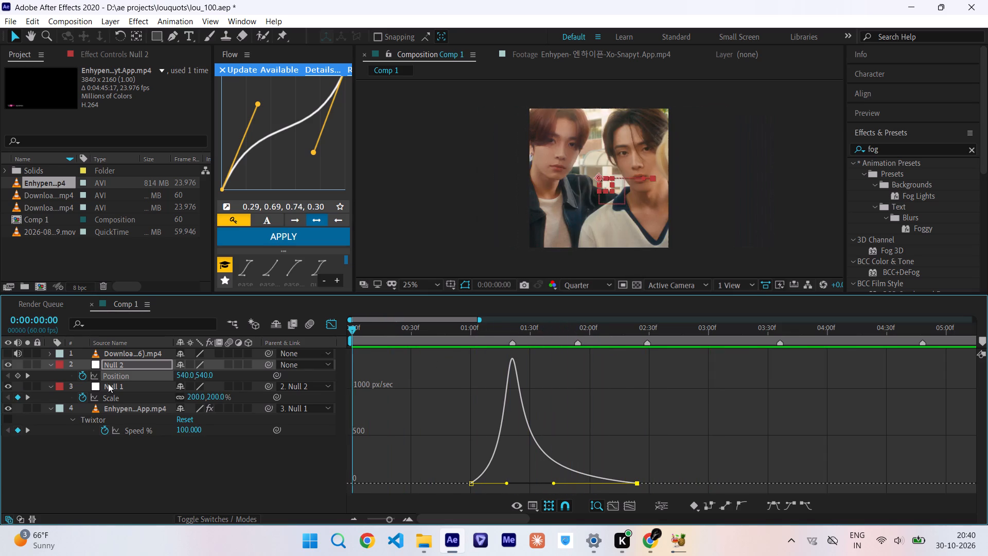
pyautogui.press('space')
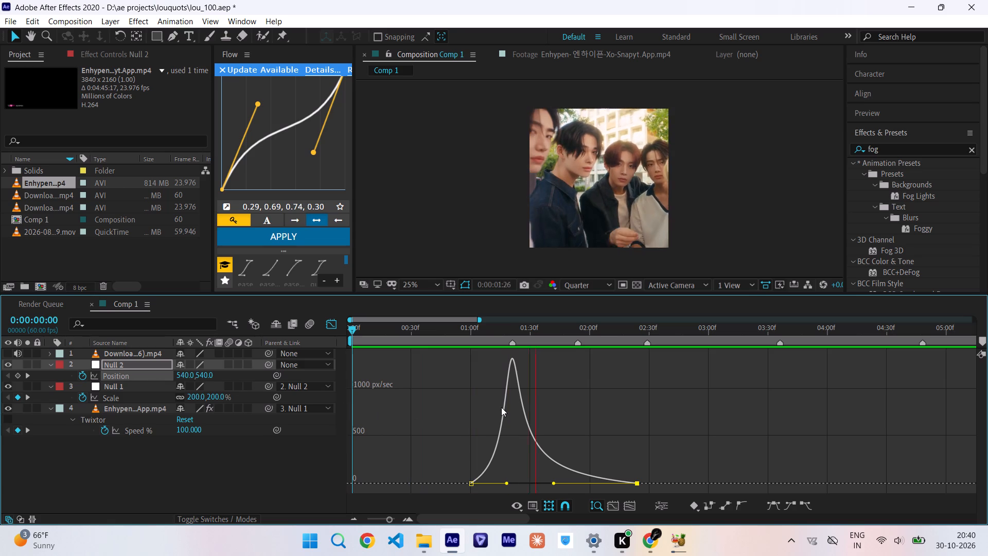
pyautogui.click(479, 332)
pyautogui.moveTo(479, 332); pyautogui.dragTo(484, 332)
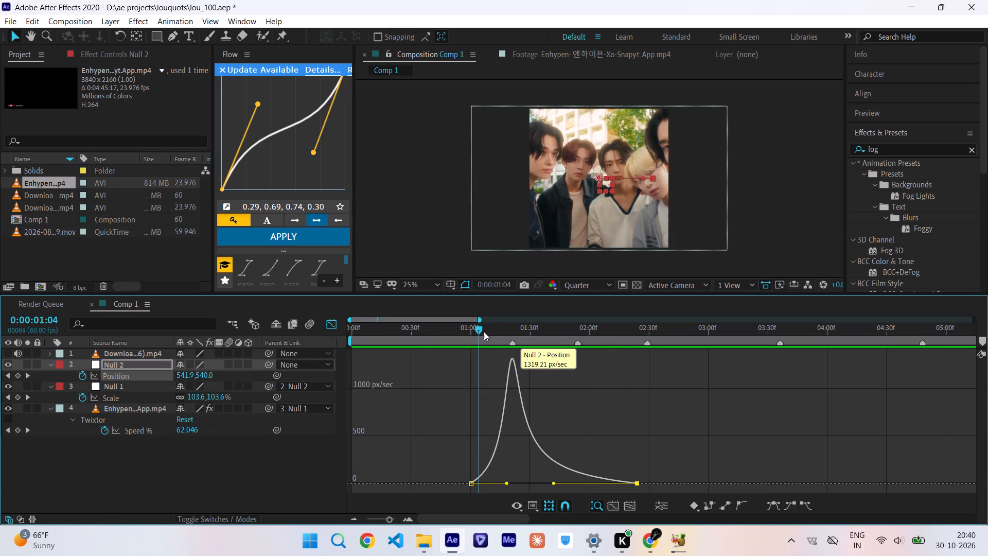
pyautogui.moveTo(484, 332); pyautogui.dragTo(154, 384)
pyautogui.press('space')
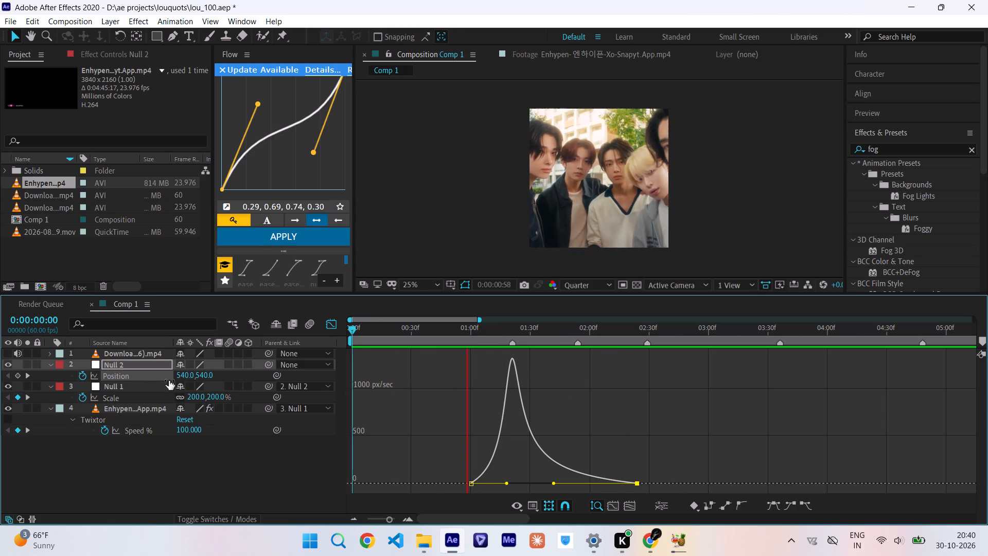
pyautogui.click(334, 326)
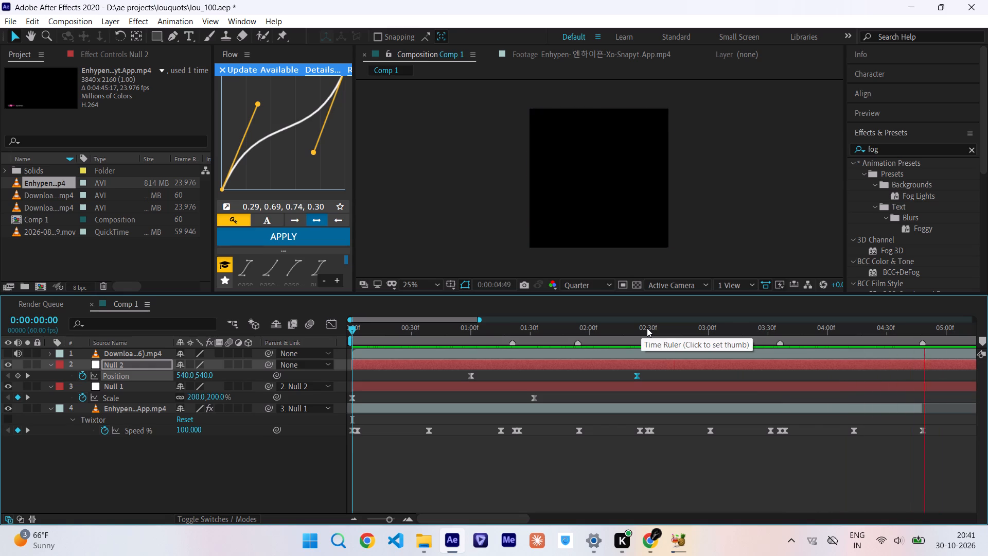
# Replay the opening again and inspect the framing around the slide's last Position keyframe at 0:00:02:24.
pyautogui.click(647, 328)
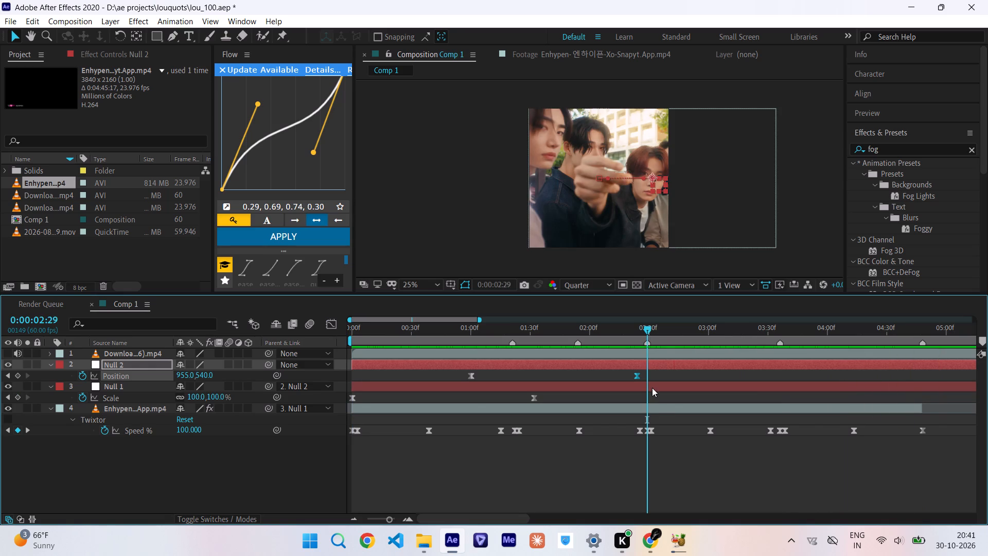
pyautogui.click(513, 329)
pyautogui.moveTo(513, 329); pyautogui.dragTo(373, 356)
pyautogui.press('space')
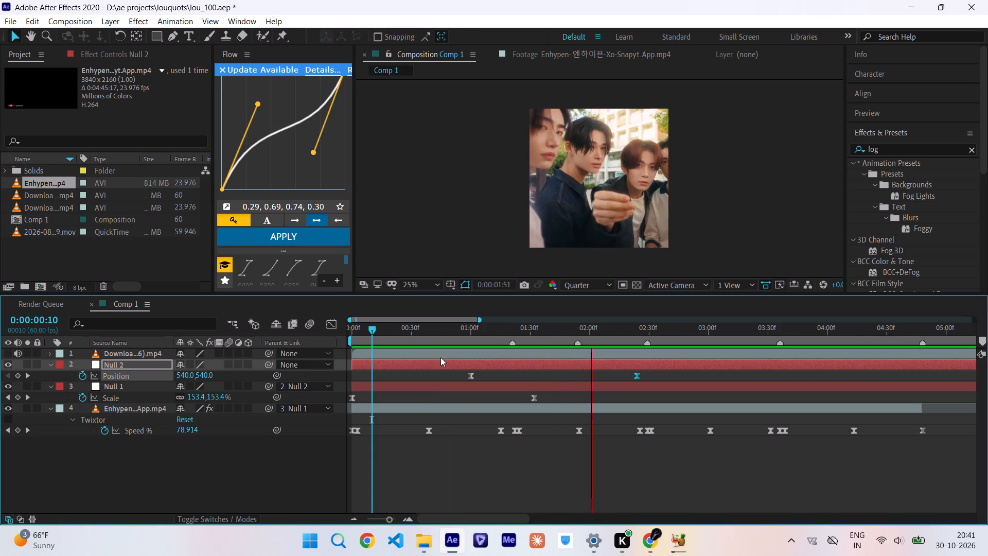
pyautogui.moveTo(520, 329); pyautogui.dragTo(227, 376)
pyautogui.press('space')
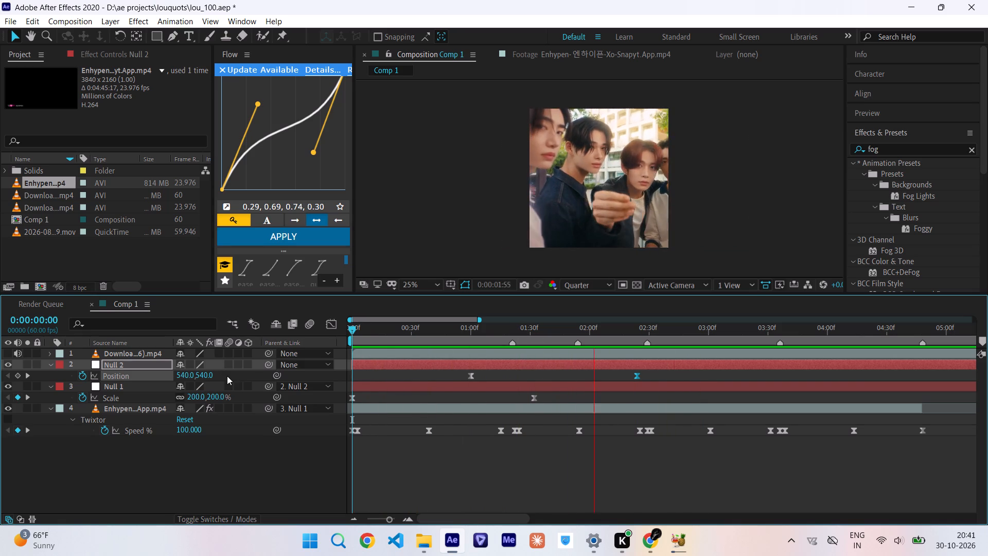
pyautogui.click(638, 329)
pyautogui.press('space')
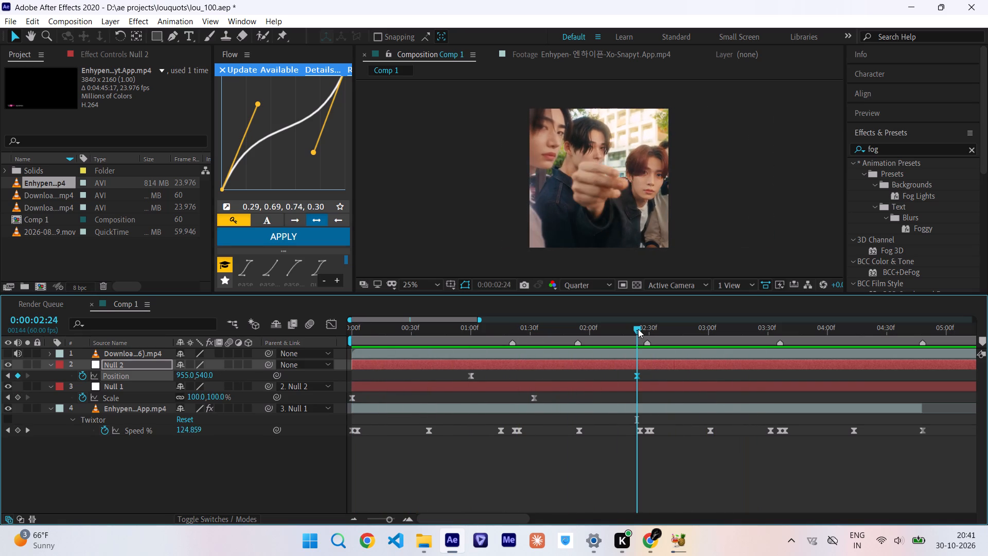
# Add a new null object above Null 2 and parent Null 2 to it.
pyautogui.click(645, 327)
pyautogui.click(645, 327)
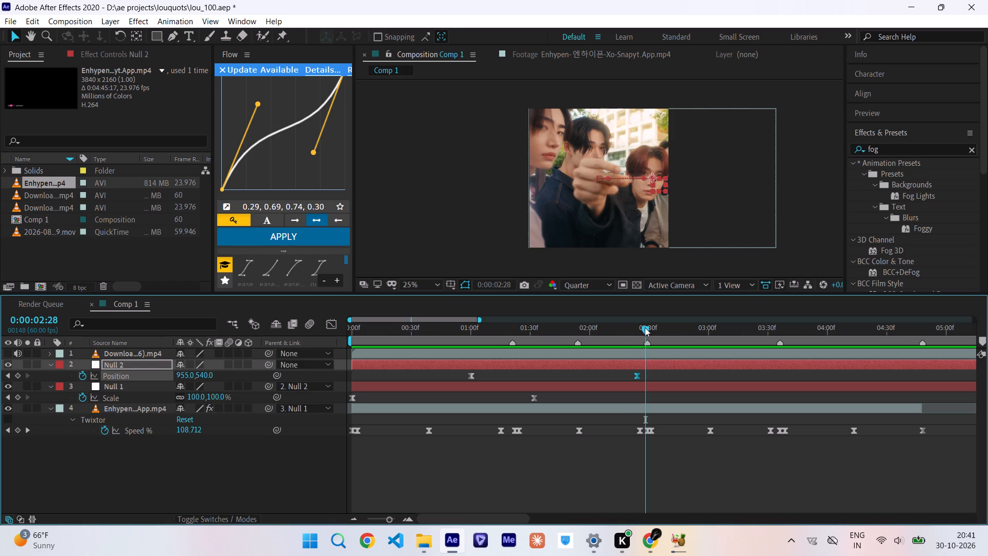
pyautogui.click(647, 488)
pyautogui.click(554, 364)
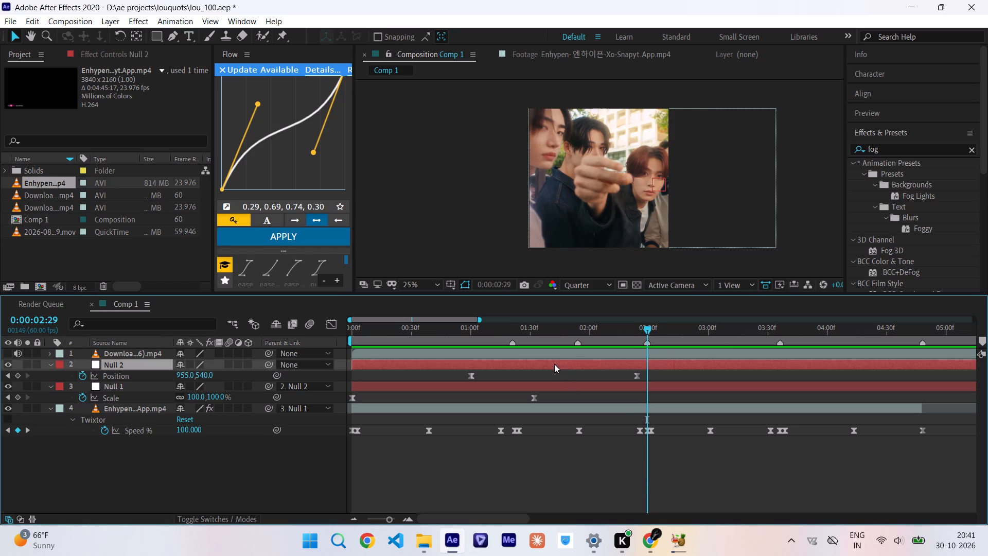
pyautogui.click(109, 22)
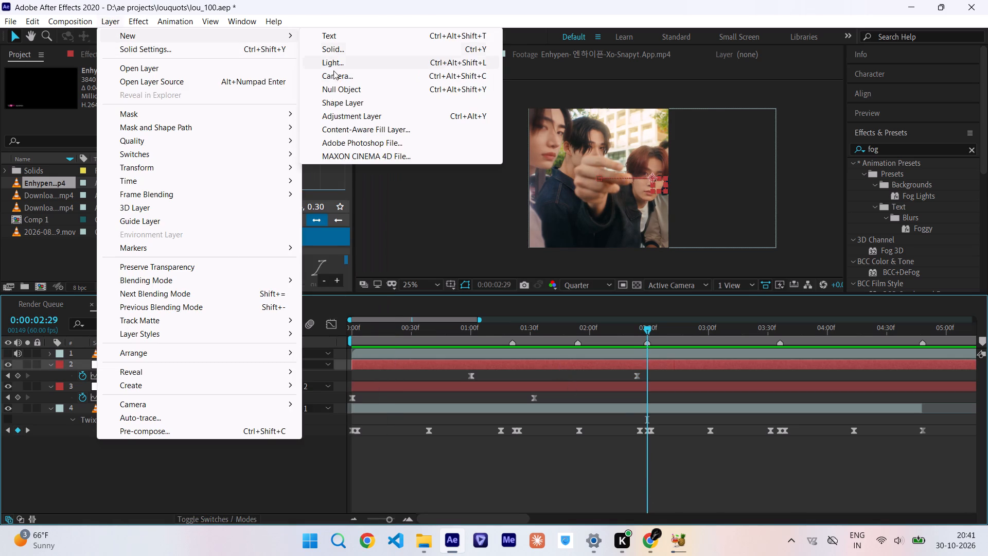
pyautogui.click(337, 87)
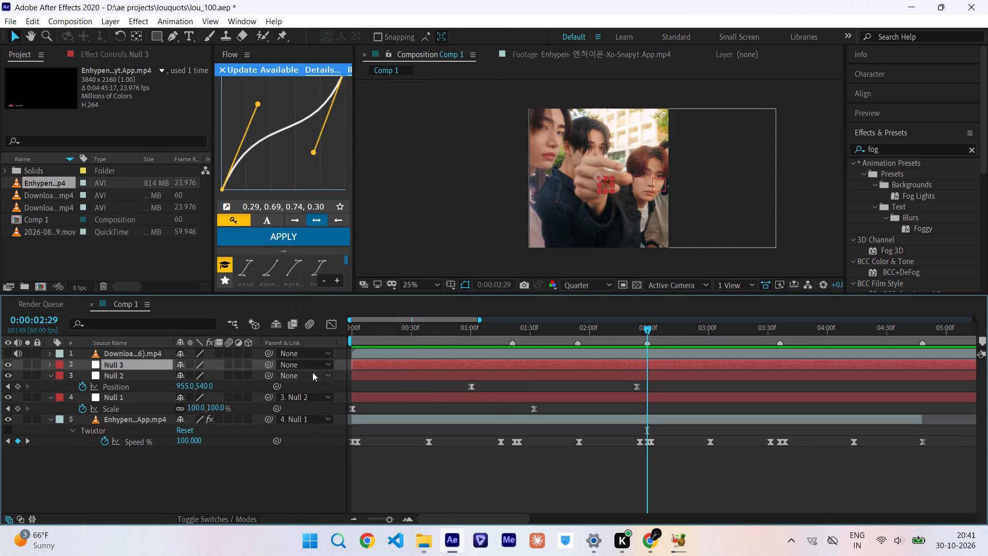
pyautogui.moveTo(268, 377); pyautogui.dragTo(159, 366)
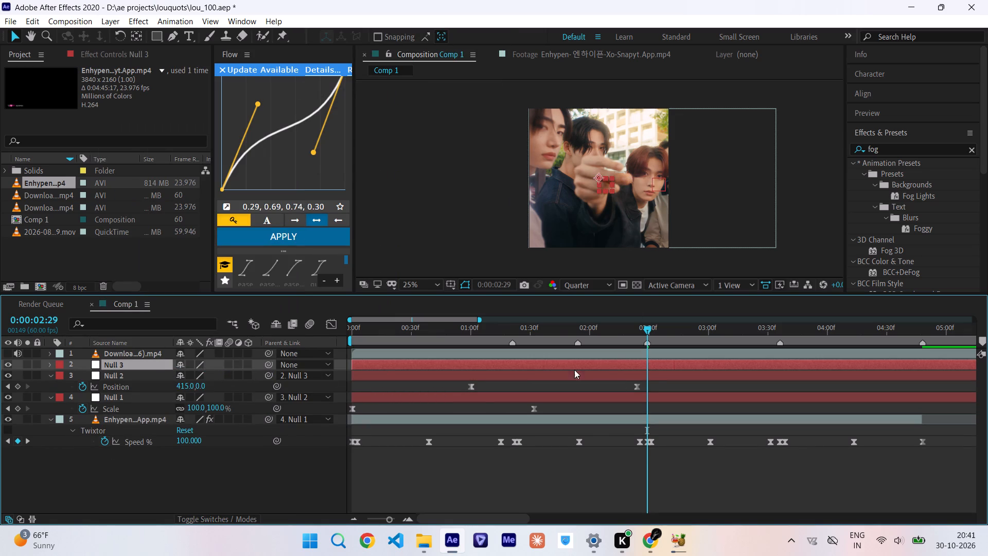
# Set a starting Position keyframe of 540, 540 on the new null at 0:00:01:57.
pyautogui.press('p')
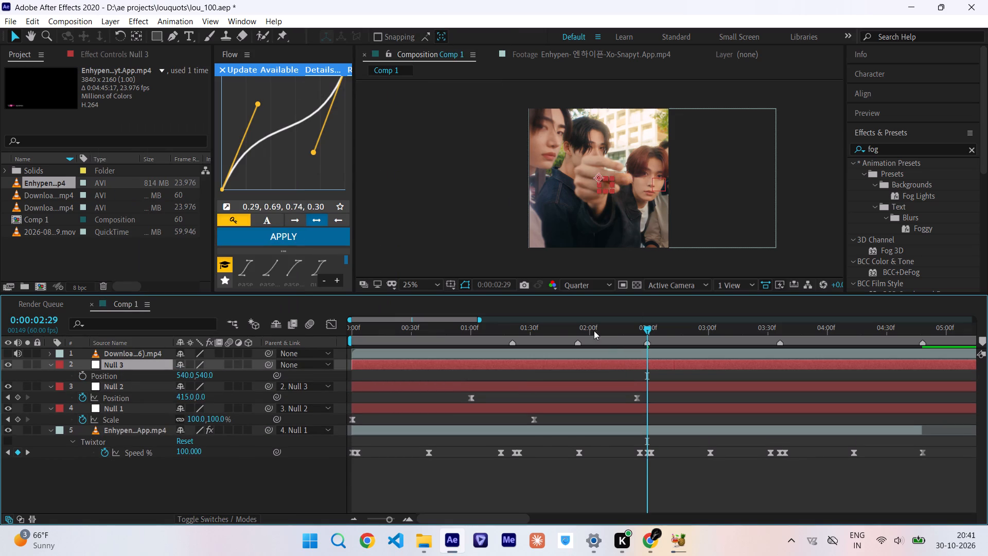
pyautogui.click(577, 328)
pyautogui.moveTo(577, 328); pyautogui.dragTo(583, 333)
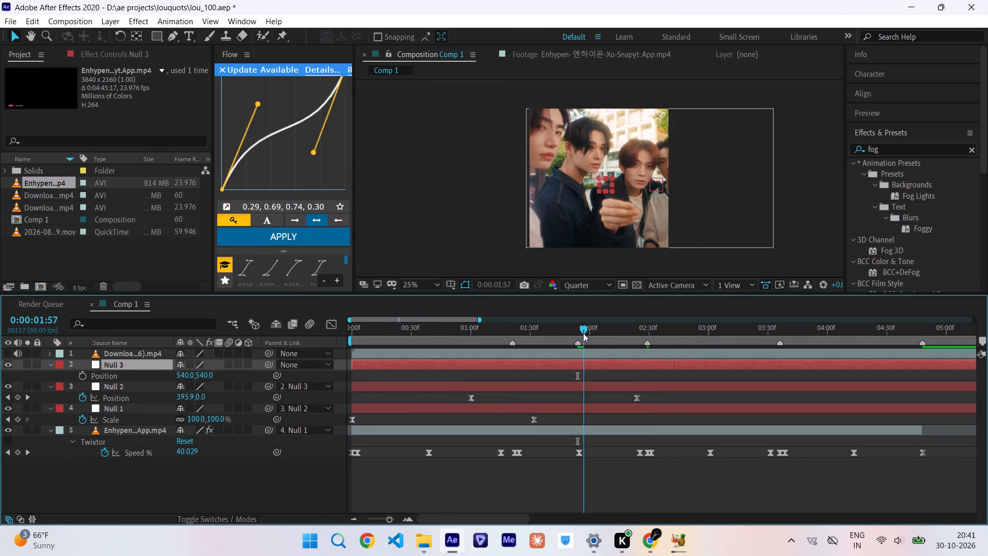
pyautogui.moveTo(583, 333); pyautogui.dragTo(583, 333)
pyautogui.click(83, 376)
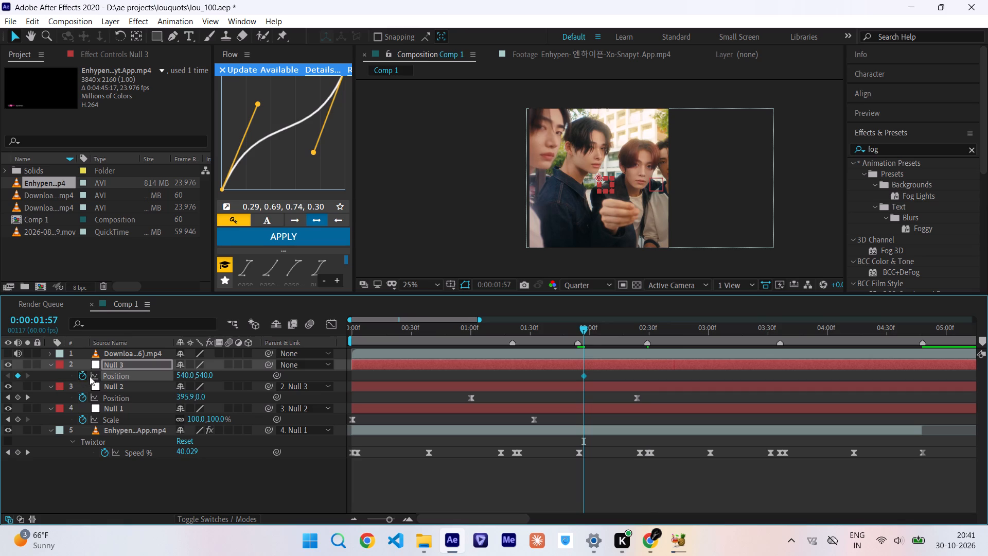
pyautogui.click(535, 501)
pyautogui.press('space')
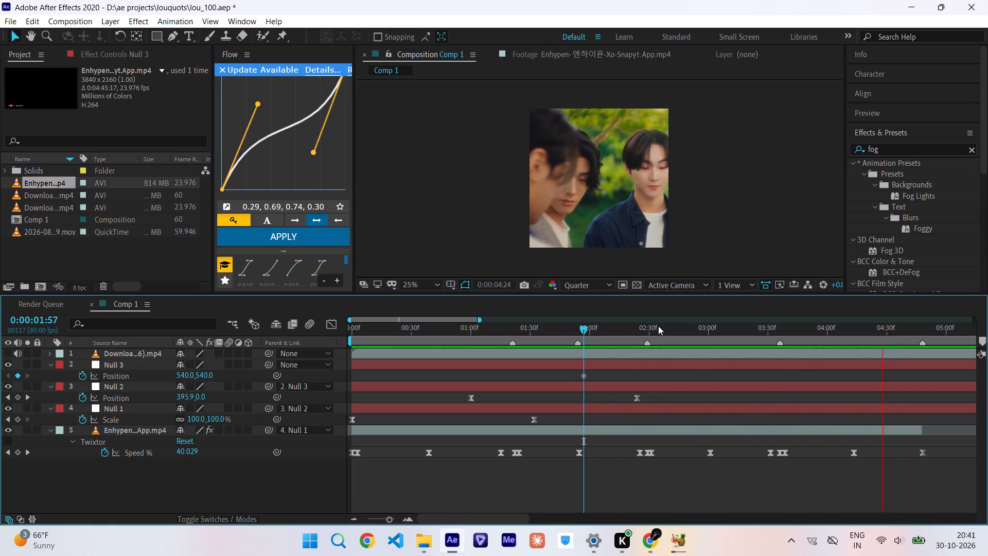
# Add a second Position keyframe on the new null at 0:00:03:17, sliding the footage sideways to -85, 540.
pyautogui.moveTo(658, 326); pyautogui.dragTo(742, 334)
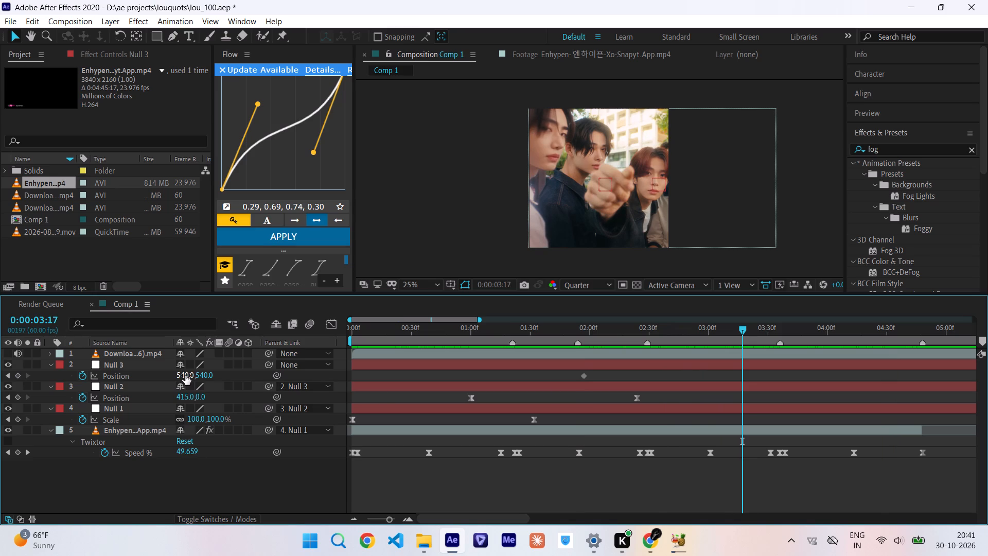
pyautogui.moveTo(185, 375); pyautogui.dragTo(138, 377)
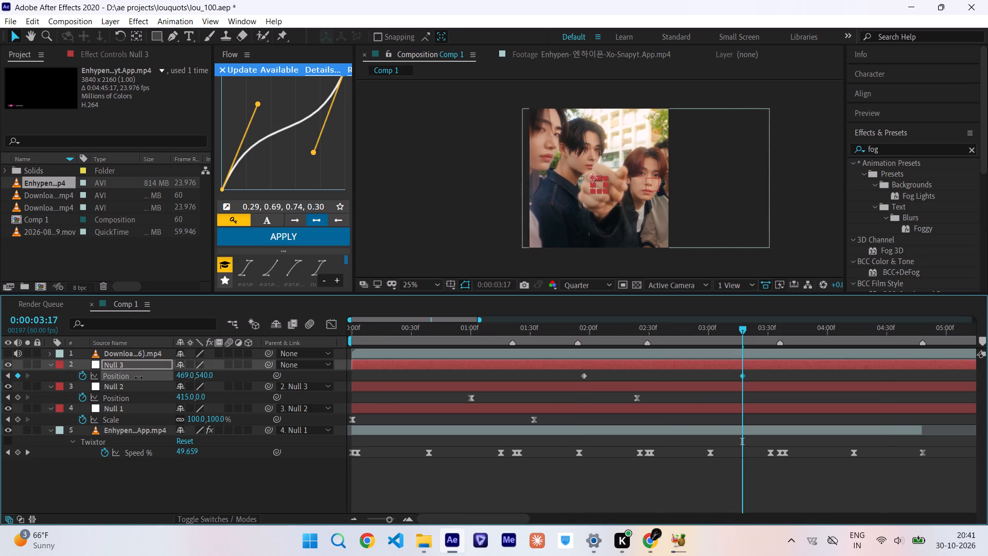
pyautogui.moveTo(138, 377); pyautogui.dragTo(0, 380)
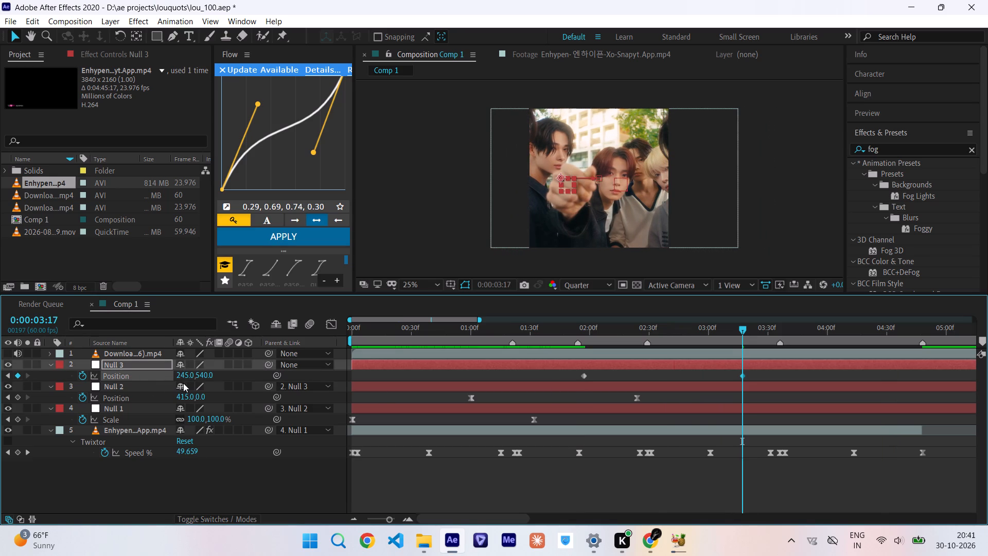
pyautogui.moveTo(183, 376); pyautogui.dragTo(116, 375)
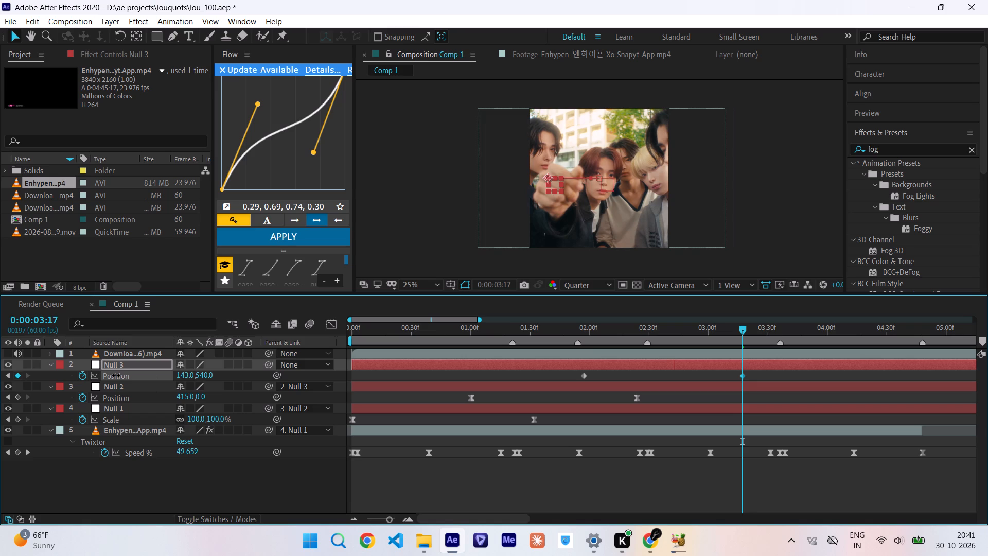
pyautogui.moveTo(116, 375); pyautogui.dragTo(84, 373)
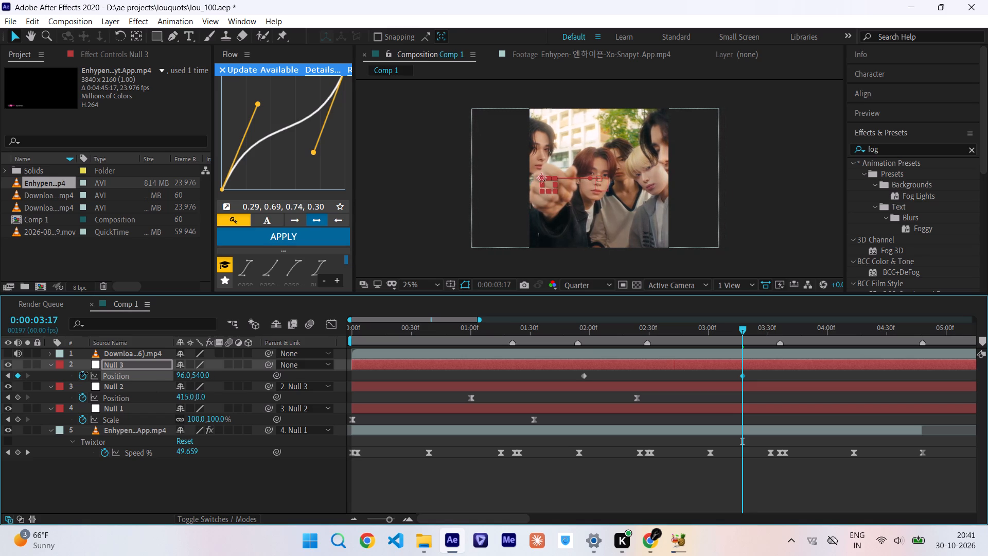
pyautogui.moveTo(84, 373); pyautogui.dragTo(43, 375)
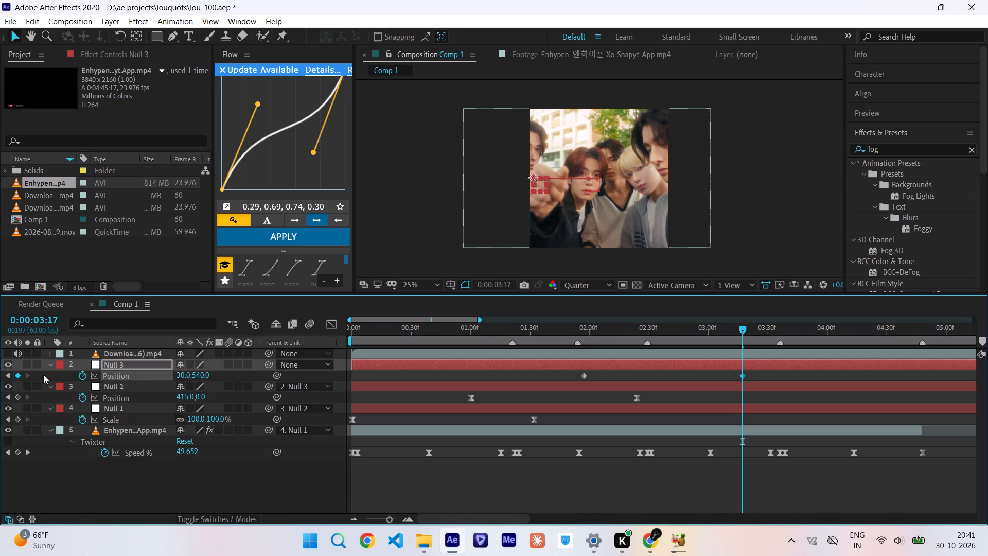
pyautogui.moveTo(184, 374); pyautogui.dragTo(42, 369)
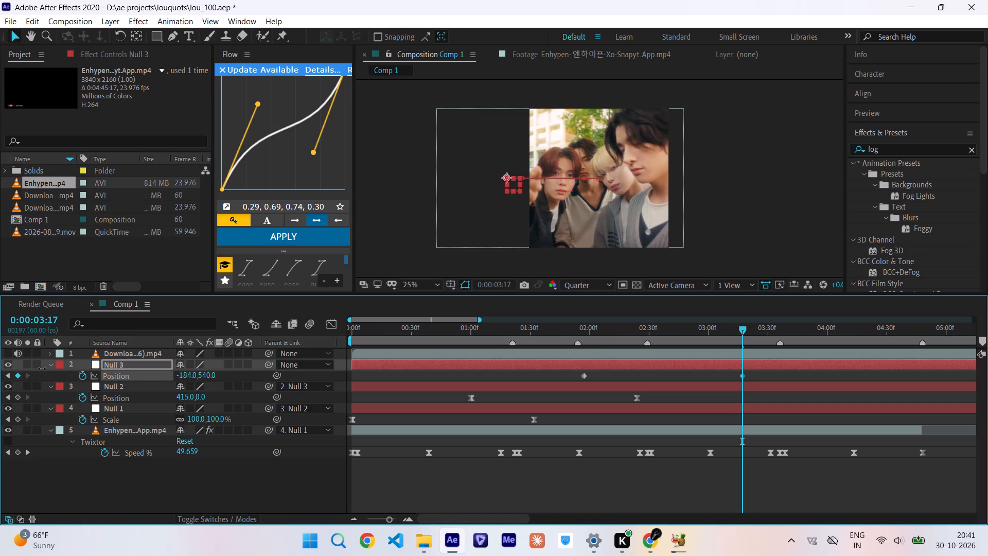
pyautogui.moveTo(42, 369); pyautogui.dragTo(36, 369)
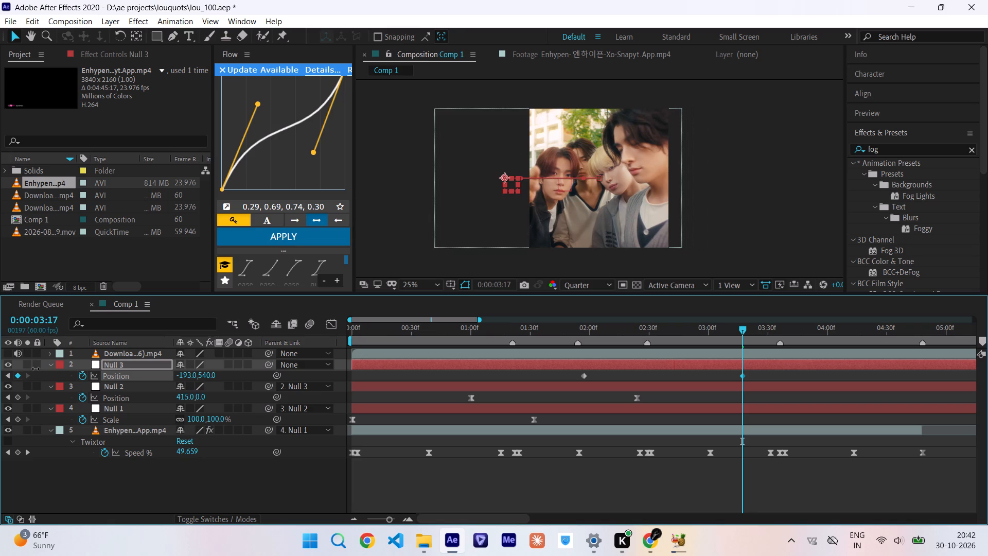
pyautogui.moveTo(36, 369); pyautogui.dragTo(102, 366)
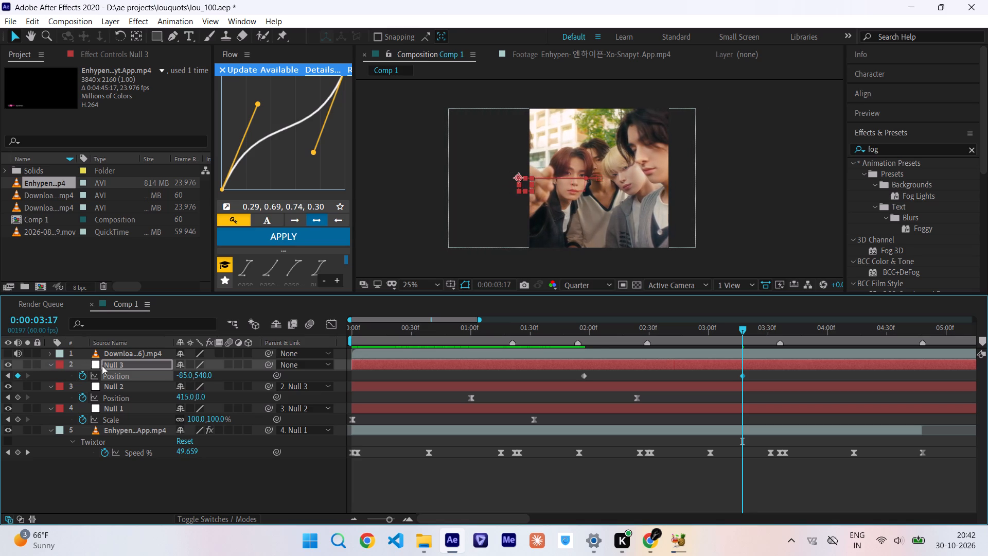
# Apply Easy Ease to both Position keyframes of the new null.
pyautogui.click(646, 328)
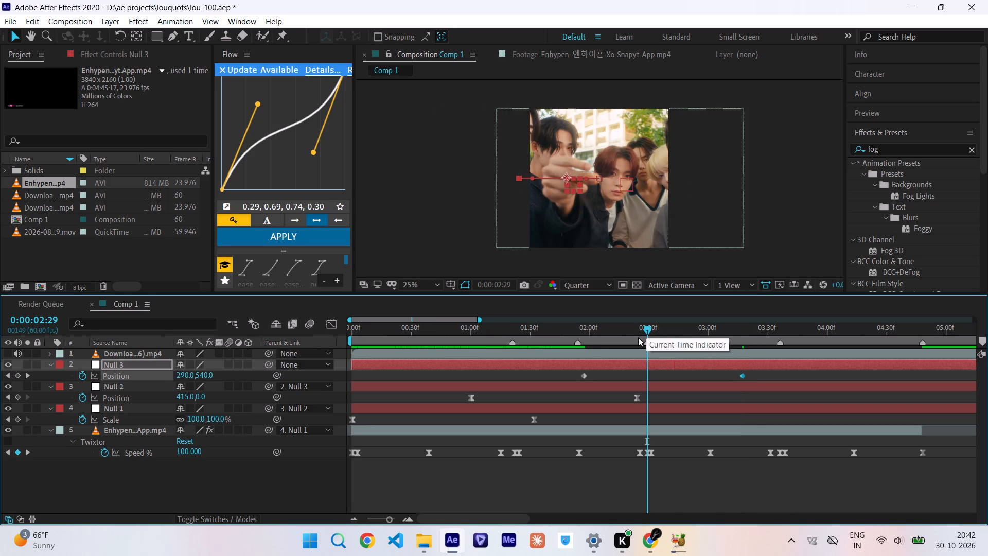
pyautogui.moveTo(557, 373); pyautogui.dragTo(789, 380)
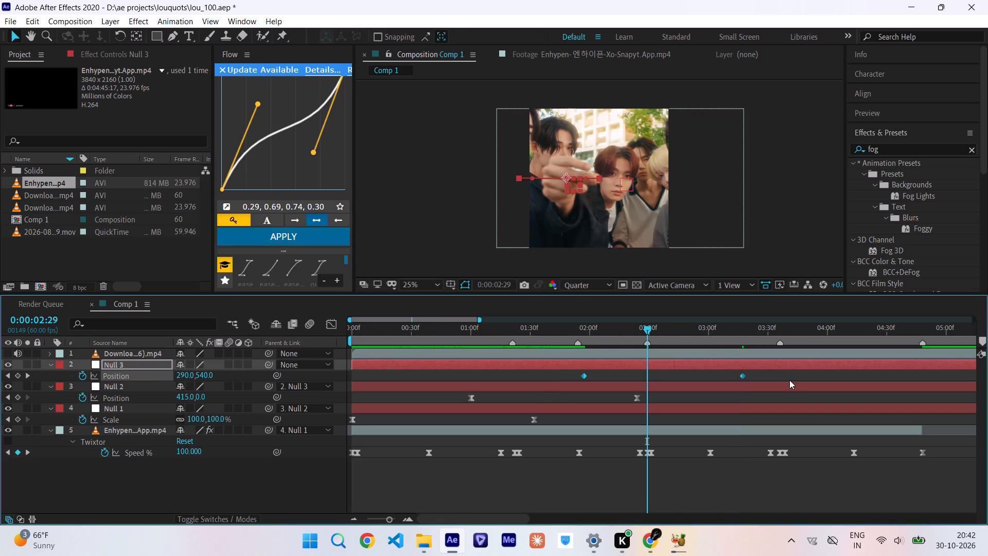
pyautogui.press('F9')
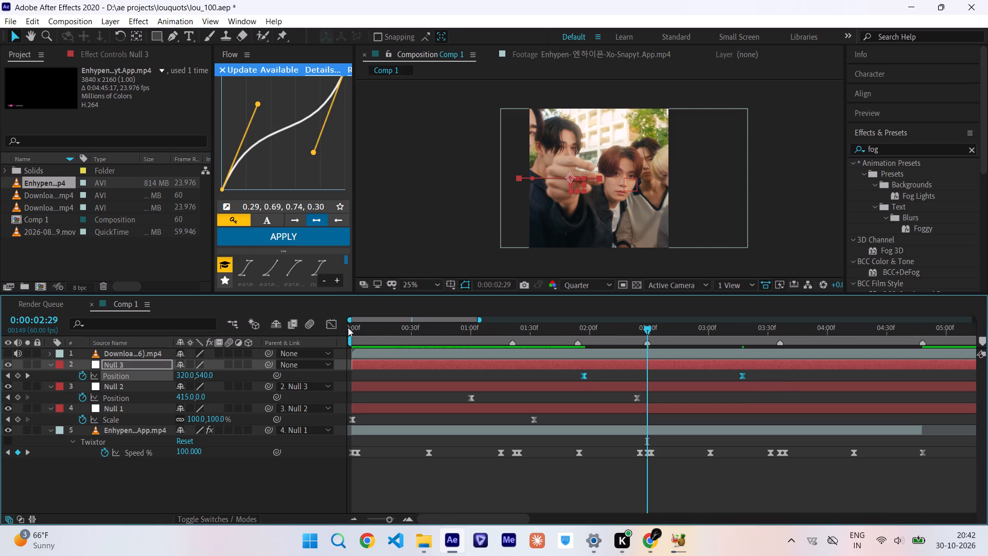
# Reshape the new null's Position speed graph by lengthening both influence handles into a sharp peak at the 0:00:02:29 beat marker.
pyautogui.click(330, 324)
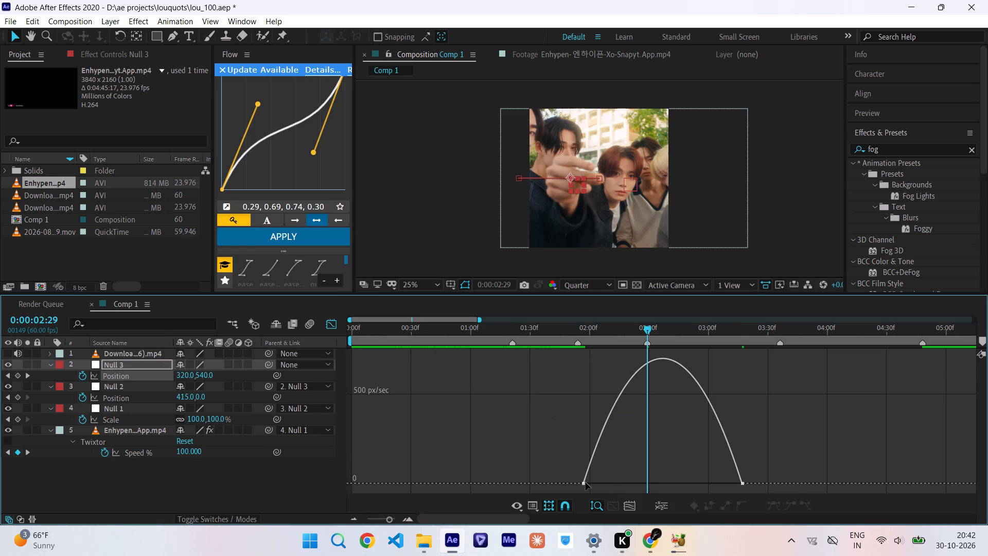
pyautogui.click(586, 482)
pyautogui.moveTo(608, 483); pyautogui.dragTo(631, 482)
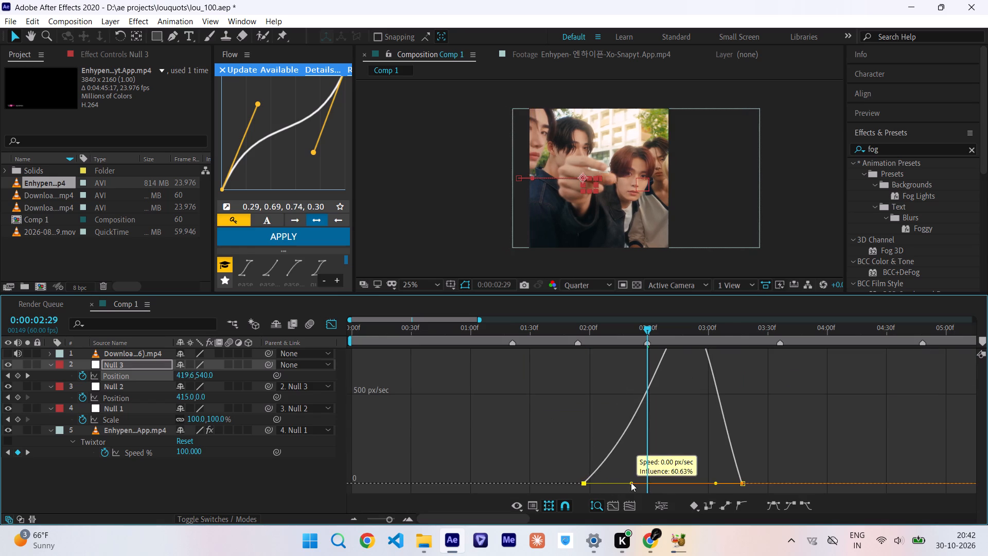
pyautogui.moveTo(631, 482); pyautogui.dragTo(634, 482)
pyautogui.moveTo(715, 482); pyautogui.dragTo(684, 479)
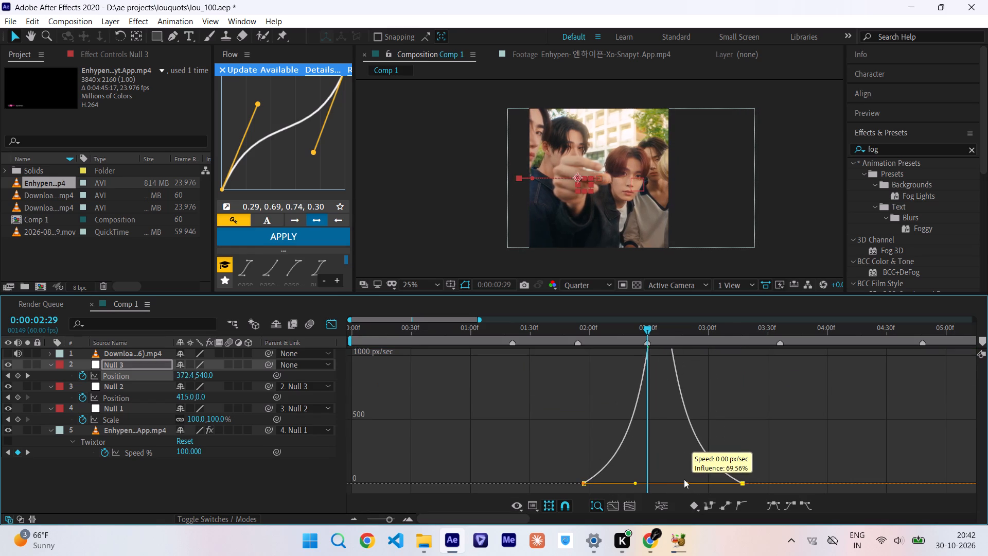
pyautogui.moveTo(684, 479); pyautogui.dragTo(671, 478)
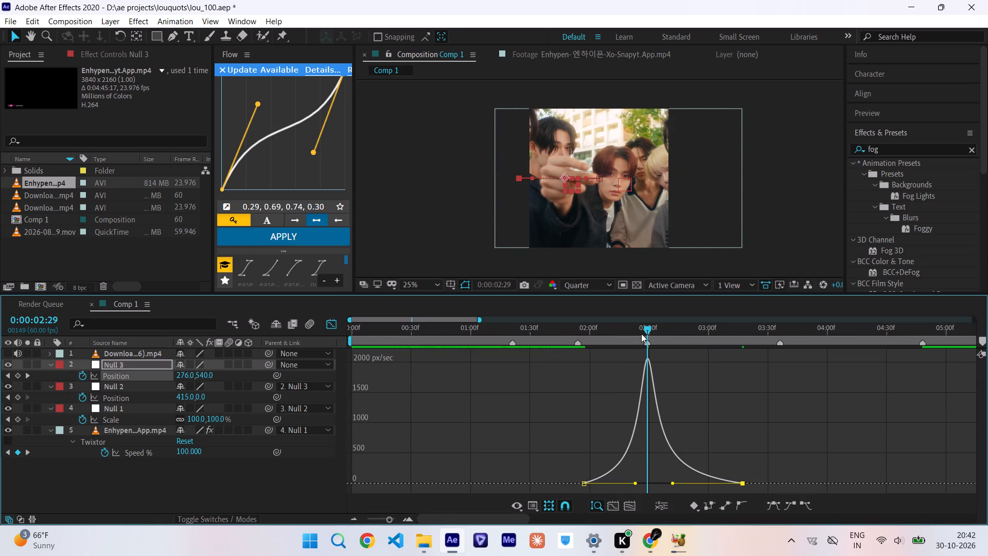
# Preview the second sideways slide from 0:00:00:00 to check its timing against the beat, then leave the Graph Editor.
pyautogui.moveTo(640, 334); pyautogui.dragTo(303, 354)
pyautogui.press('space')
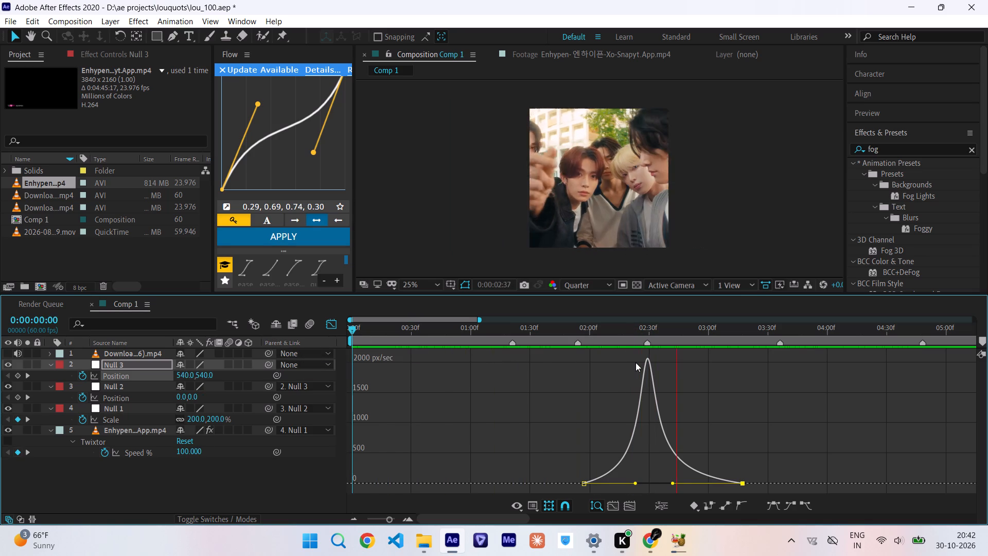
pyautogui.moveTo(717, 328); pyautogui.dragTo(738, 327)
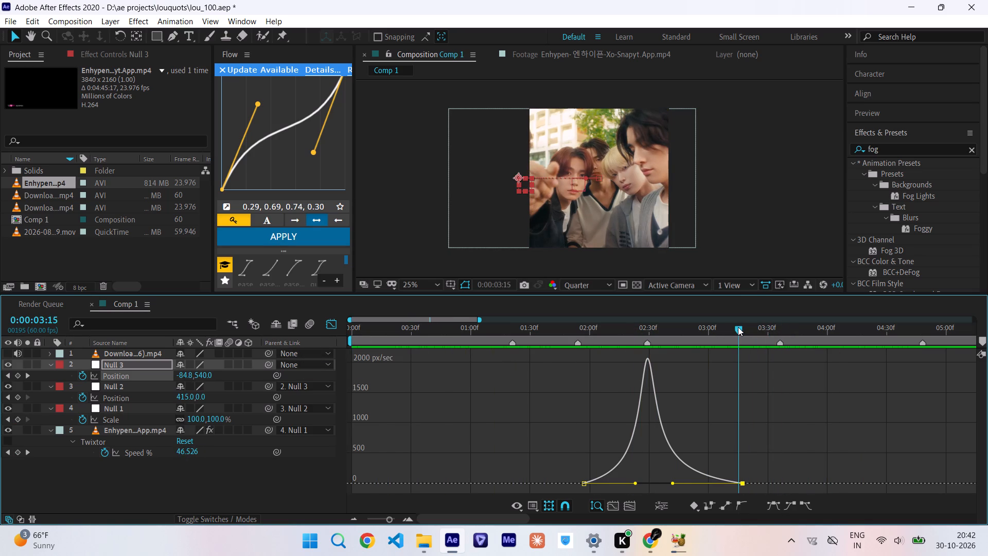
pyautogui.moveTo(738, 327); pyautogui.dragTo(501, 364)
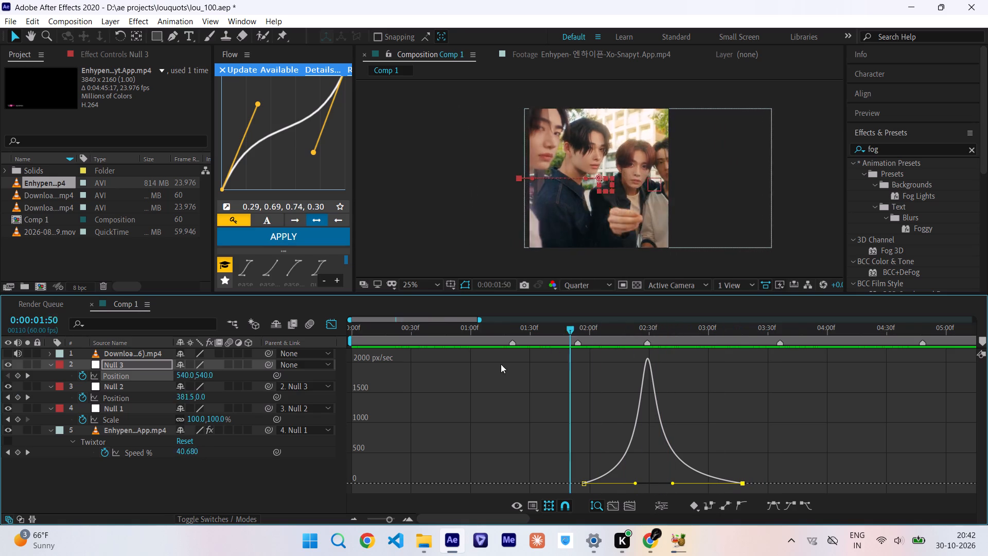
pyautogui.moveTo(501, 364); pyautogui.dragTo(196, 394)
pyautogui.press('space')
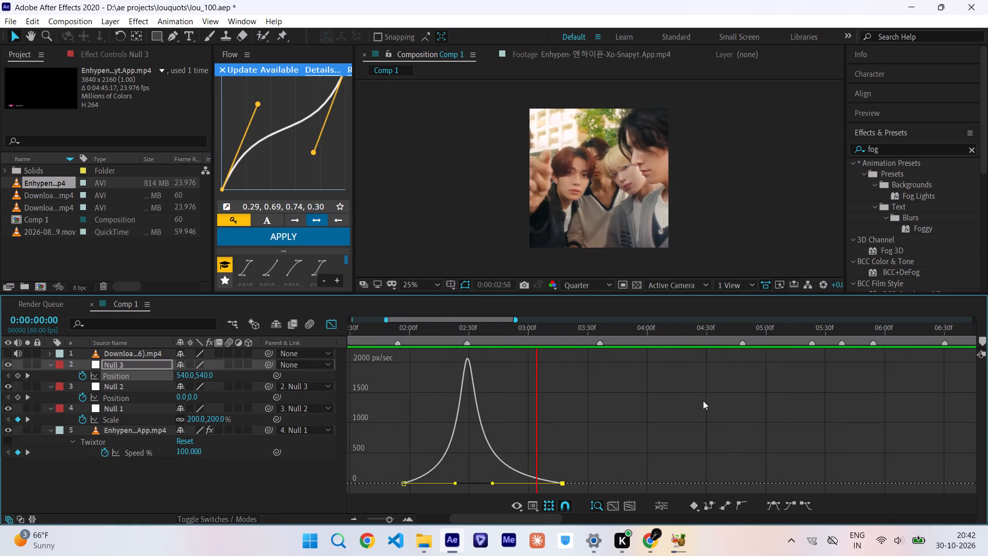
pyautogui.moveTo(685, 332); pyautogui.dragTo(712, 341)
pyautogui.click(329, 325)
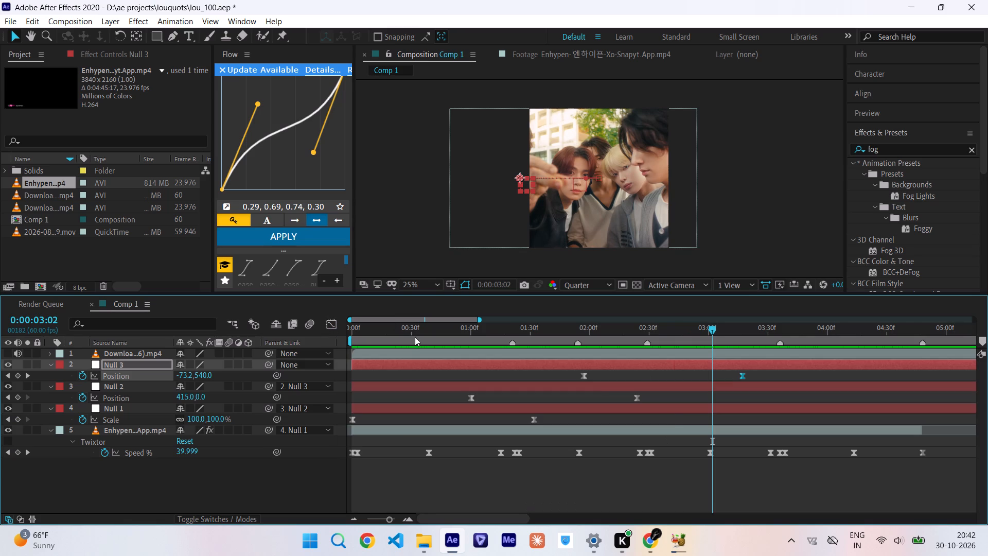
# Replay the edit from 0:00:00:00 and inspect the framing after the second slide, through the next beat marker to 0:00:03:41.
pyautogui.hscroll(-1, 675, 415)
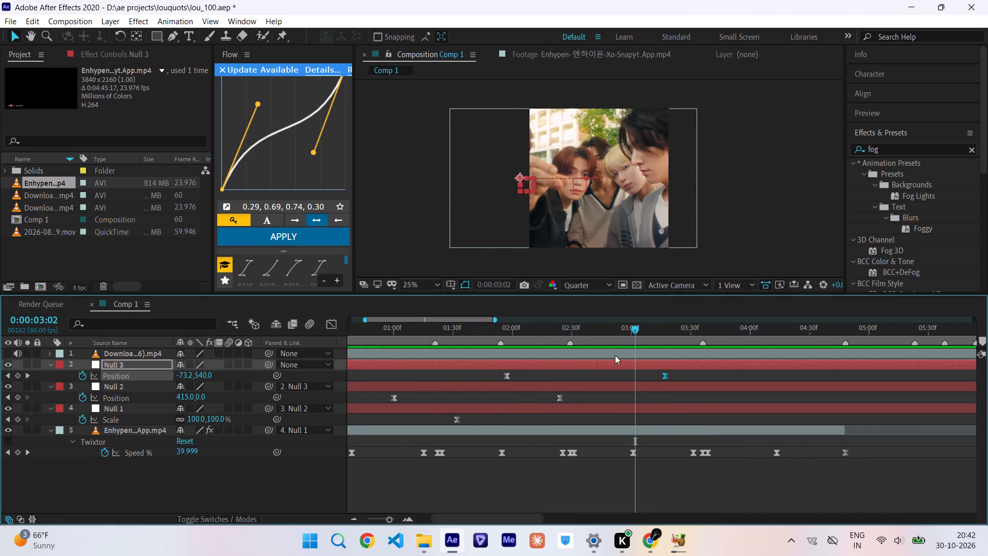
pyautogui.moveTo(634, 332); pyautogui.dragTo(213, 356)
pyautogui.press('space')
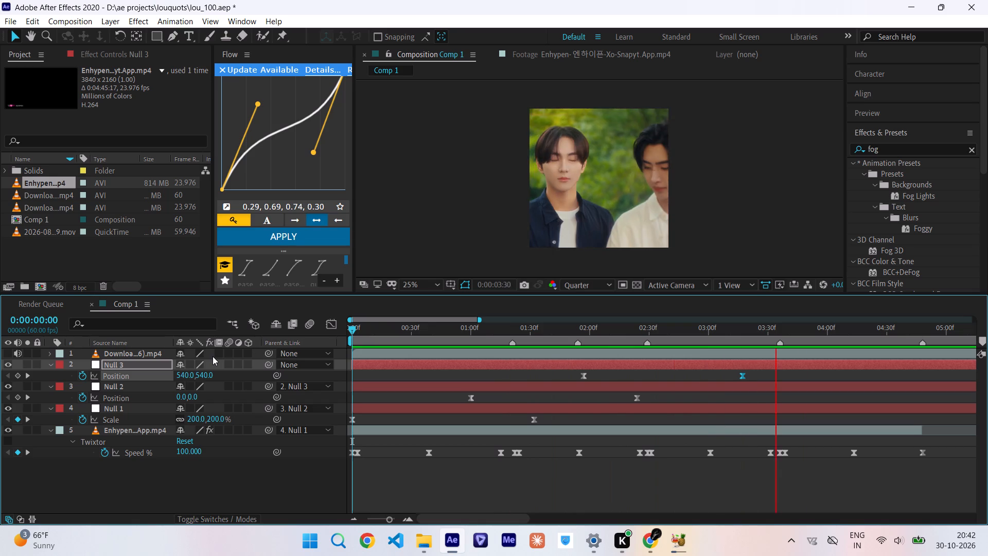
pyautogui.moveTo(707, 331); pyautogui.dragTo(728, 333)
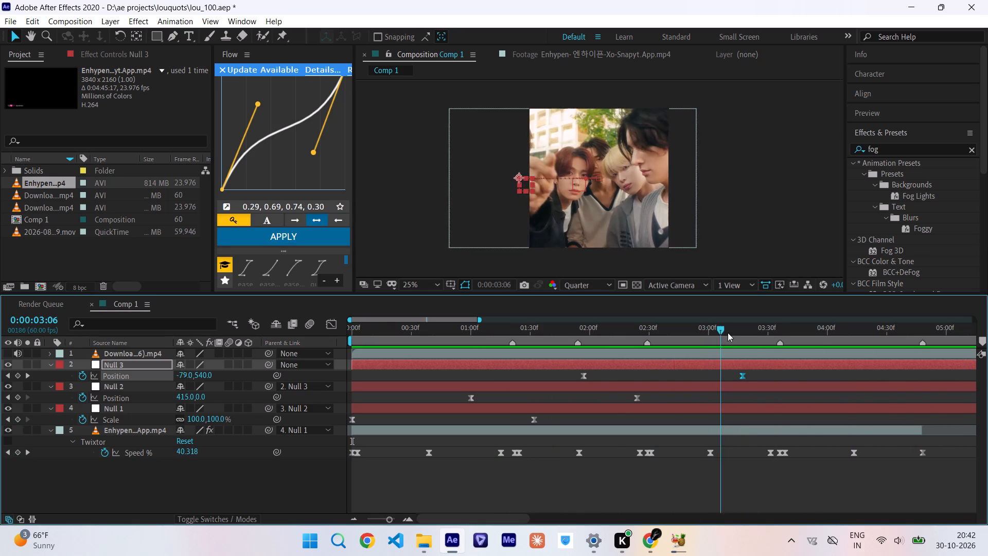
pyautogui.moveTo(728, 333); pyautogui.dragTo(258, 446)
pyautogui.press('space')
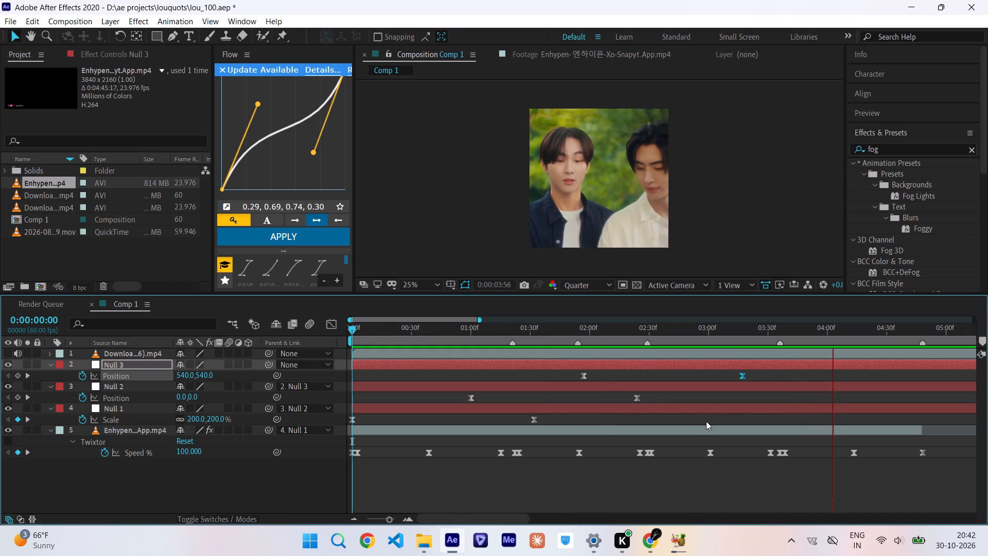
pyautogui.moveTo(760, 329); pyautogui.dragTo(792, 329)
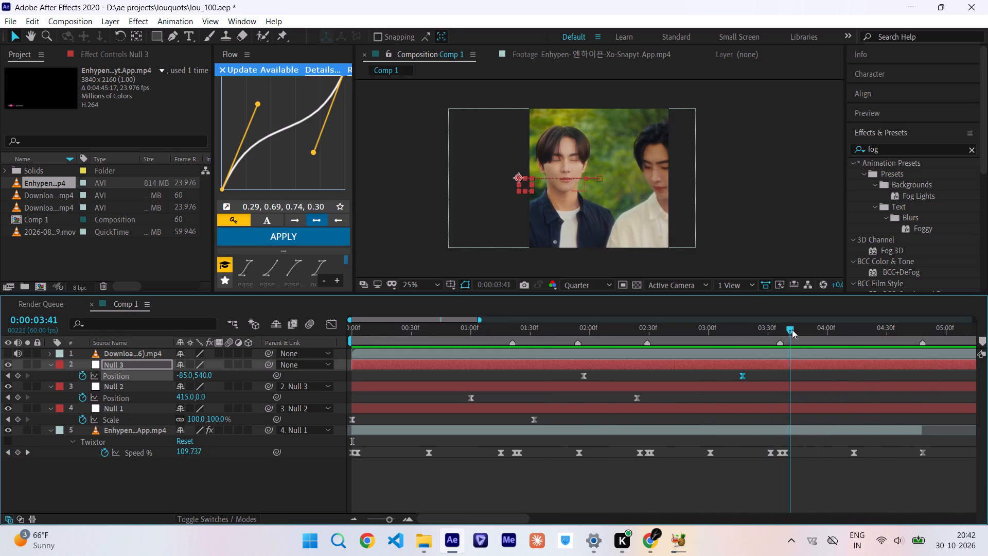
# Turn the Twixtor effect back on for the Enhypen footage layer.
pyautogui.moveTo(792, 329); pyautogui.dragTo(748, 333)
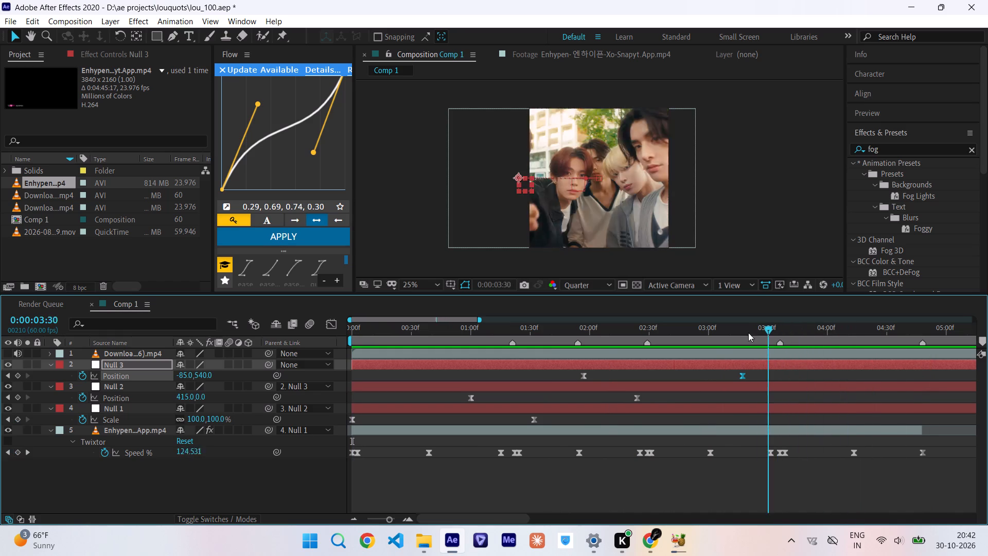
pyautogui.moveTo(748, 333); pyautogui.dragTo(416, 418)
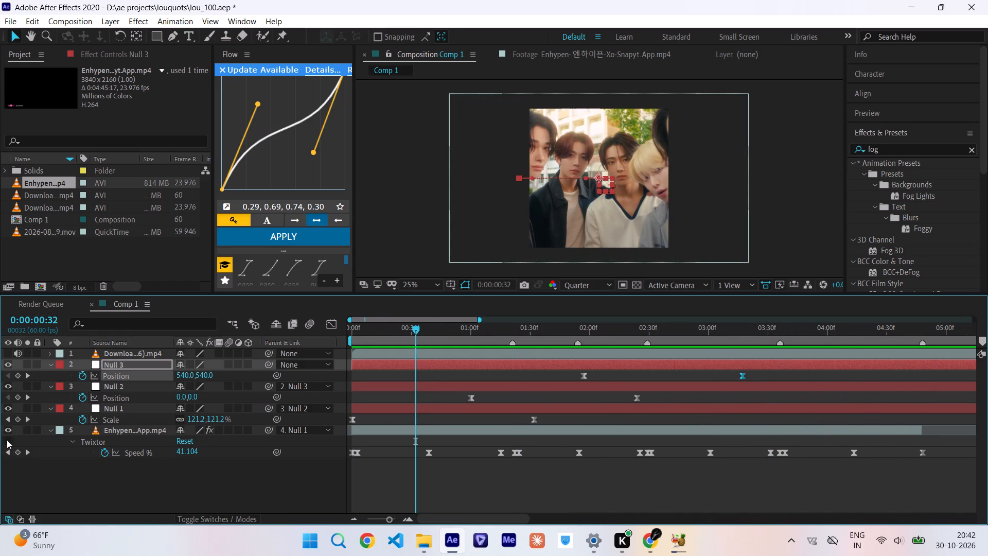
pyautogui.click(7, 440)
# Replay the edit from 0:00:00:00 with Twixtor active and examine the zoom and both slides through 0:00:03:42.
pyautogui.moveTo(443, 329); pyautogui.dragTo(239, 354)
pyautogui.press('space')
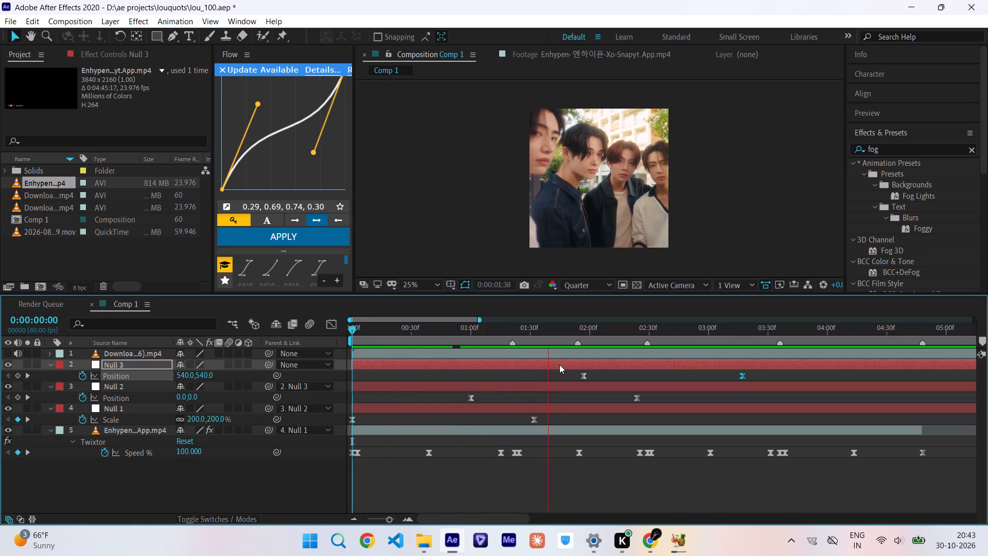
pyautogui.moveTo(540, 332); pyautogui.dragTo(200, 390)
pyautogui.press('space')
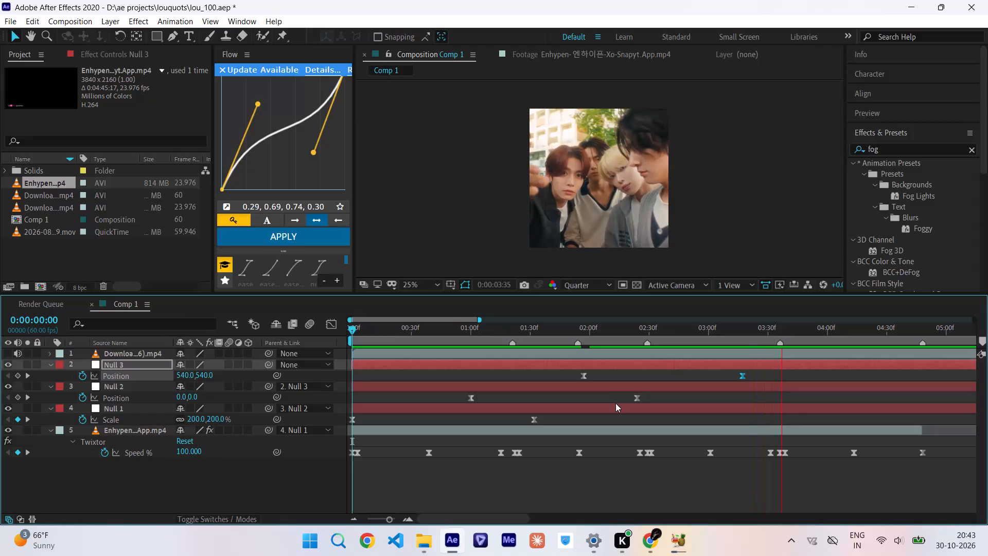
pyautogui.moveTo(762, 323); pyautogui.dragTo(286, 388)
pyautogui.press('space')
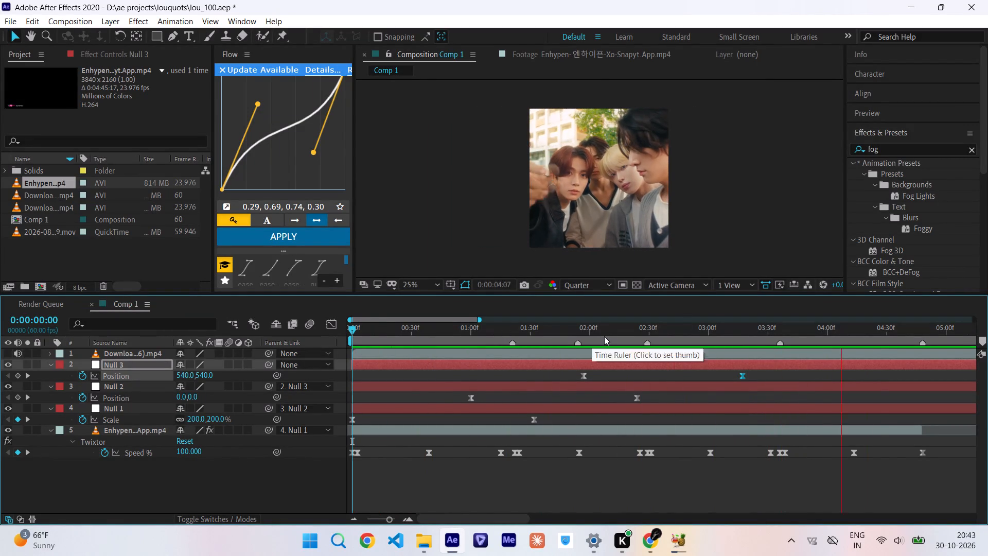
pyautogui.moveTo(713, 324); pyautogui.dragTo(755, 331)
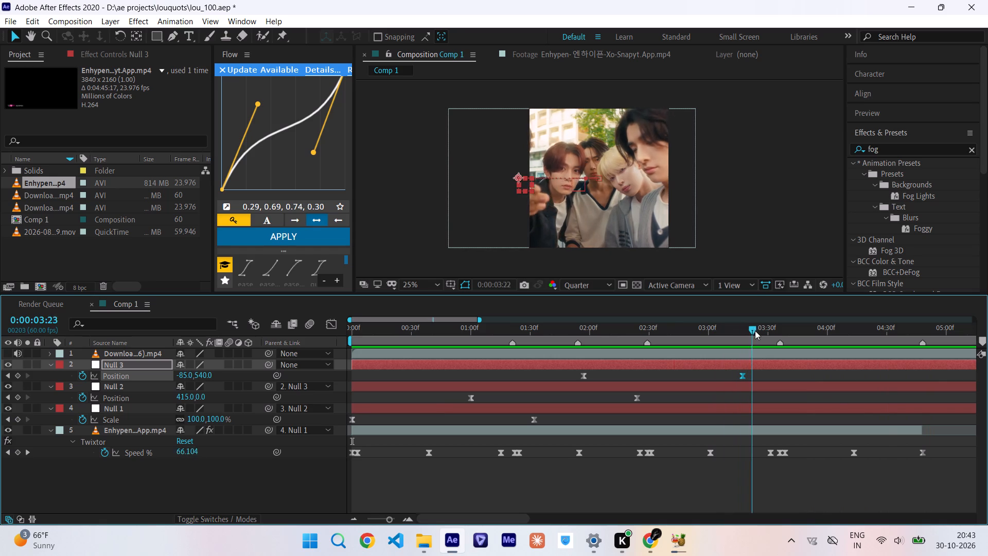
pyautogui.moveTo(755, 331); pyautogui.dragTo(791, 344)
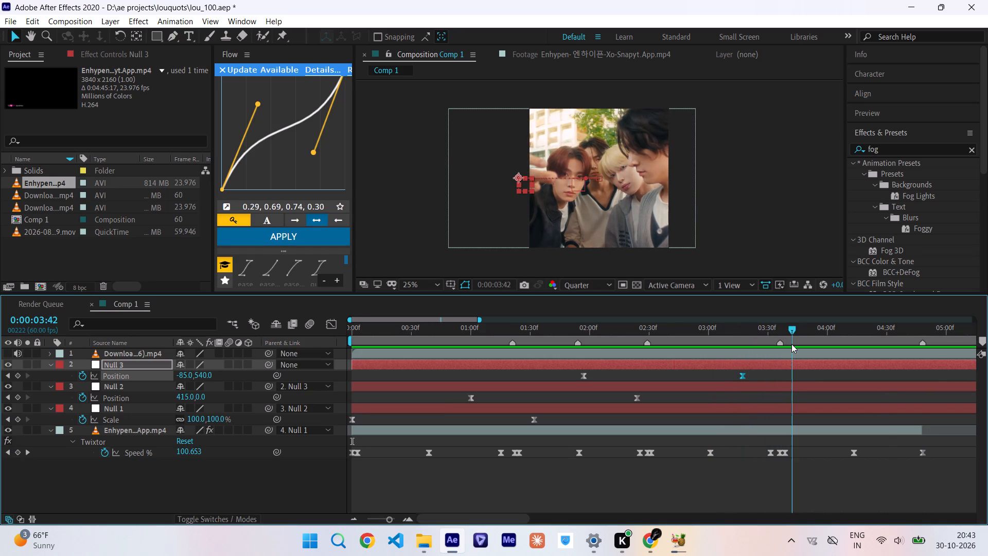
pyautogui.moveTo(791, 344); pyautogui.dragTo(527, 359)
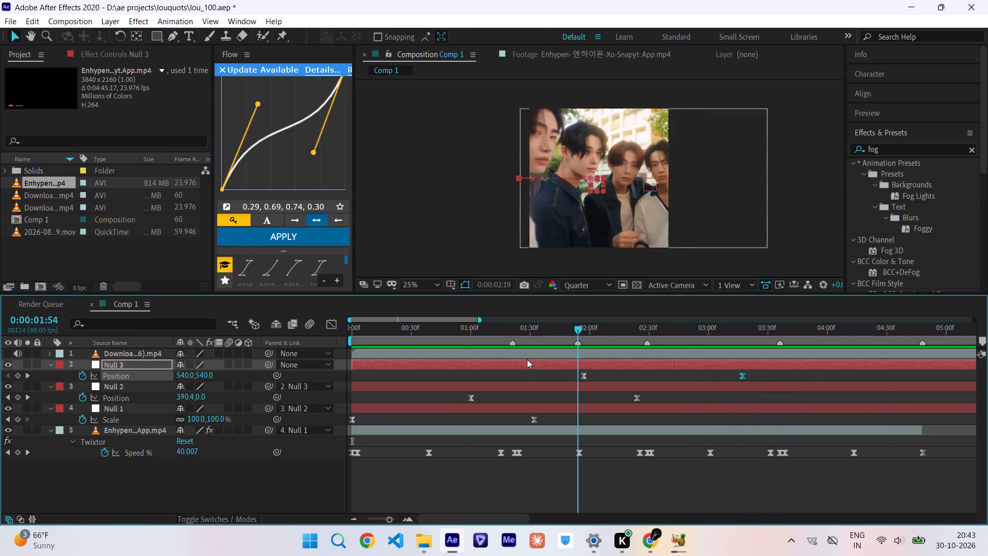
pyautogui.moveTo(527, 359); pyautogui.dragTo(340, 391)
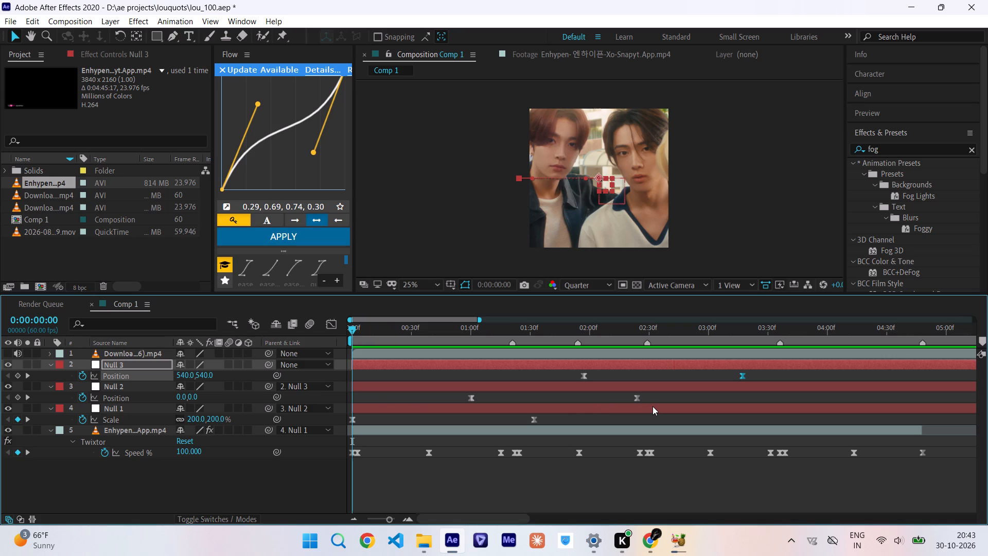
pyautogui.press('space')
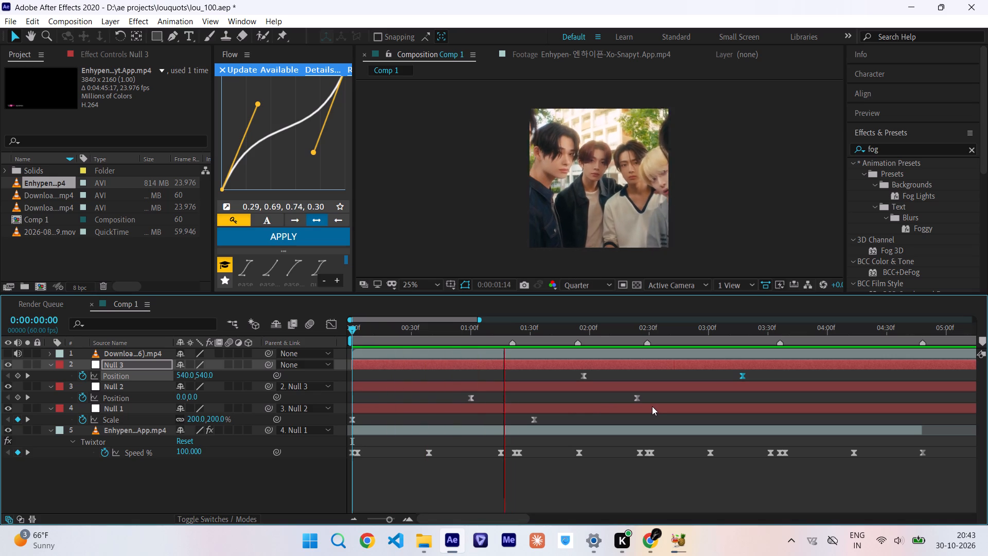
# Save the lou_100 project.
pyautogui.hotkey('ctrl', 's')
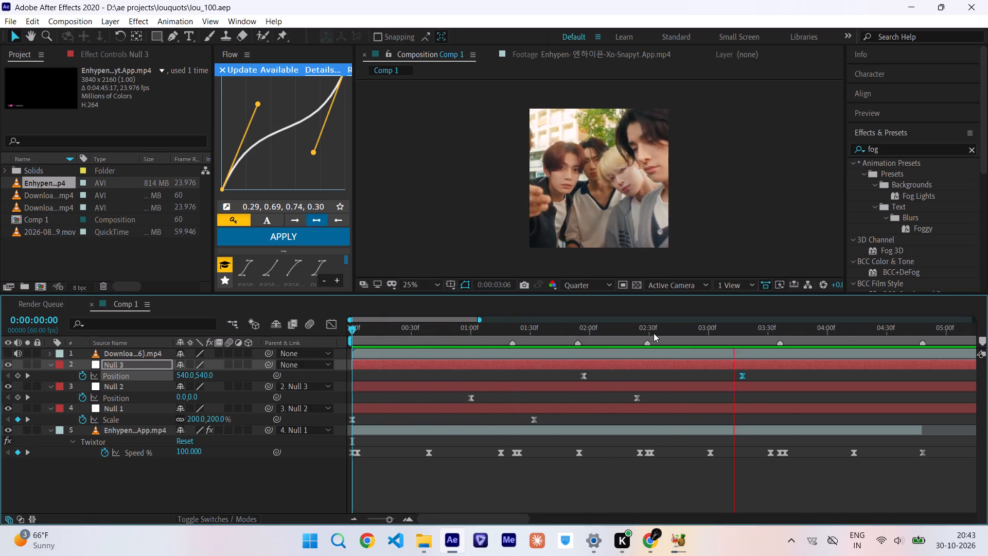
# Replay the edit from 0:00:00:00 and examine the frames around the beat marker at 0:00:03:36.
pyautogui.moveTo(651, 328); pyautogui.dragTo(725, 328)
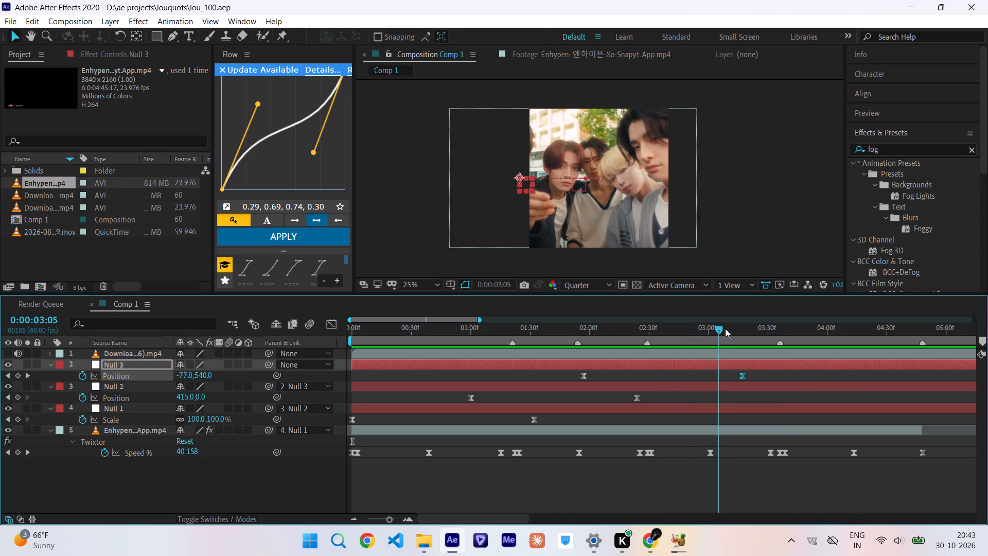
pyautogui.moveTo(725, 328); pyautogui.dragTo(218, 383)
pyautogui.press('space')
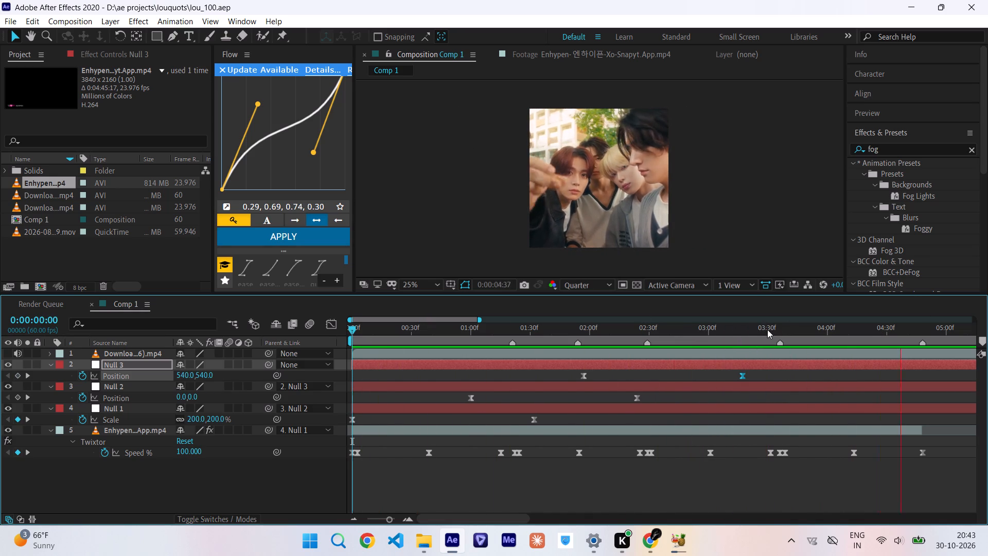
pyautogui.moveTo(767, 329); pyautogui.dragTo(860, 345)
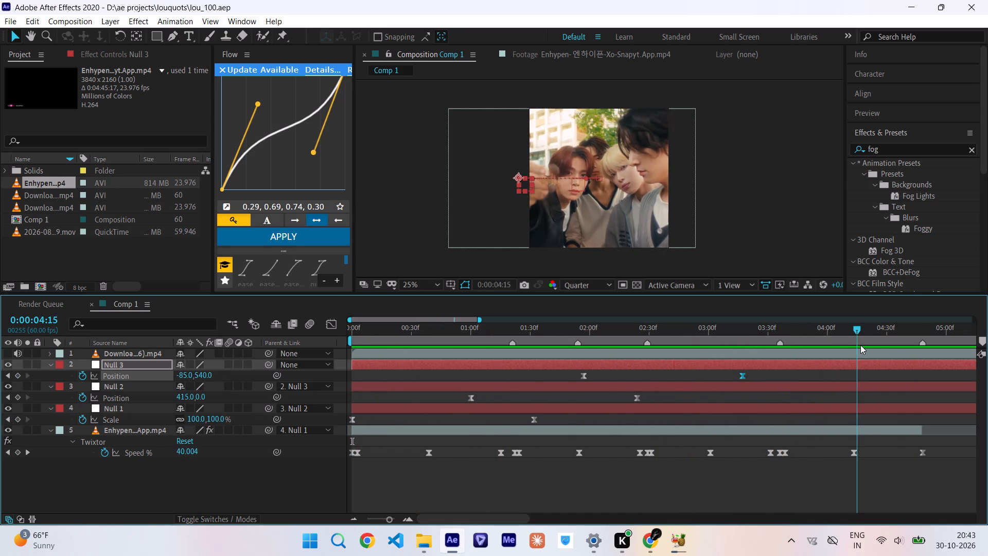
pyautogui.moveTo(860, 345); pyautogui.dragTo(773, 346)
pyautogui.hscroll(1, 773, 346)
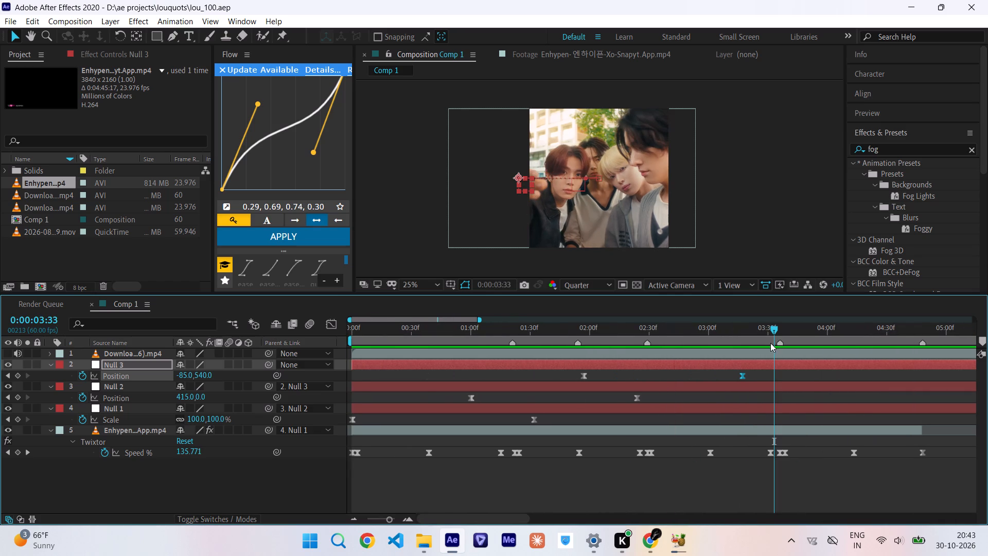
pyautogui.moveTo(775, 330); pyautogui.dragTo(782, 330)
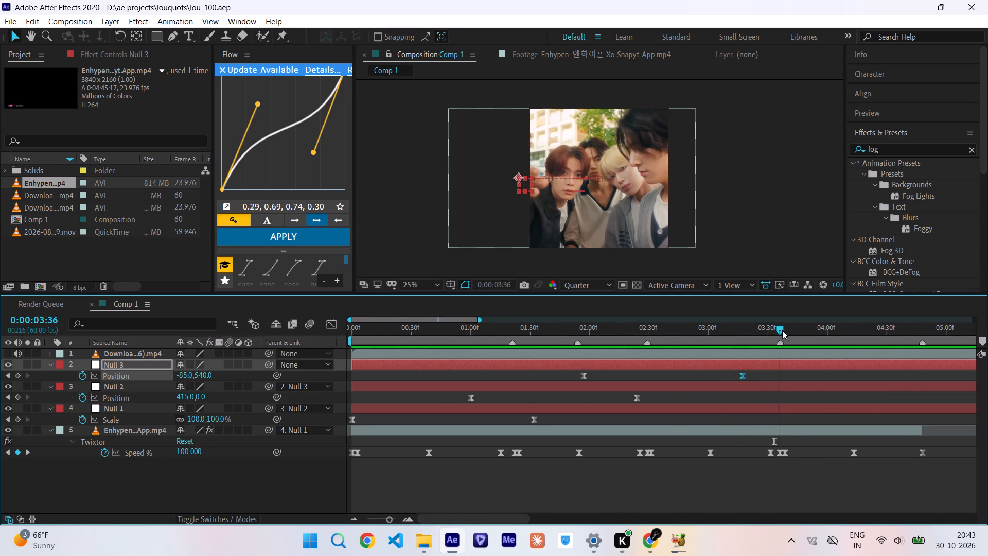
pyautogui.moveTo(782, 330); pyautogui.dragTo(786, 330)
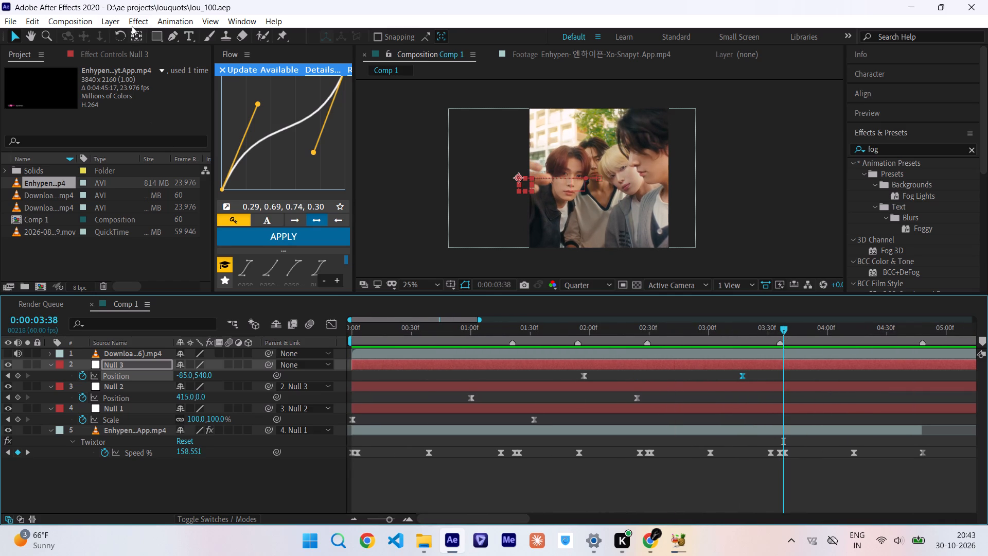
# Add another null object and parent Null 3 to it, extending the null chain.
pyautogui.click(106, 22)
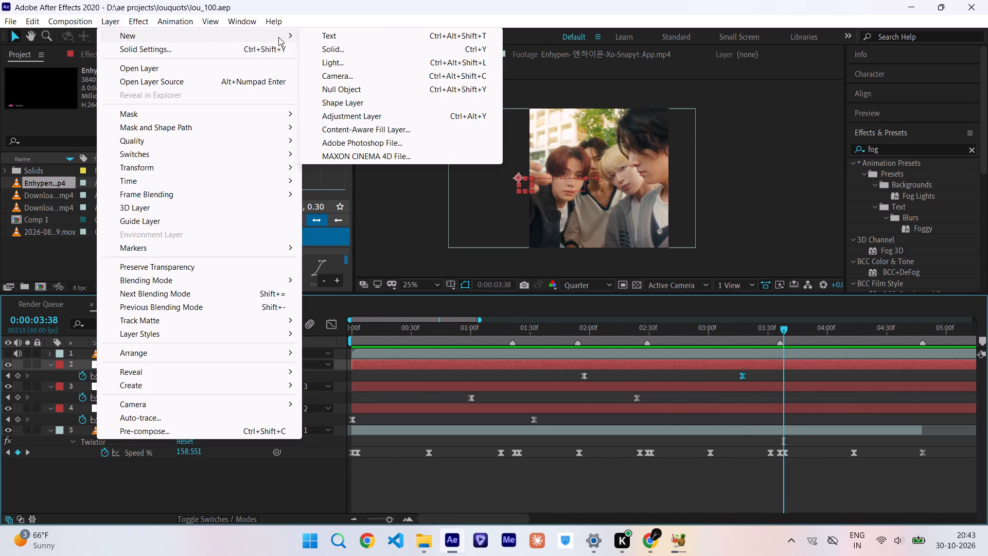
pyautogui.click(342, 87)
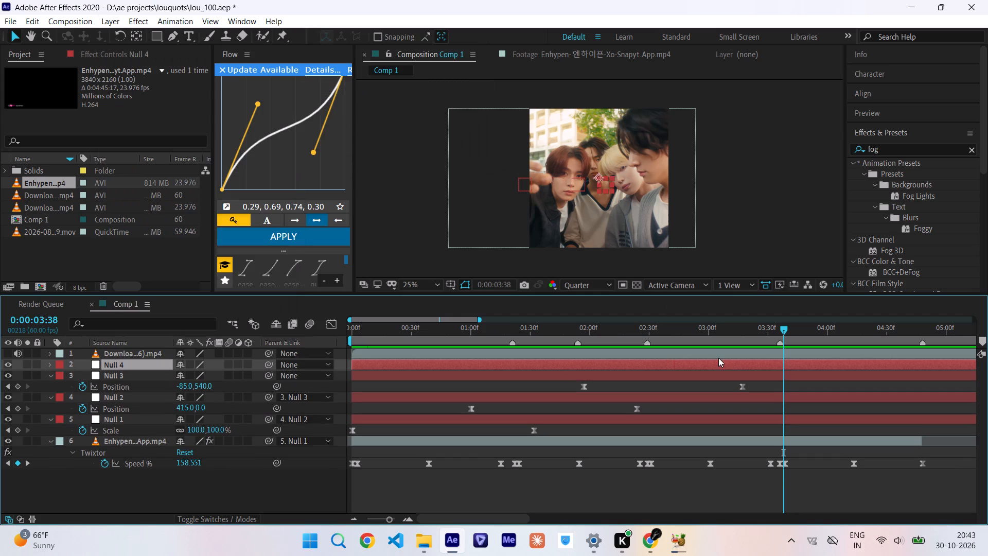
pyautogui.moveTo(267, 379); pyautogui.dragTo(137, 368)
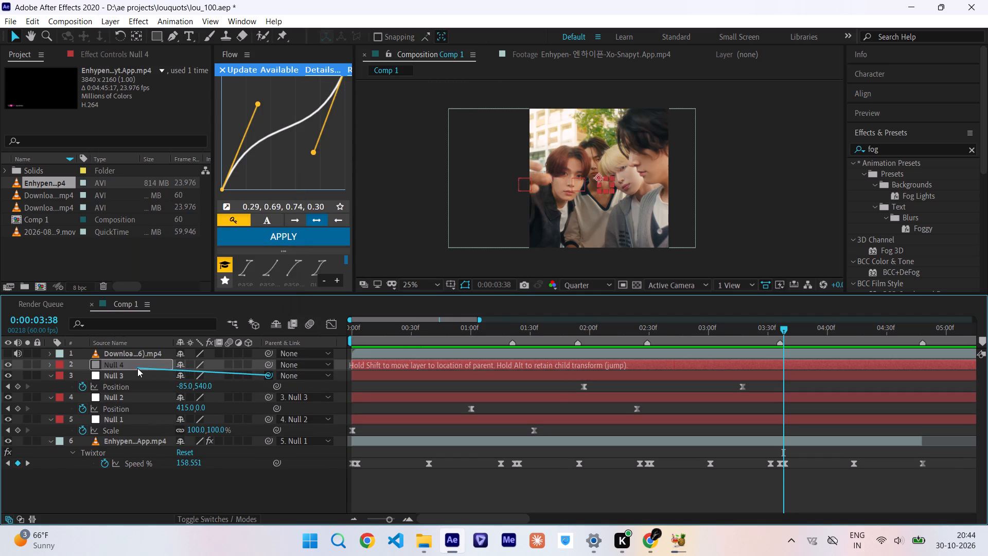
pyautogui.moveTo(137, 368); pyautogui.dragTo(135, 364)
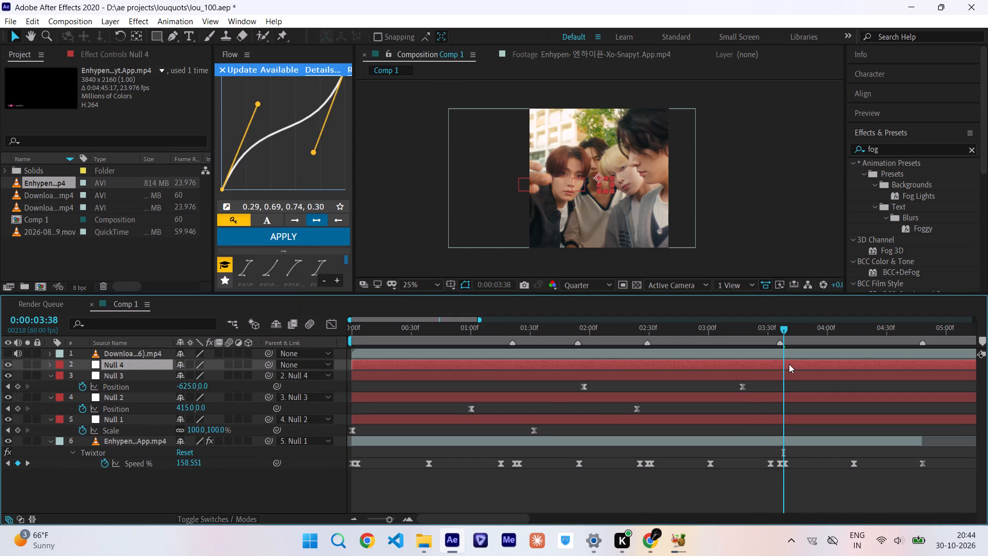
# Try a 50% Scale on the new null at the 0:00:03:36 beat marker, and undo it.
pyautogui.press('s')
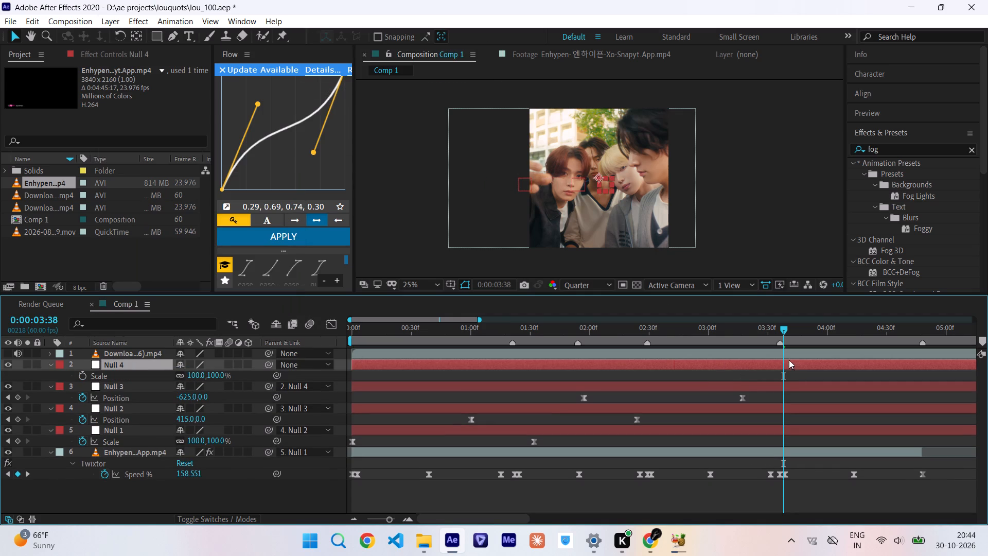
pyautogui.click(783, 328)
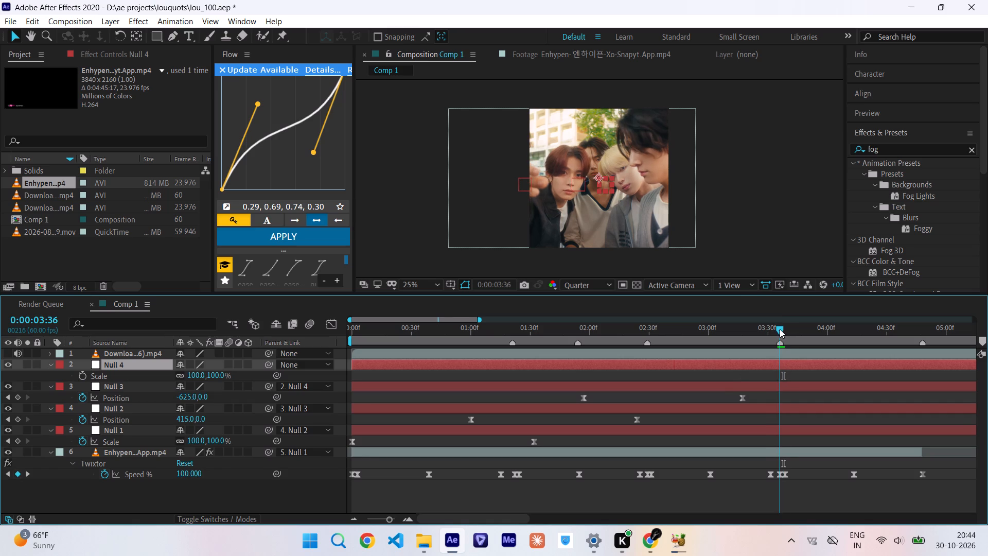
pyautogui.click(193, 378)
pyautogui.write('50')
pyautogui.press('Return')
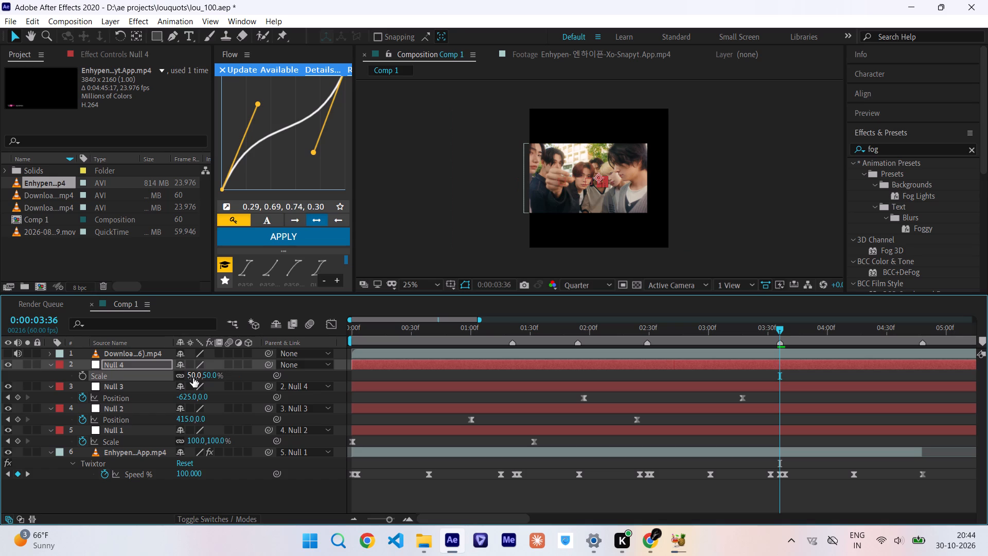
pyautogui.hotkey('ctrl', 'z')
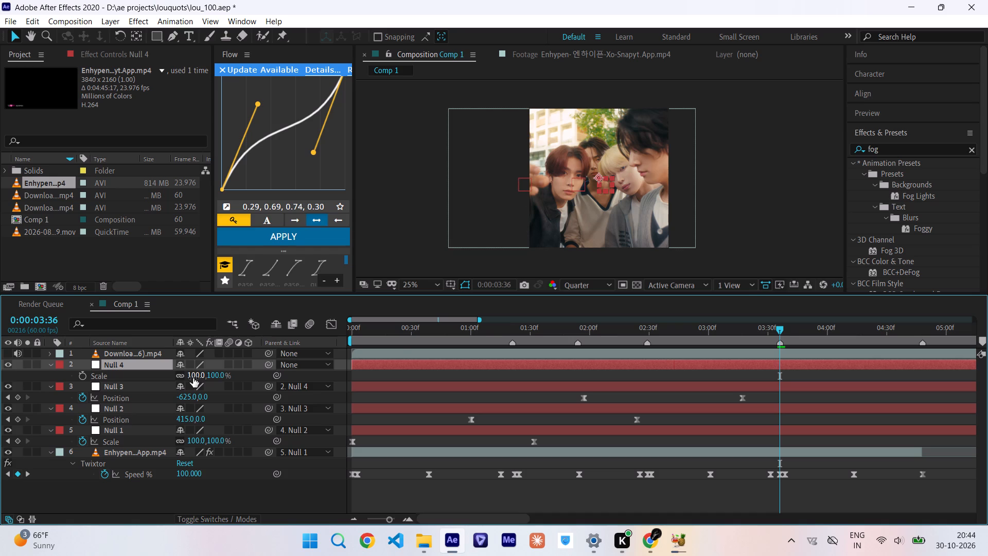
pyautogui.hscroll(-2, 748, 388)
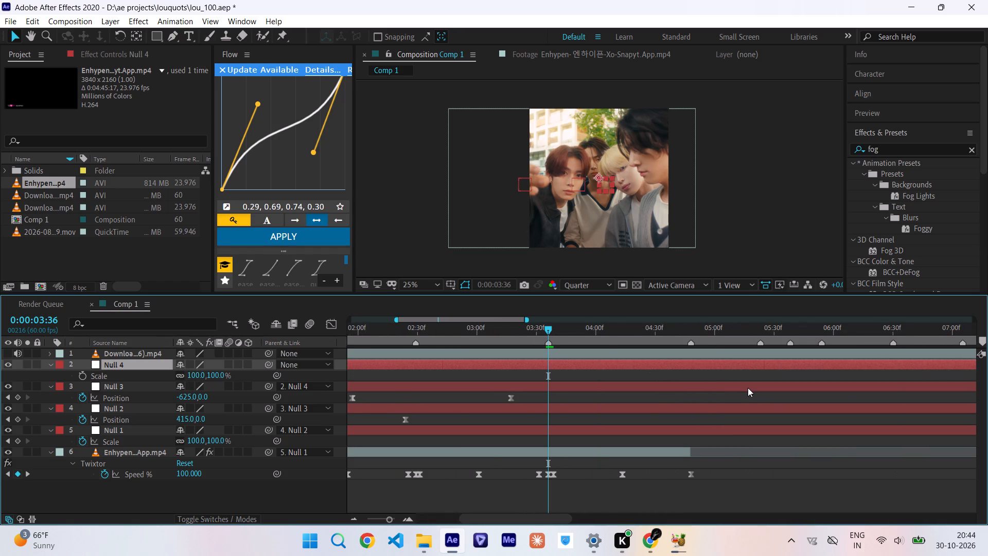
# Switch to HandBrake, stop the running encode of the Enhypen footage, and close the program.
pyautogui.click(679, 545)
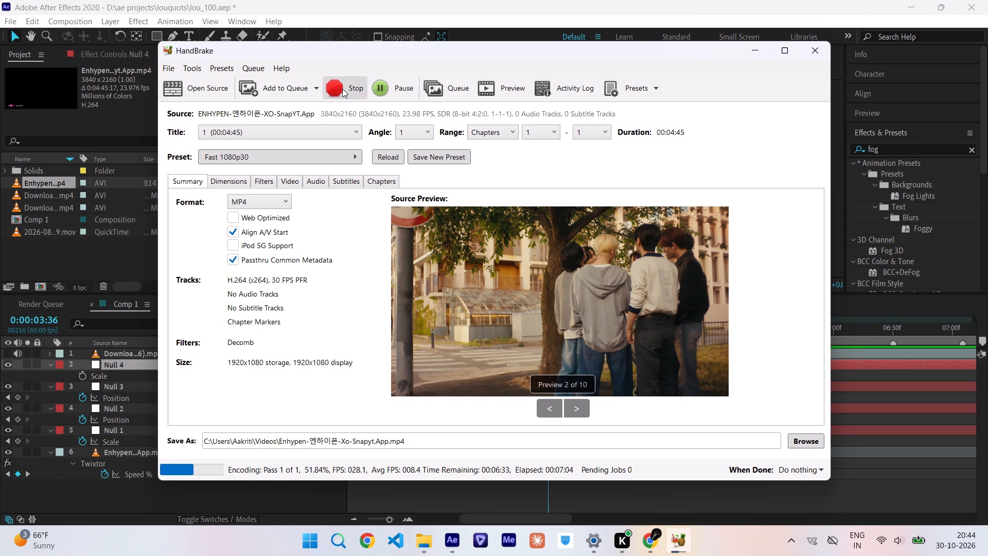
pyautogui.click(359, 87)
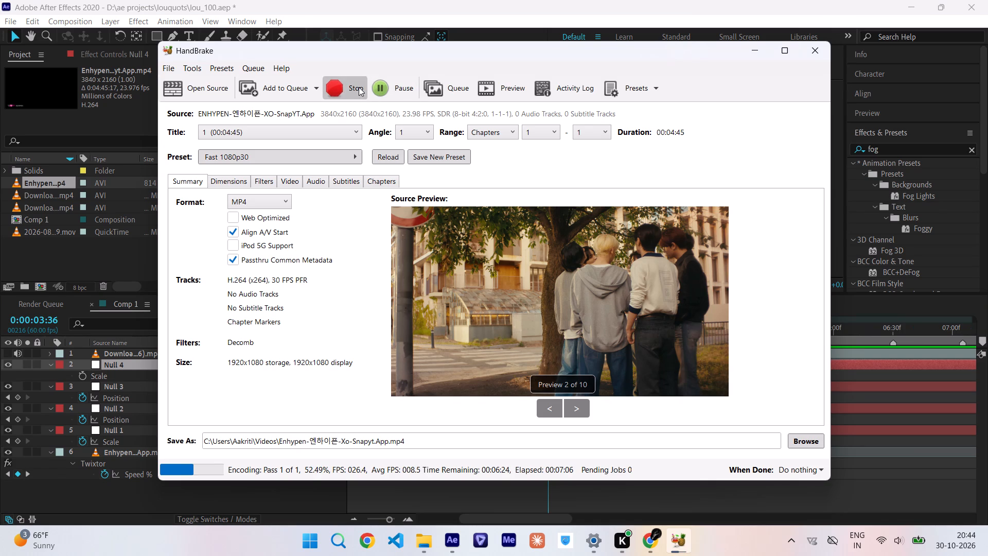
pyautogui.click(507, 322)
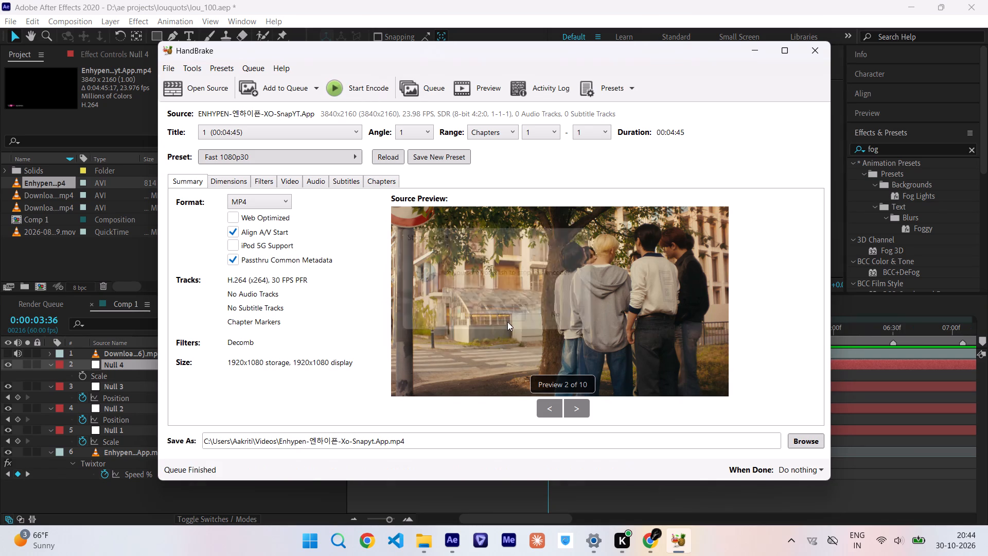
pyautogui.click(819, 55)
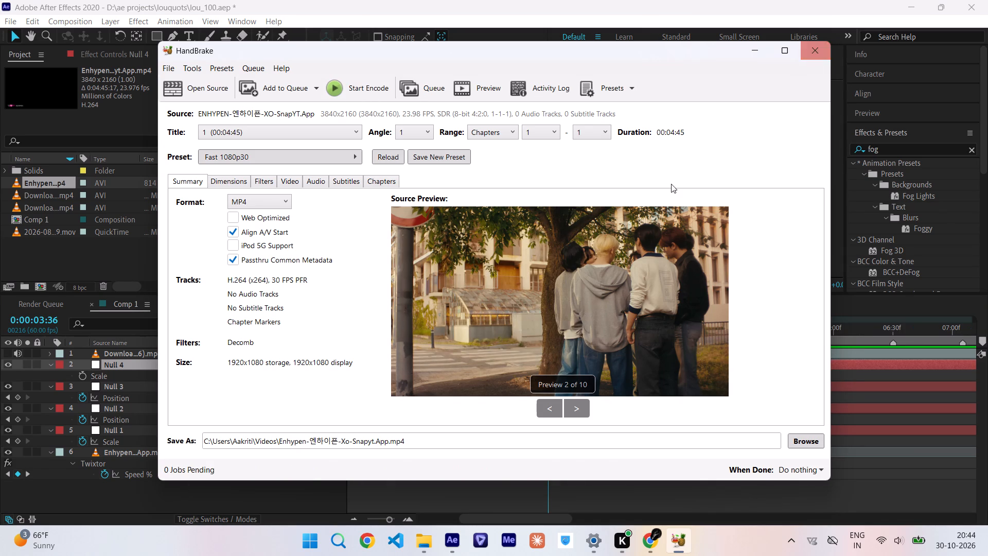
# Back in After Effects, replay the edit from 0:00:00:00 and check the motion past the 0:00:03:36 beat marker.
pyautogui.moveTo(549, 328); pyautogui.dragTo(279, 360)
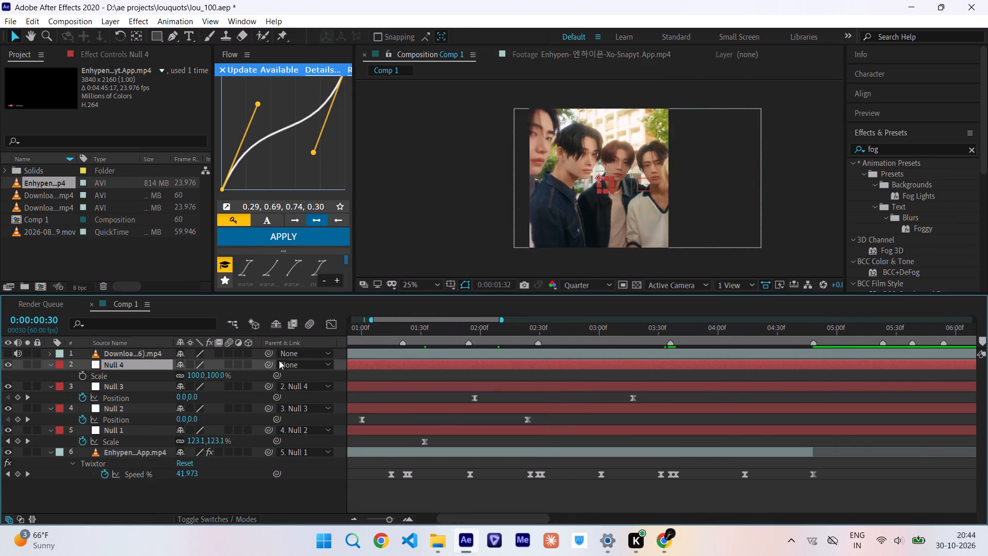
pyautogui.moveTo(279, 360); pyautogui.dragTo(243, 376)
pyautogui.press('space')
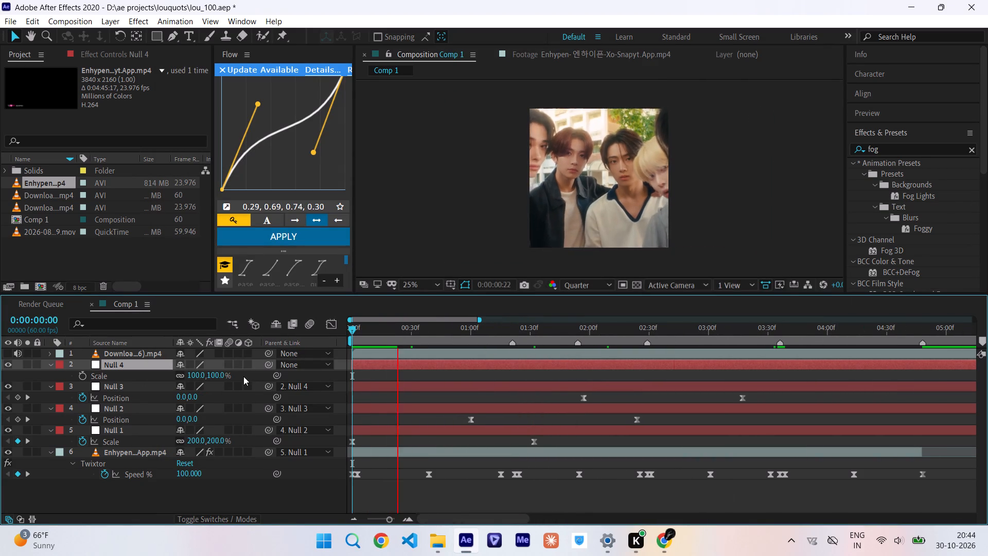
pyautogui.hscroll(2, 568, 378)
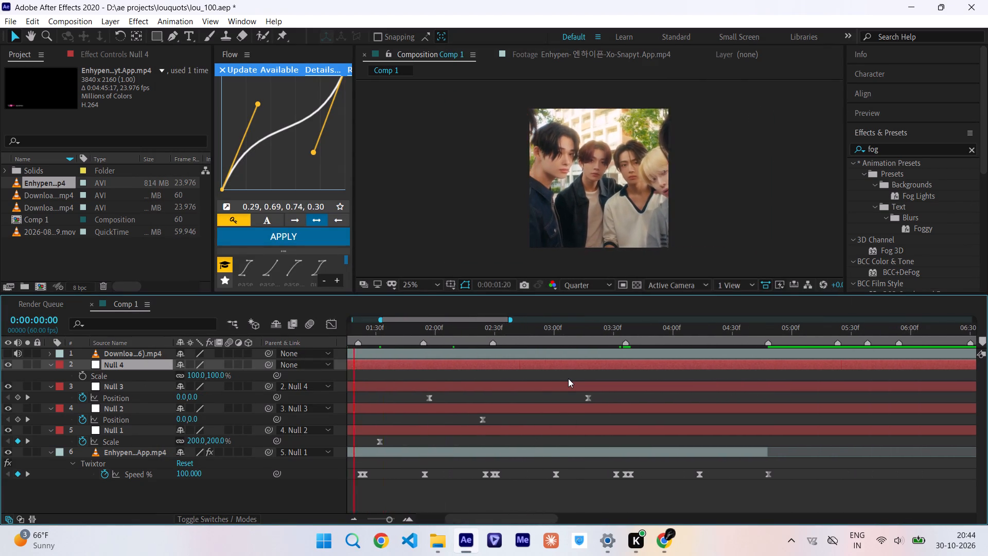
pyautogui.hscroll(1, 568, 378)
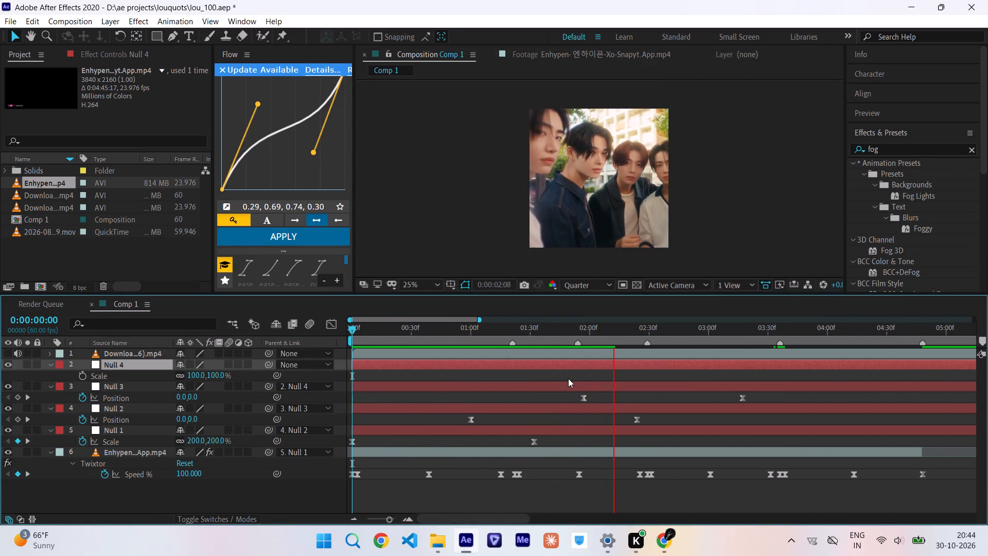
pyautogui.hscroll(-1, 568, 378)
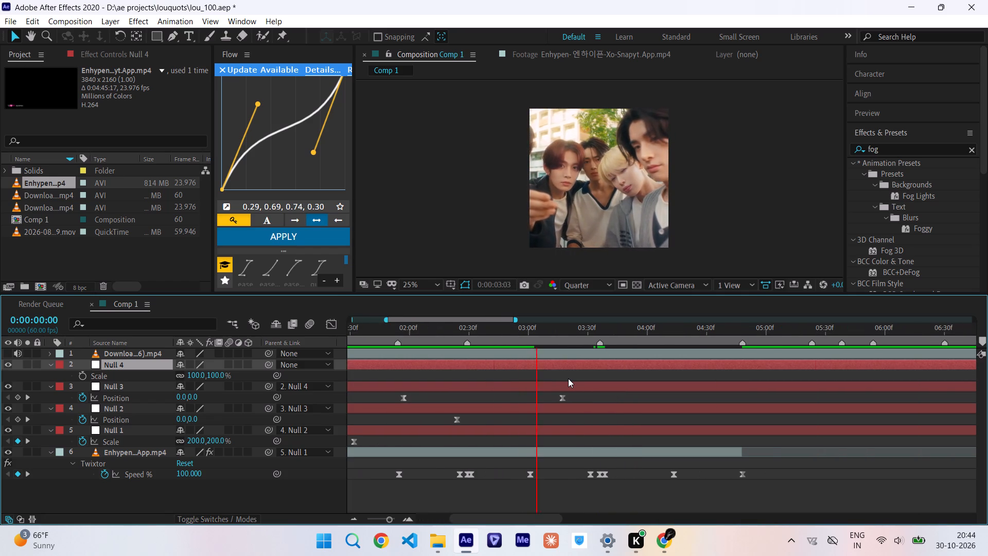
# Keyframe Null 4's Scale from 100% at 0:00:03:05 to 69% at 0:00:04:29.
pyautogui.click(598, 330)
pyautogui.click(598, 330)
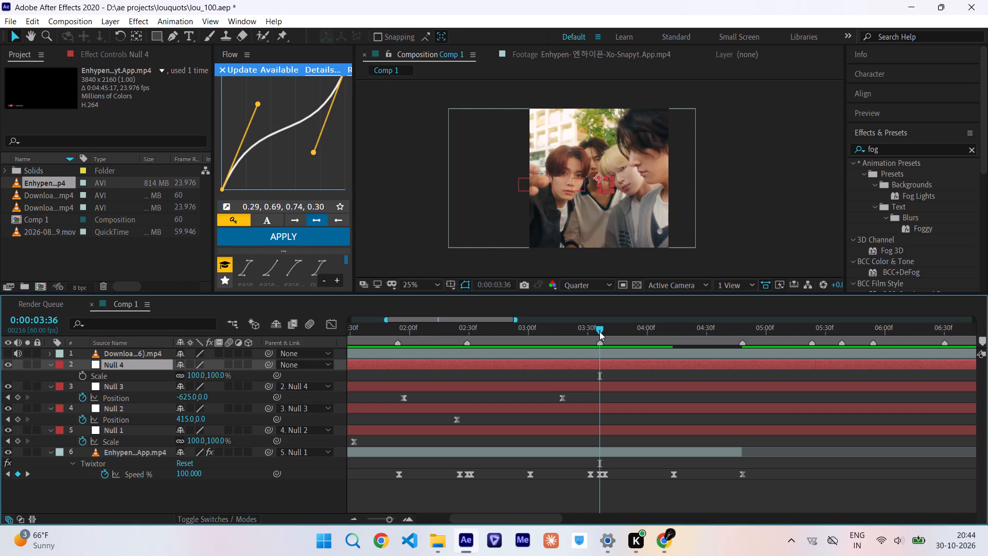
pyautogui.moveTo(599, 332); pyautogui.dragTo(575, 332)
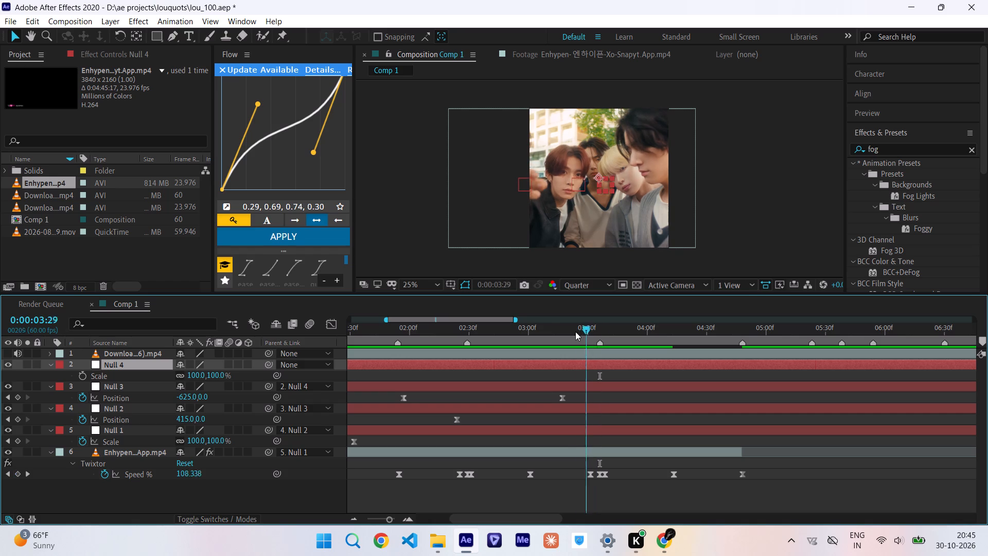
pyautogui.moveTo(575, 332); pyautogui.dragTo(545, 332)
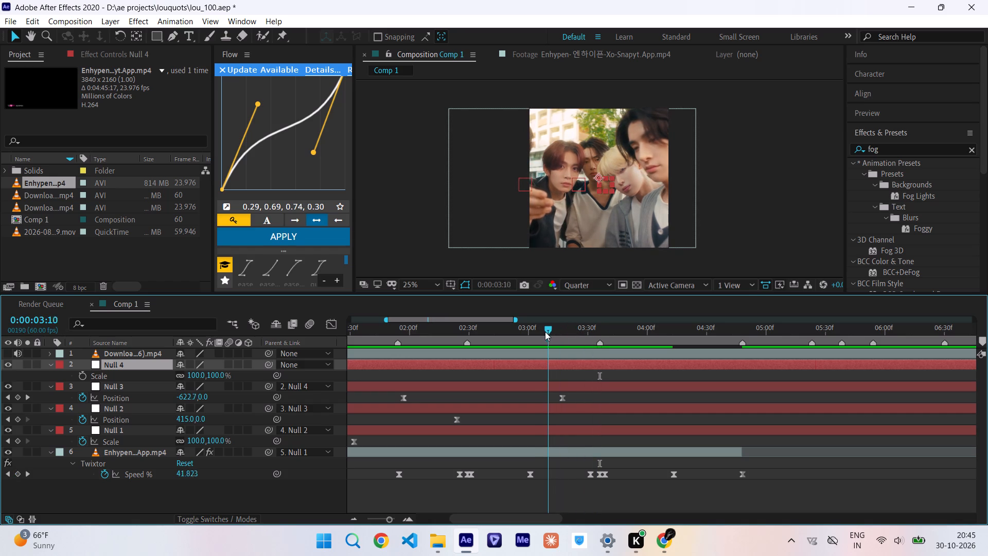
pyautogui.moveTo(545, 332); pyautogui.dragTo(538, 332)
pyautogui.click(85, 377)
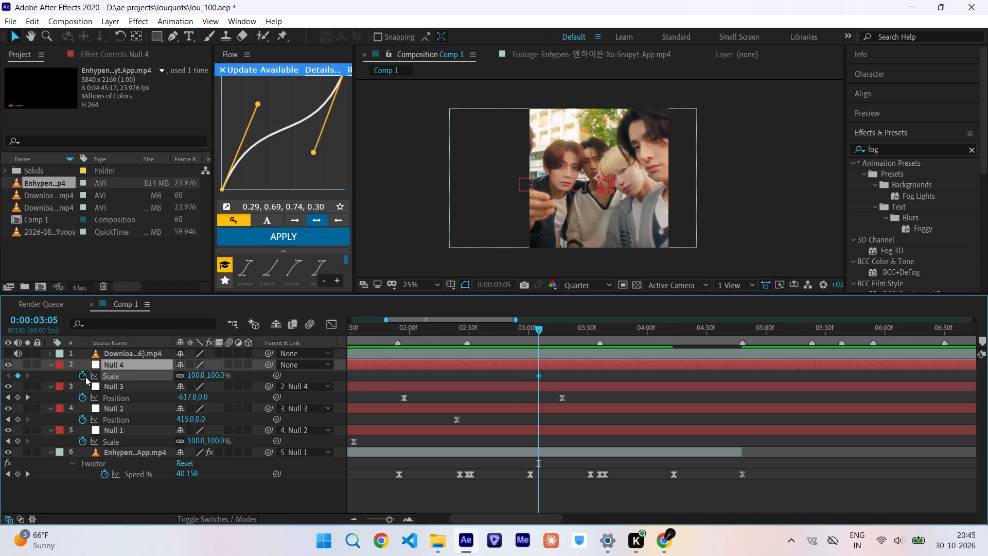
pyautogui.click(705, 336)
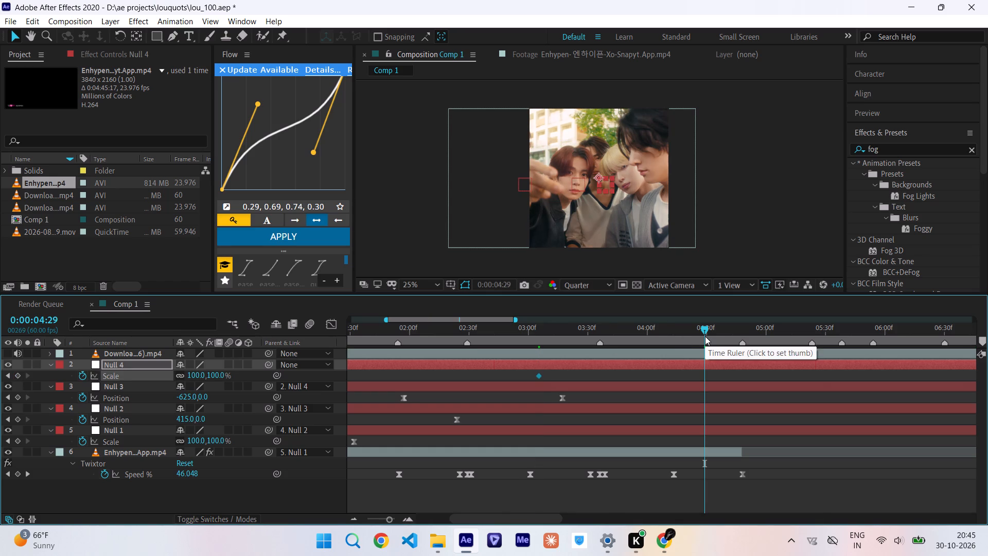
pyautogui.moveTo(195, 376); pyautogui.dragTo(186, 375)
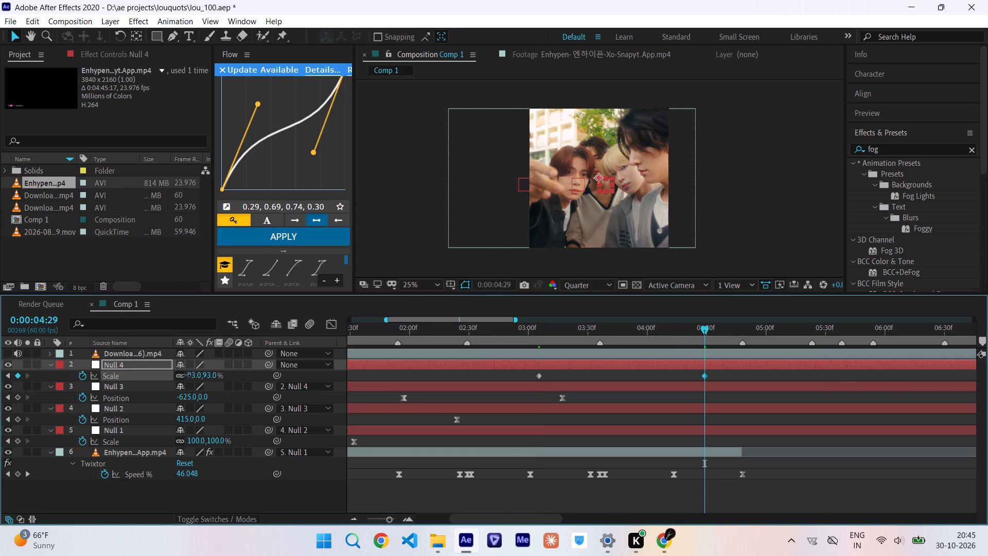
pyautogui.moveTo(186, 375); pyautogui.dragTo(174, 375)
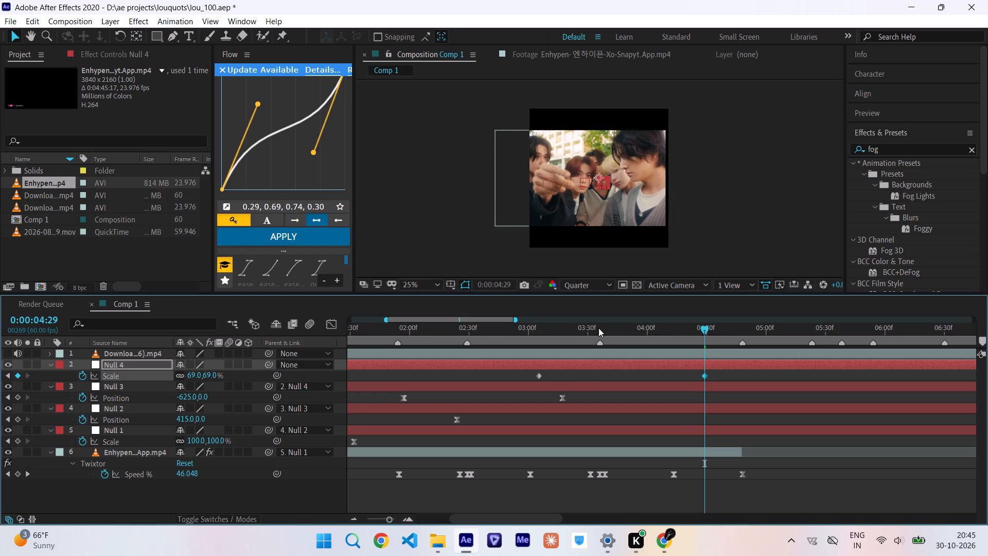
# Keyframe Null 4's Position from 540, 540 at 0:00:03:05 to 746, 540 at 0:00:04:29.
pyautogui.click(599, 326)
pyautogui.moveTo(599, 326); pyautogui.dragTo(548, 333)
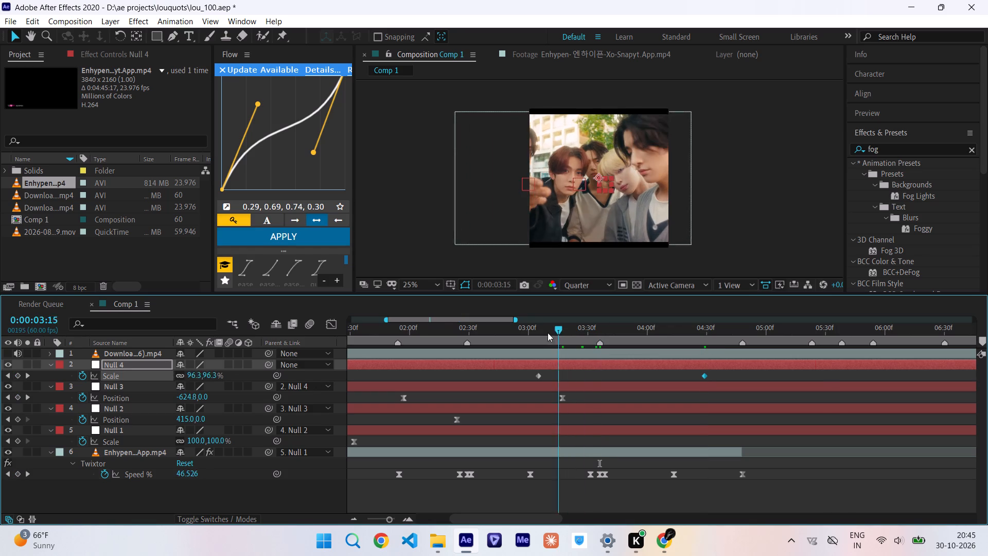
pyautogui.moveTo(548, 333); pyautogui.dragTo(538, 333)
pyautogui.press('p')
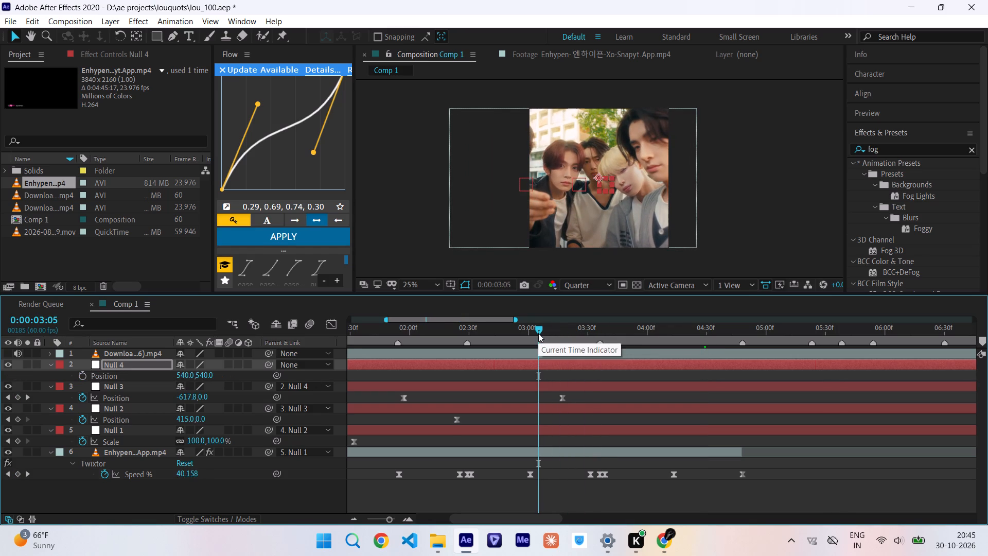
pyautogui.click(82, 376)
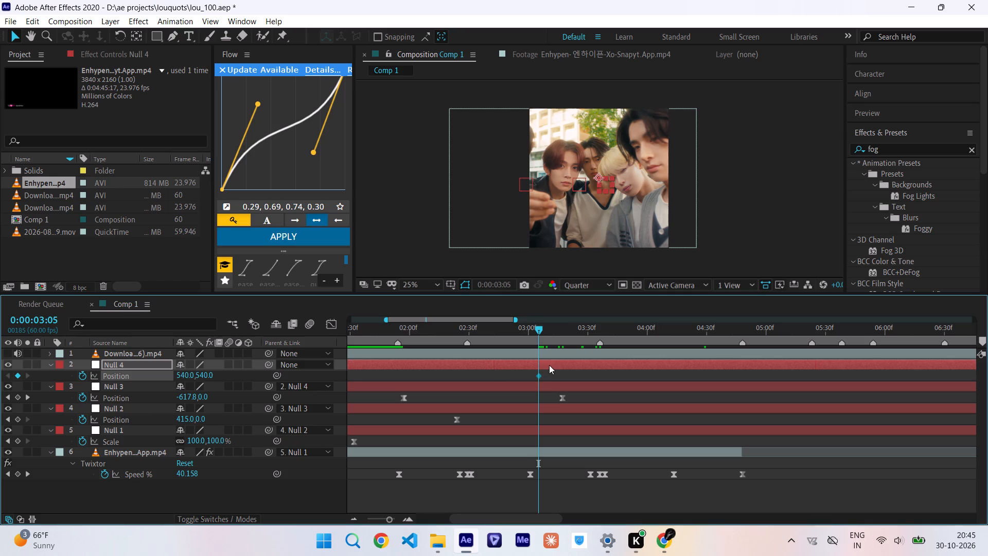
pyautogui.press('u')
pyautogui.press('u')
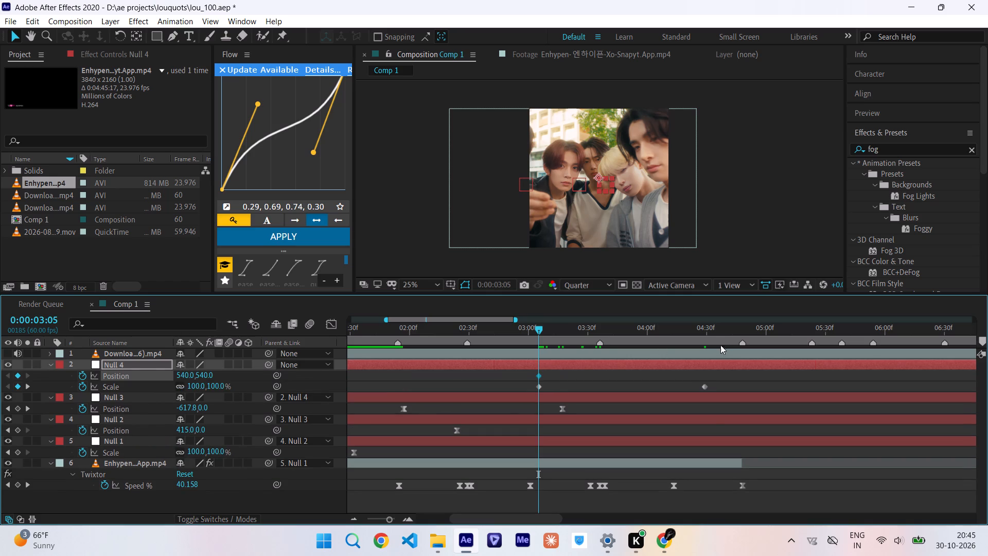
pyautogui.click(703, 334)
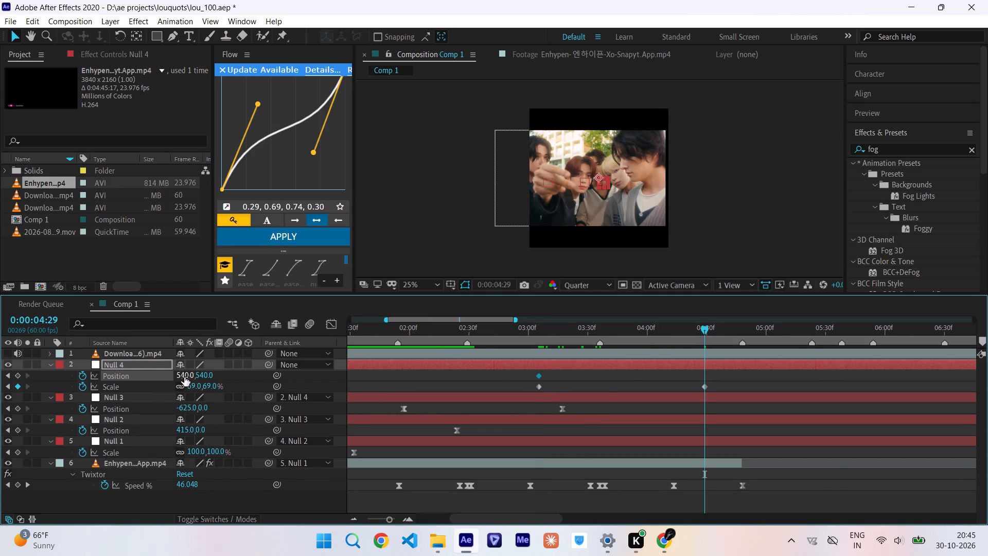
pyautogui.moveTo(185, 377); pyautogui.dragTo(250, 375)
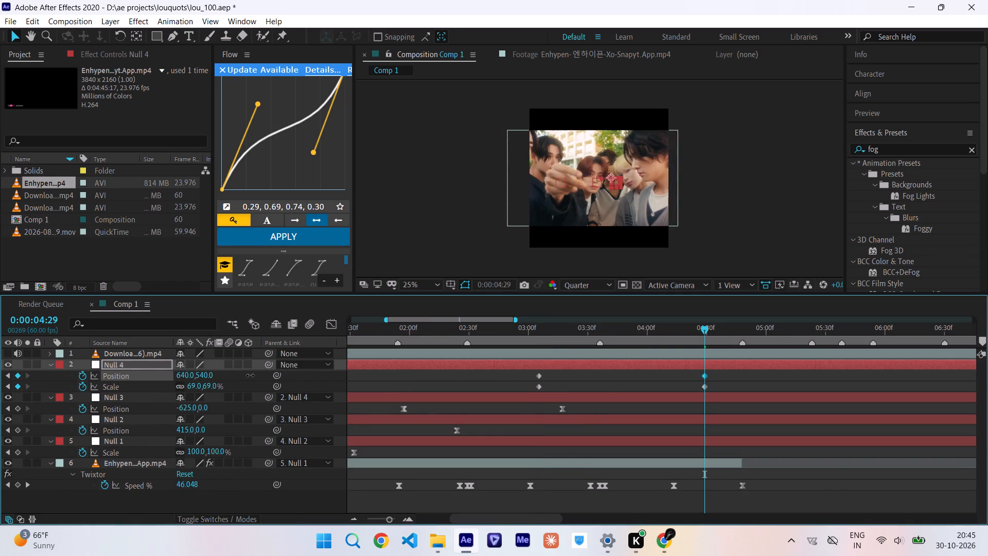
pyautogui.moveTo(250, 375); pyautogui.dragTo(317, 377)
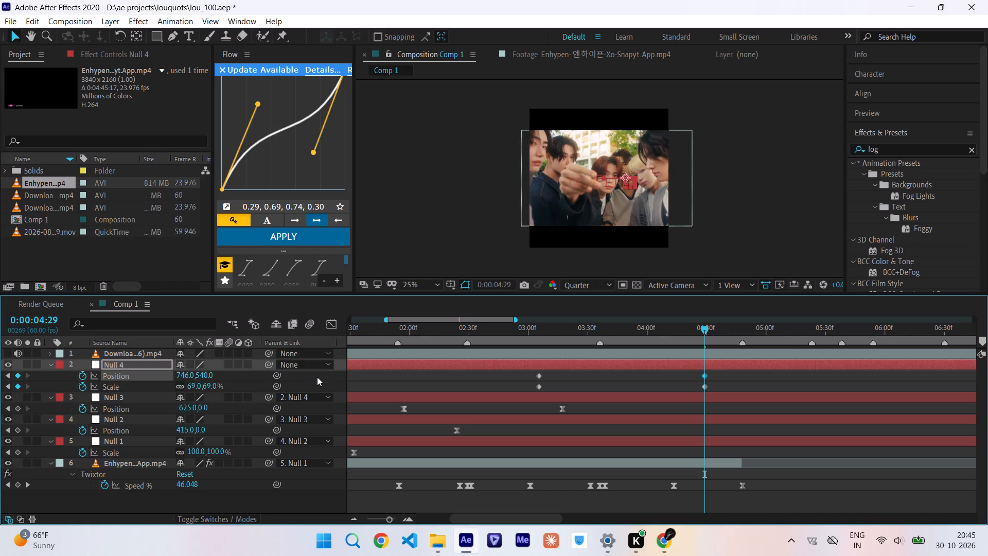
# Apply Easy Ease to all four Position and Scale keyframes on Null 4.
pyautogui.moveTo(519, 373); pyautogui.dragTo(680, 389)
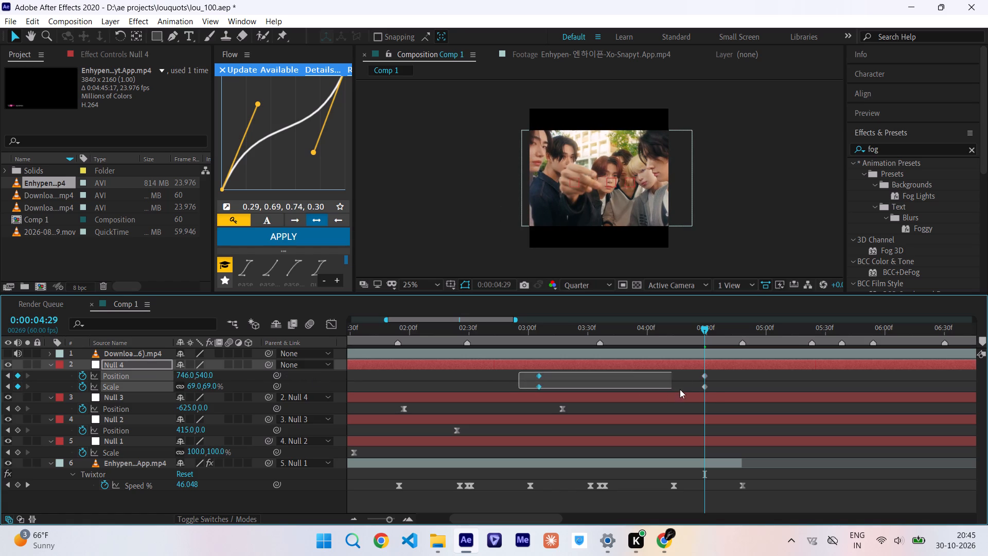
pyautogui.moveTo(680, 389); pyautogui.dragTo(713, 391)
pyautogui.press('F9')
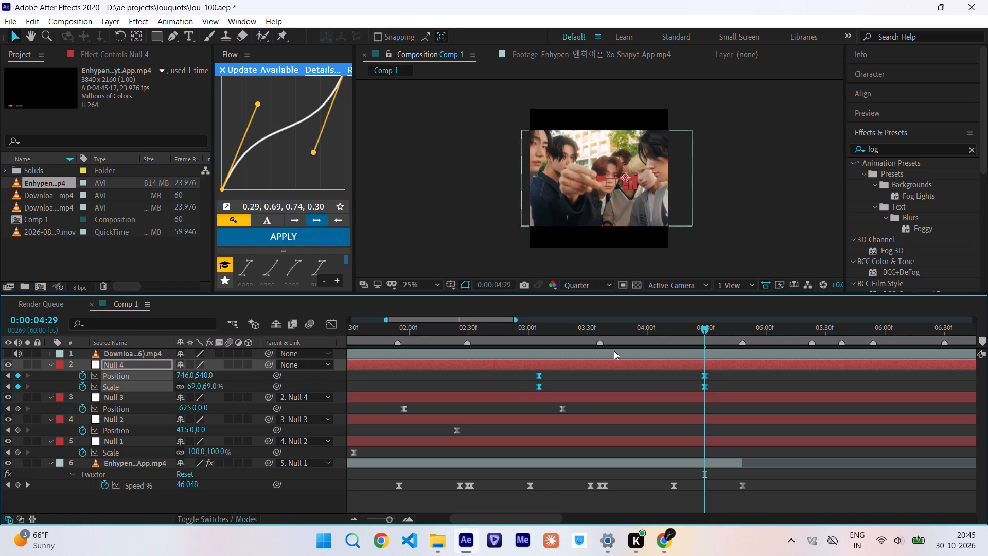
# Shape Null 4's Scale speed curve to peak sharply at the 0:00:03:36 beat marker, with about 69% outgoing and 100% incoming influence.
pyautogui.click(598, 331)
pyautogui.click(598, 331)
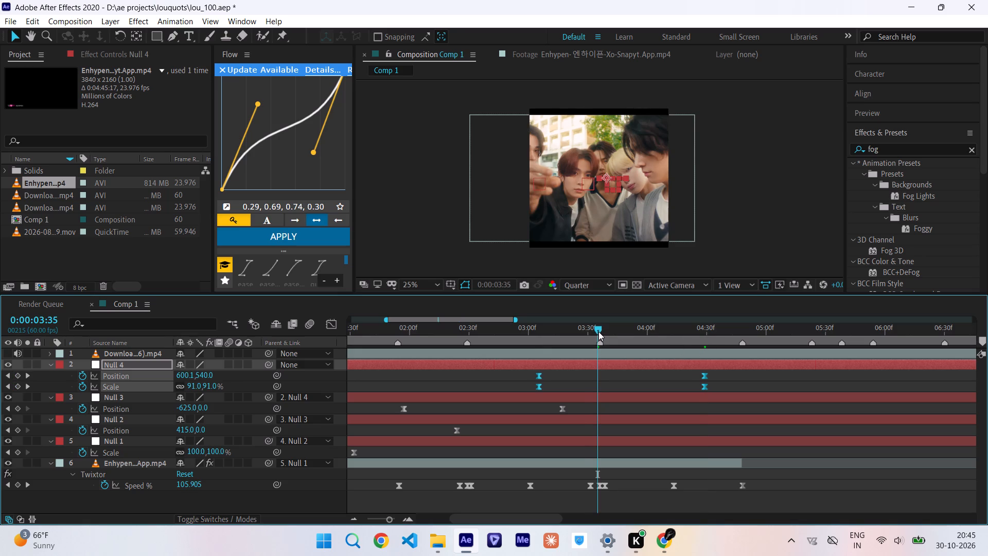
pyautogui.click(613, 377)
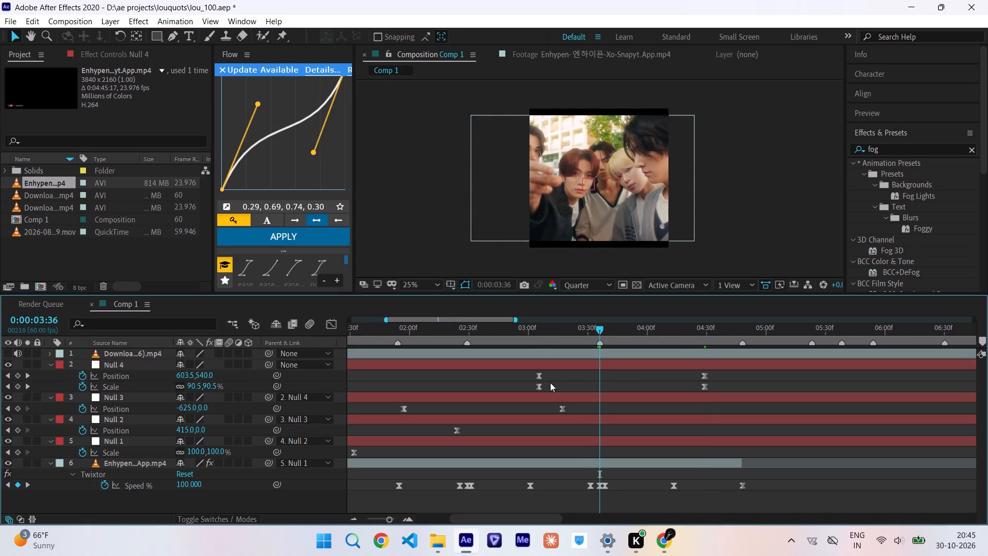
pyautogui.click(540, 385)
pyautogui.click(332, 326)
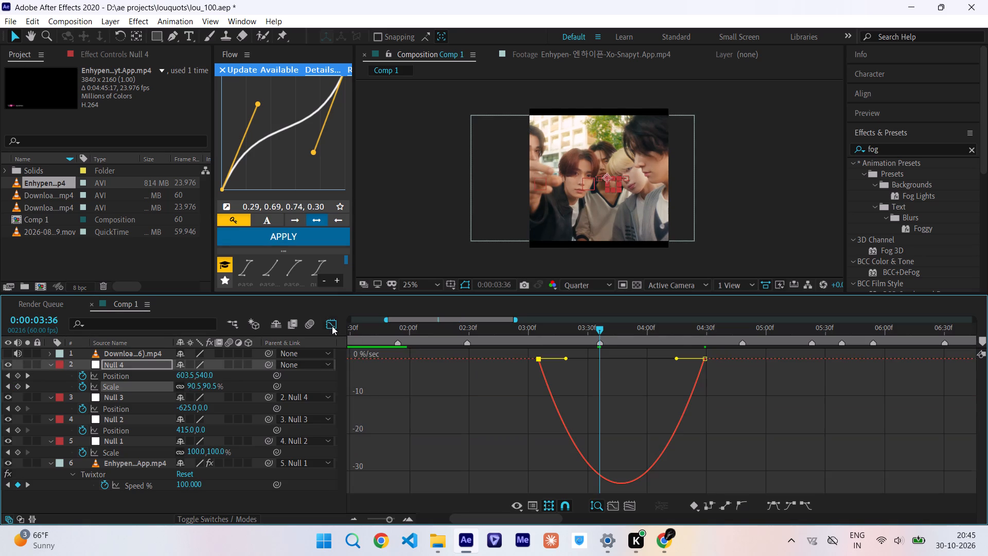
pyautogui.moveTo(567, 359); pyautogui.dragTo(596, 358)
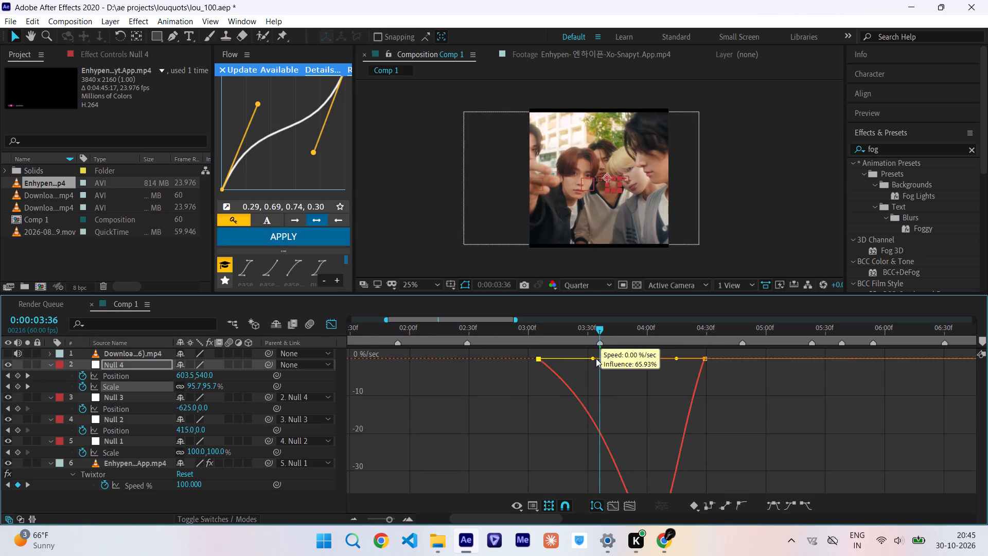
pyautogui.moveTo(596, 358); pyautogui.dragTo(597, 358)
pyautogui.moveTo(677, 359); pyautogui.dragTo(638, 357)
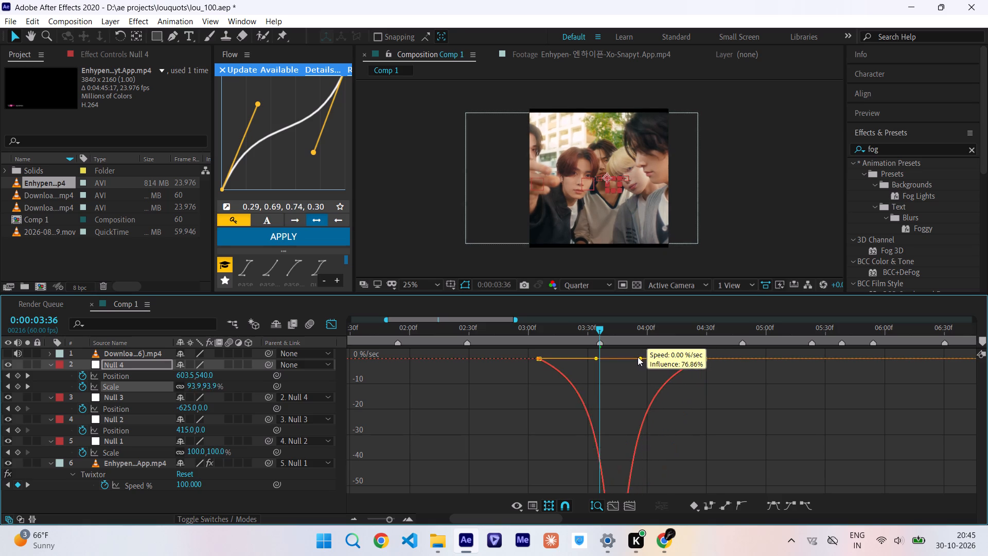
pyautogui.moveTo(638, 357); pyautogui.dragTo(623, 357)
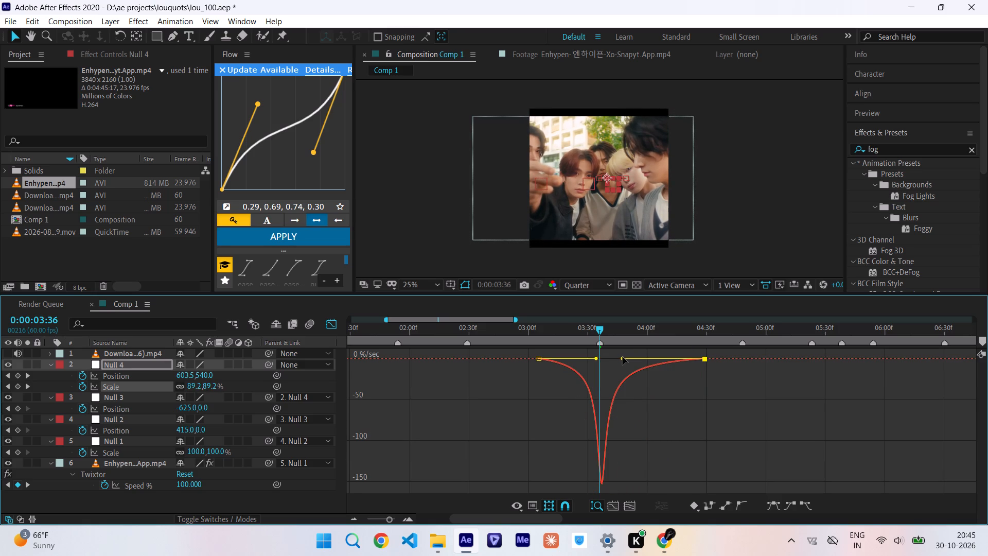
pyautogui.moveTo(623, 357); pyautogui.dragTo(617, 357)
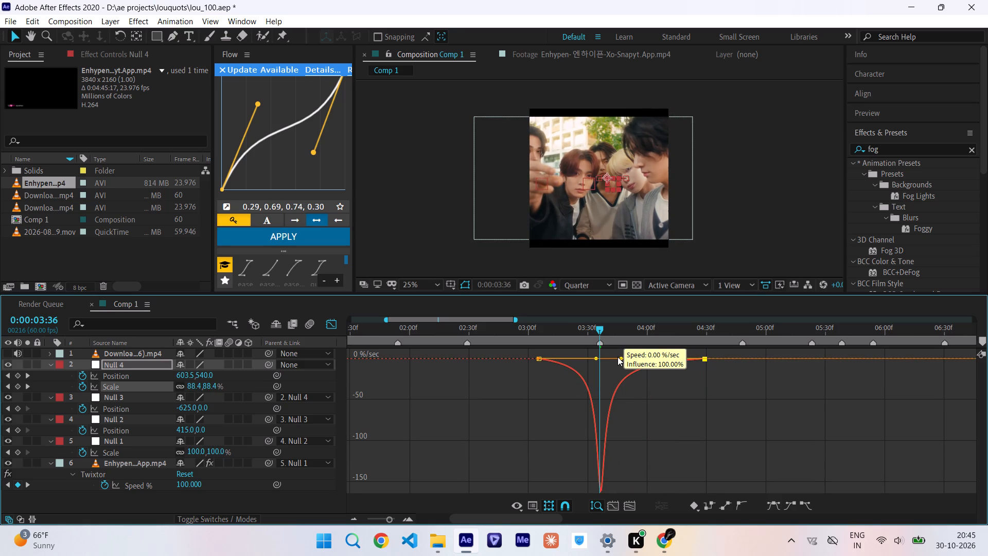
pyautogui.moveTo(617, 357); pyautogui.dragTo(614, 357)
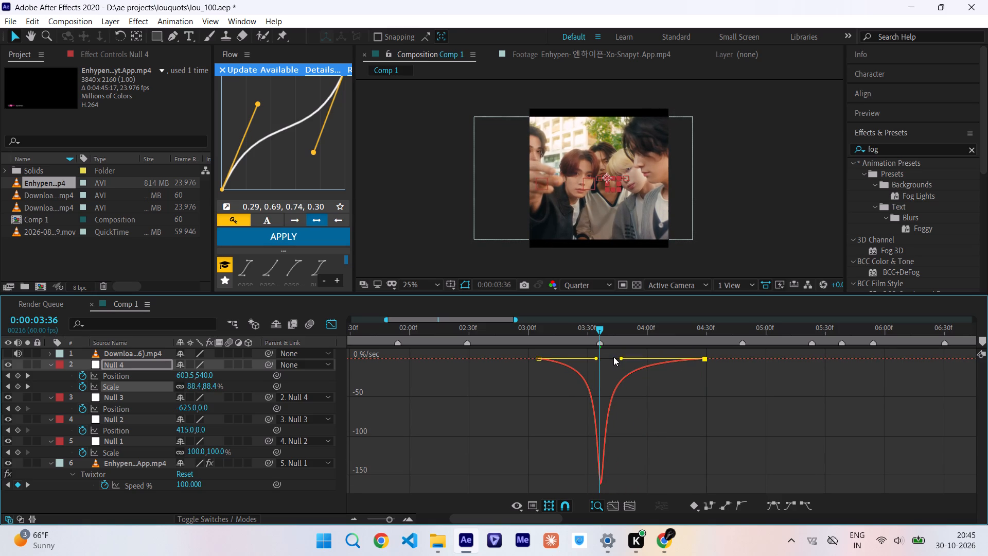
pyautogui.click(596, 357)
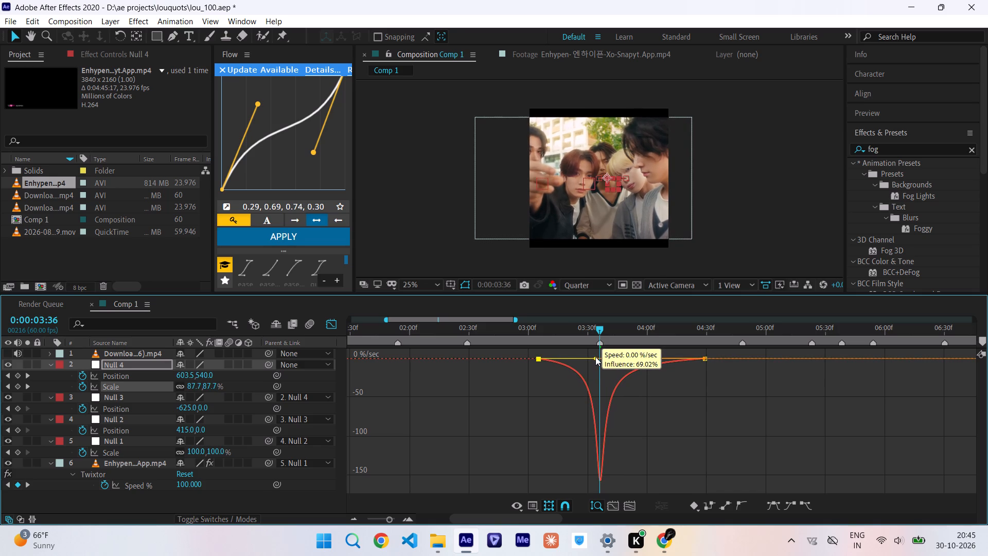
# Shape Null 4's Position speed curve into a sharp peak at the 0:00:03:36 beat marker by lengthening both keyframes' influence handles.
pyautogui.click(146, 376)
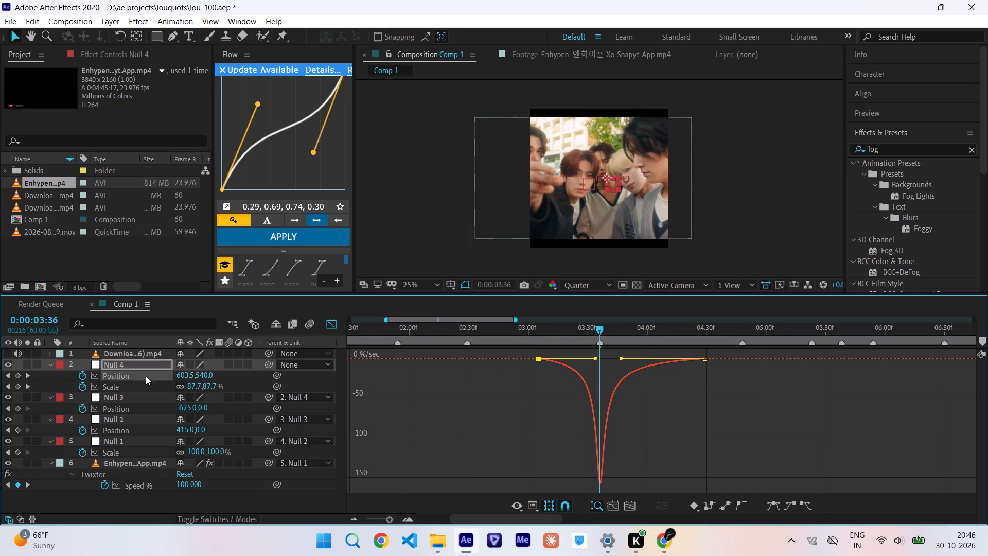
pyautogui.click(539, 483)
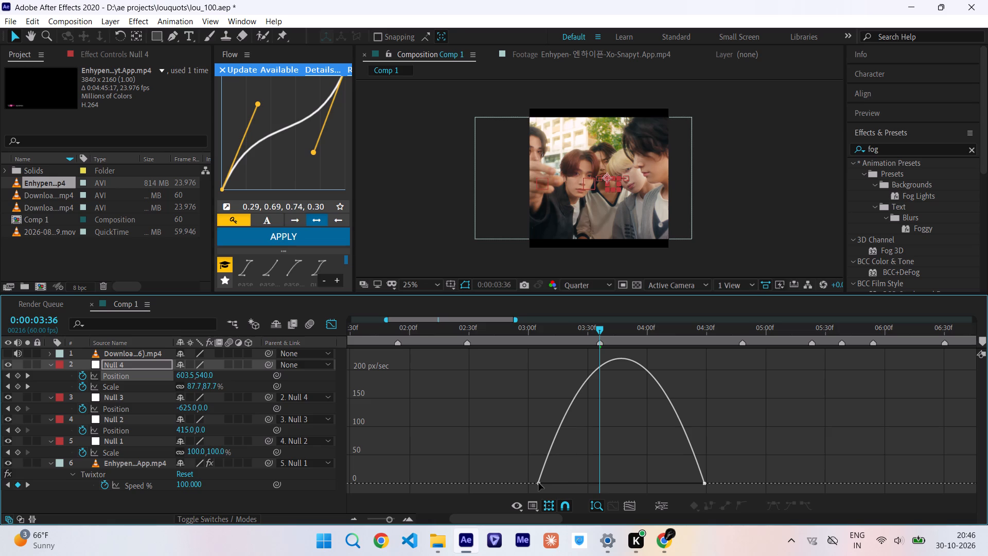
pyautogui.moveTo(566, 482); pyautogui.dragTo(590, 482)
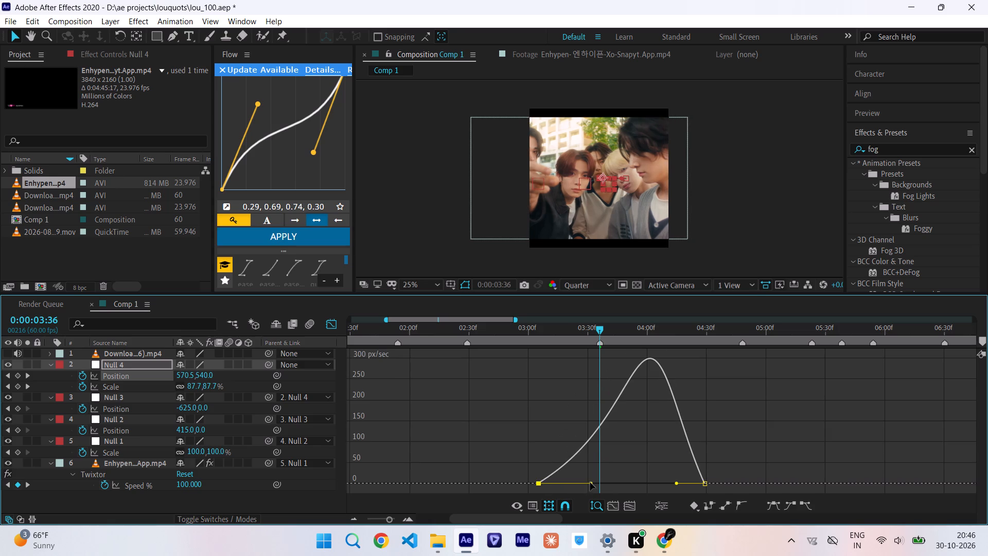
pyautogui.moveTo(676, 483); pyautogui.dragTo(632, 481)
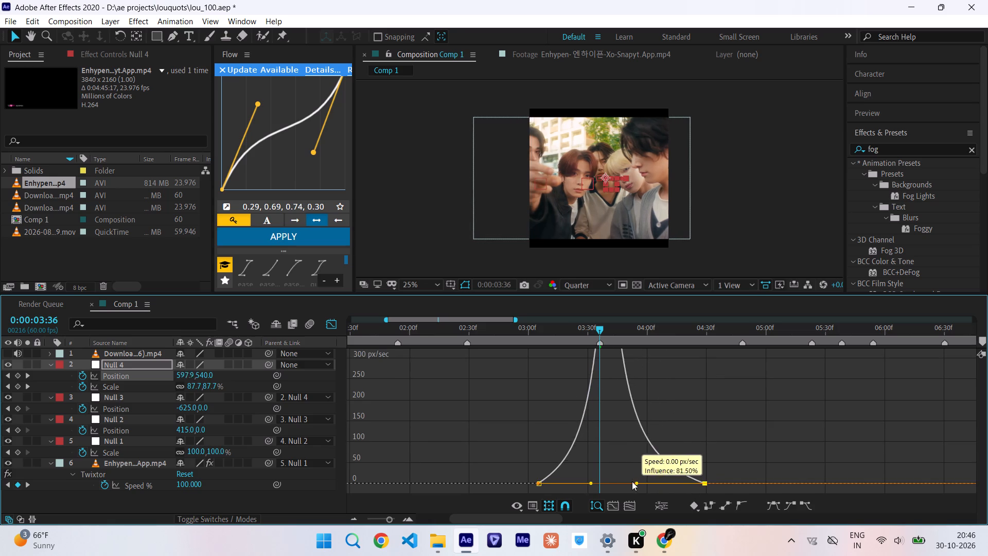
pyautogui.moveTo(632, 481); pyautogui.dragTo(630, 480)
pyautogui.moveTo(630, 482); pyautogui.dragTo(626, 482)
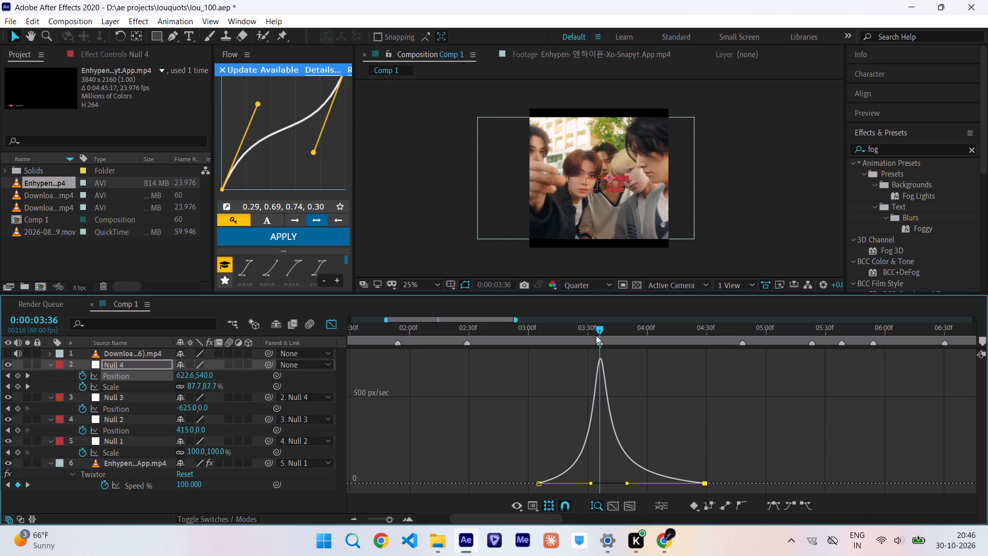
# Play back and scrub the edit from 0:00:00:00 to check Null 4's zoom-out and slide around the 0:00:03:36 beat marker.
pyautogui.moveTo(601, 332); pyautogui.dragTo(617, 339)
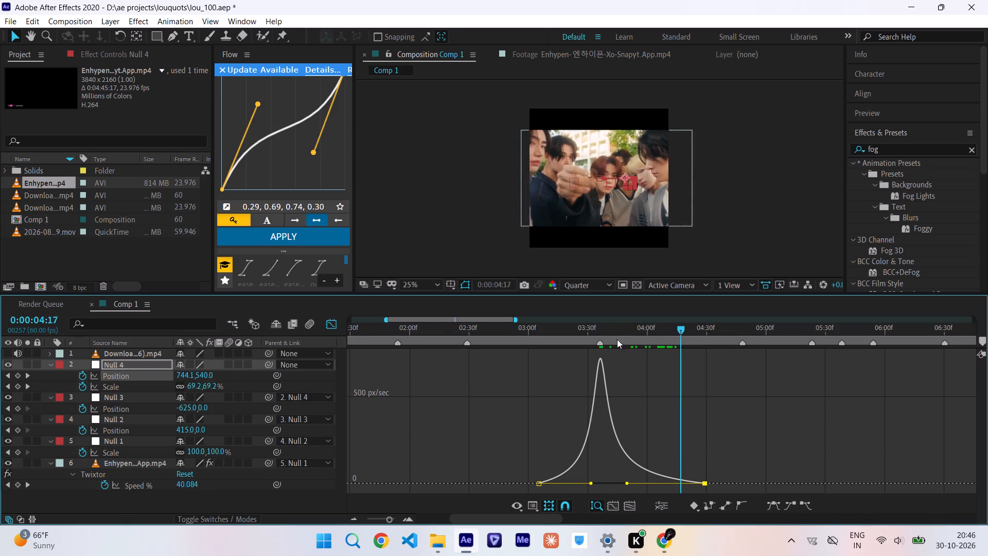
pyautogui.moveTo(617, 339); pyautogui.dragTo(373, 397)
pyautogui.press('space')
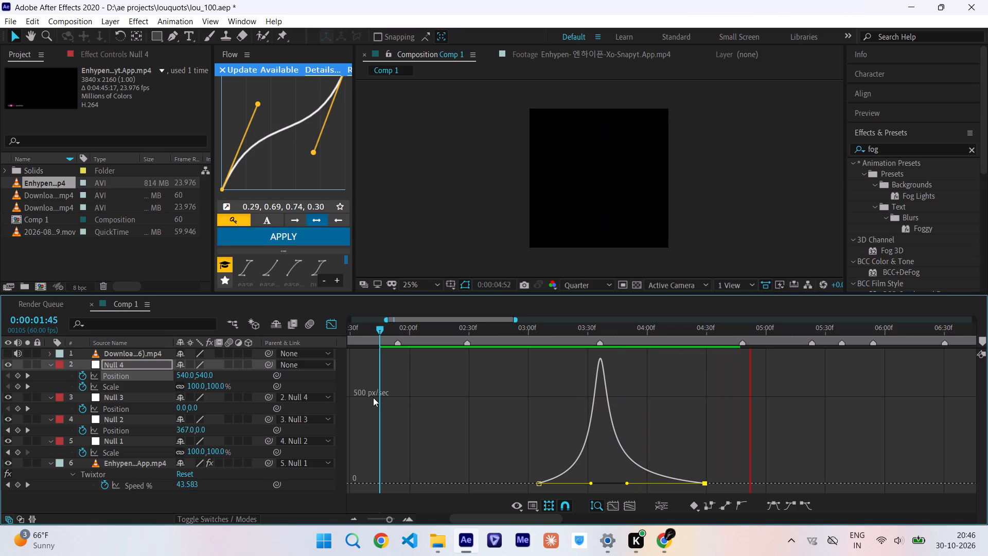
pyautogui.moveTo(559, 331); pyautogui.dragTo(116, 426)
pyautogui.press('space')
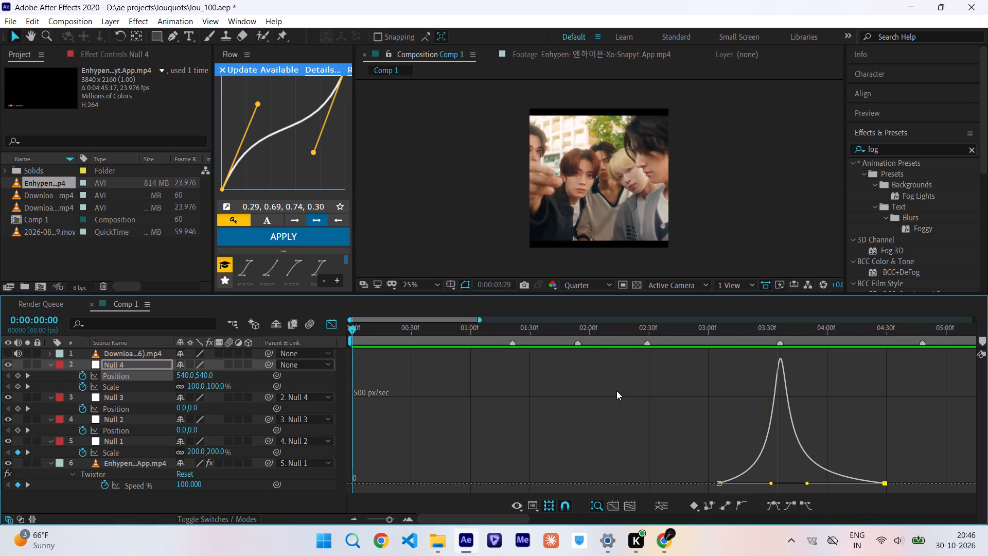
pyautogui.moveTo(759, 328); pyautogui.dragTo(883, 335)
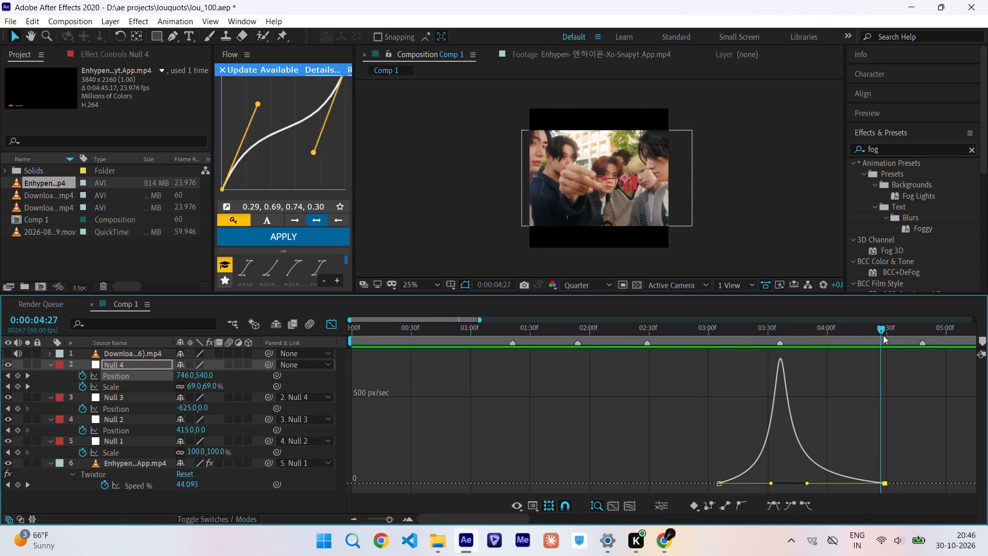
pyautogui.moveTo(883, 335); pyautogui.dragTo(101, 407)
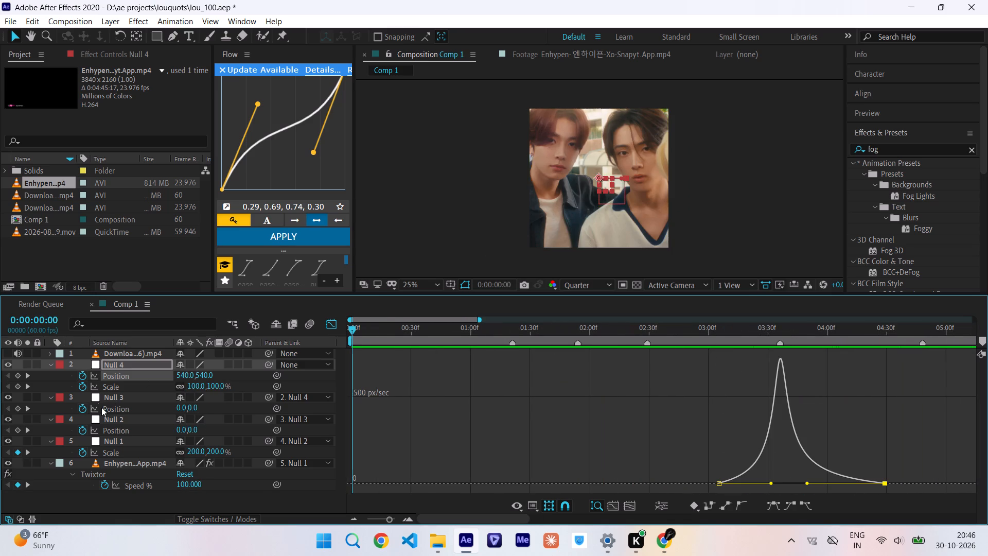
# Play back the edit from 0:00:00:00 to check Null 4's zoom-out and slide against the beat markers.
pyautogui.press('space')
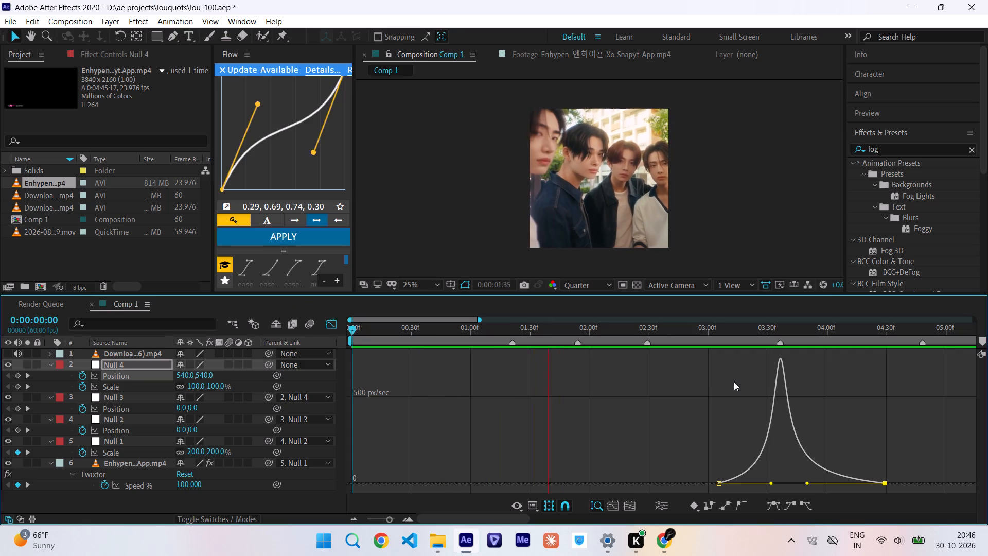
pyautogui.hscroll(1, 734, 381)
pyautogui.hscroll(-1, 734, 381)
pyautogui.hscroll(2, 734, 381)
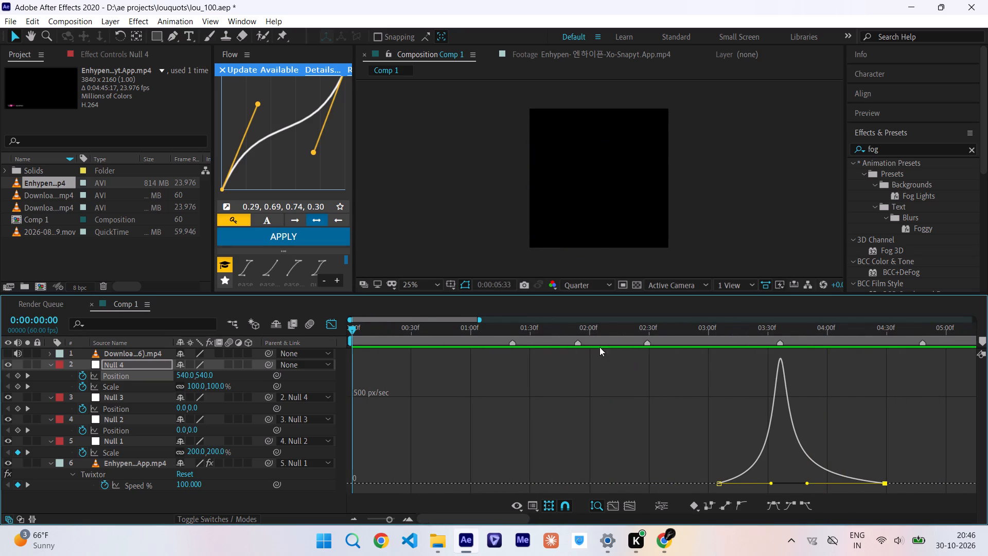
pyautogui.moveTo(562, 331); pyautogui.dragTo(226, 366)
pyautogui.press('space')
# Soften Null 4's Scale speed curve by shortening both keyframes' influence handles, keeping its peak at the 0:00:03:36 beat marker.
pyautogui.click(779, 331)
pyautogui.click(779, 331)
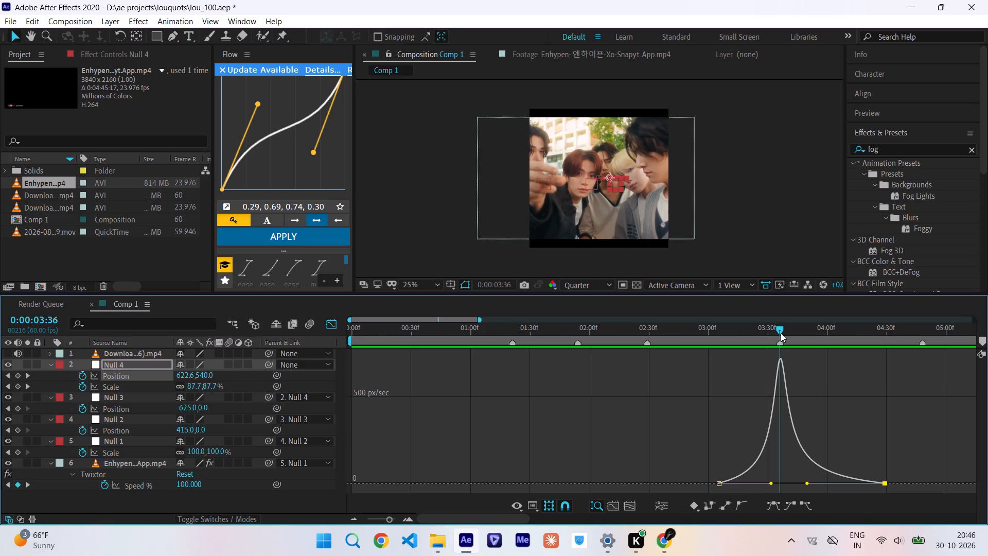
pyautogui.click(137, 385)
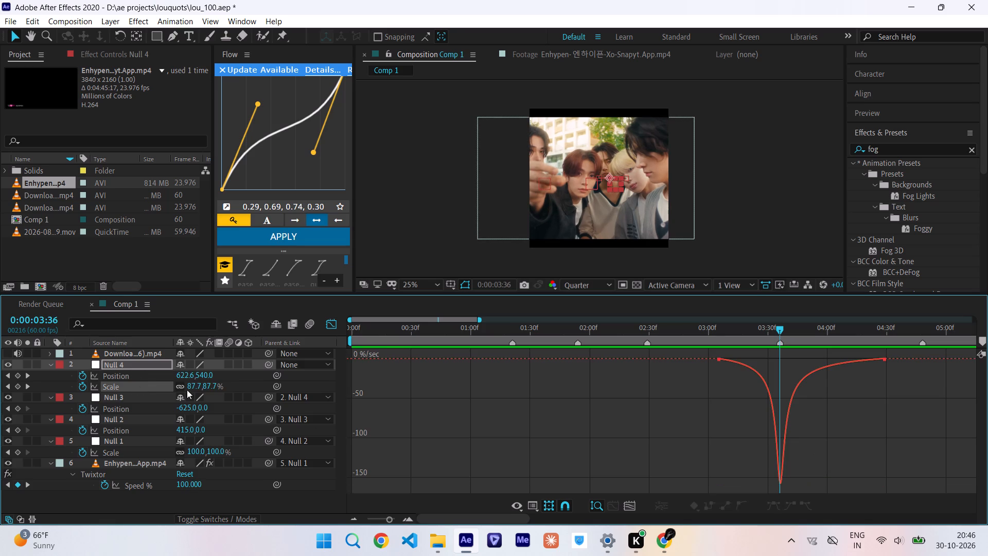
pyautogui.click(720, 359)
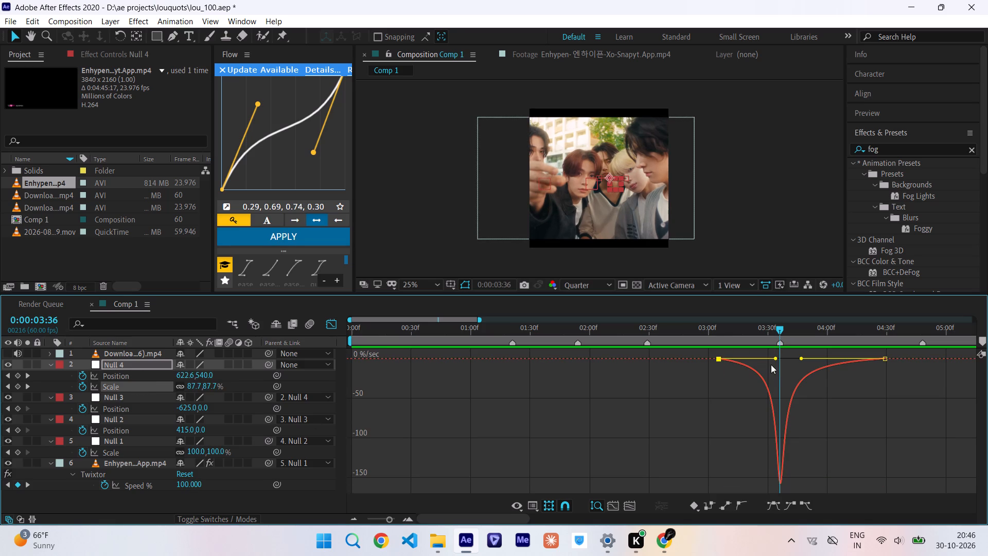
pyautogui.moveTo(774, 358); pyautogui.dragTo(765, 357)
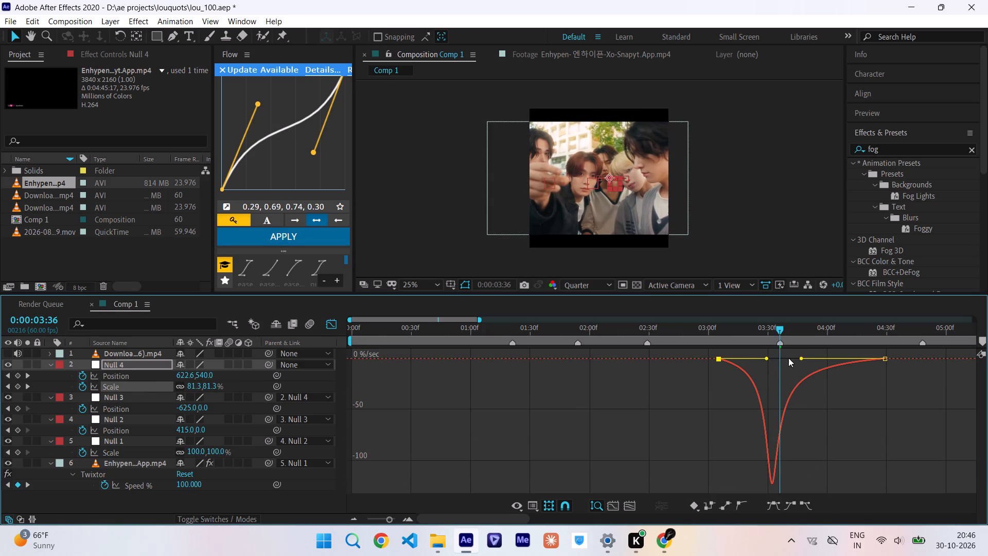
pyautogui.moveTo(801, 358); pyautogui.dragTo(809, 358)
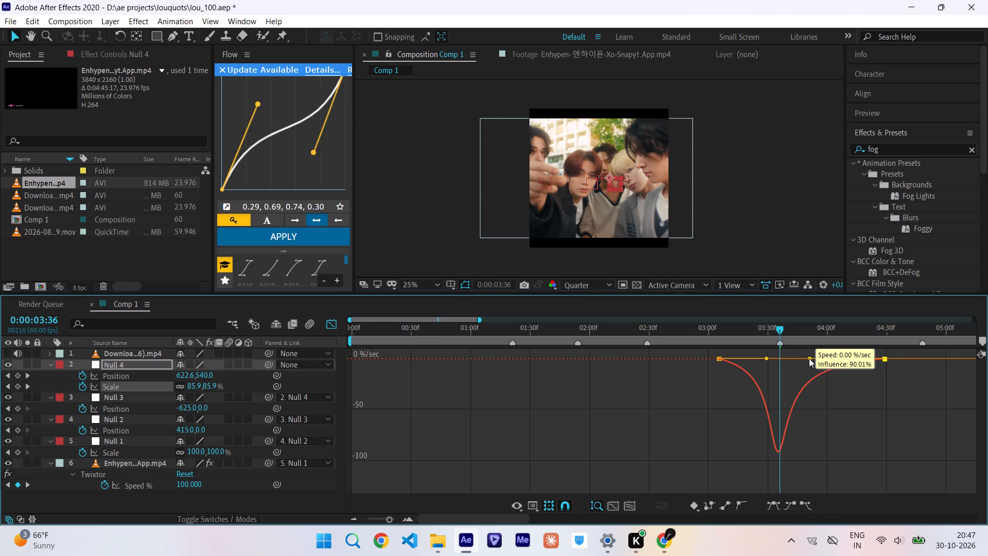
pyautogui.moveTo(809, 358); pyautogui.dragTo(810, 358)
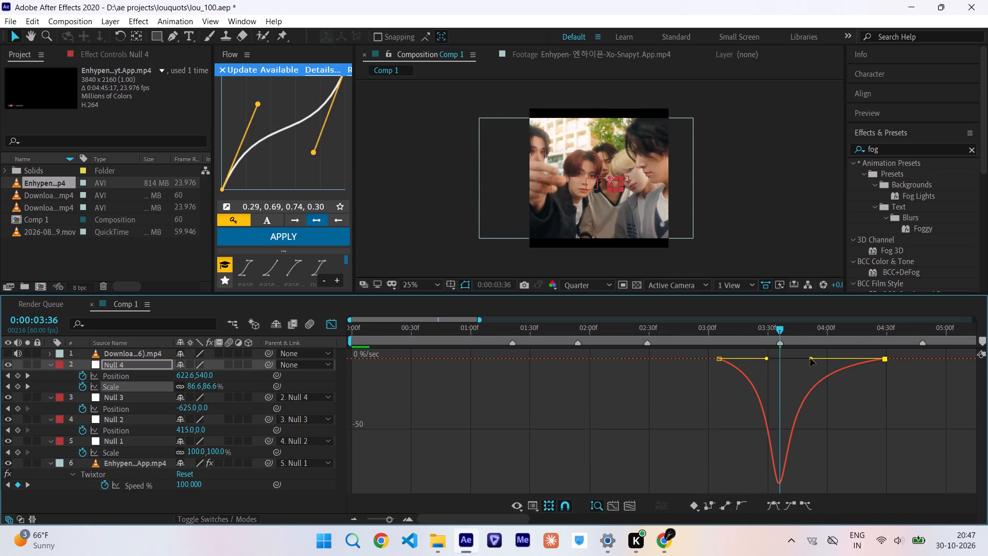
pyautogui.click(810, 358)
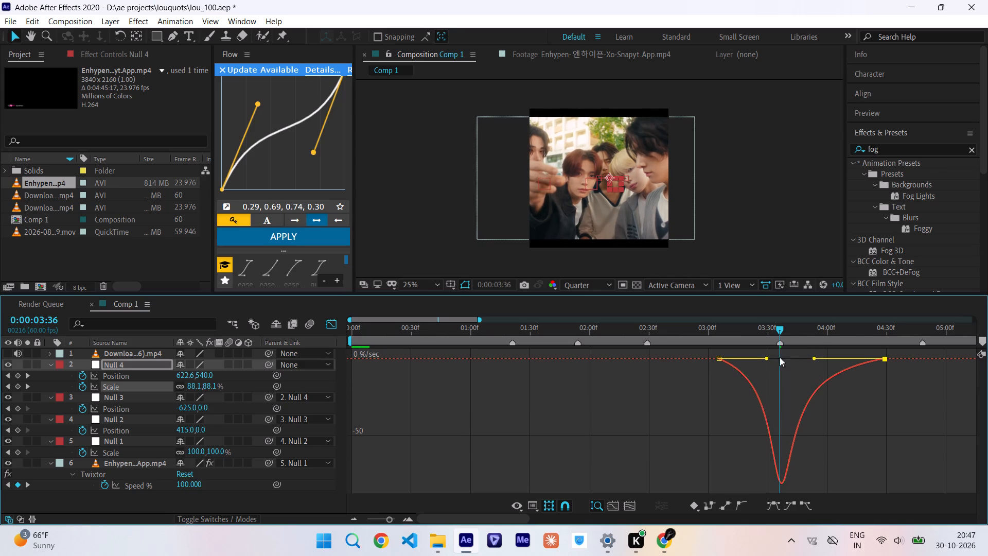
pyautogui.click(767, 359)
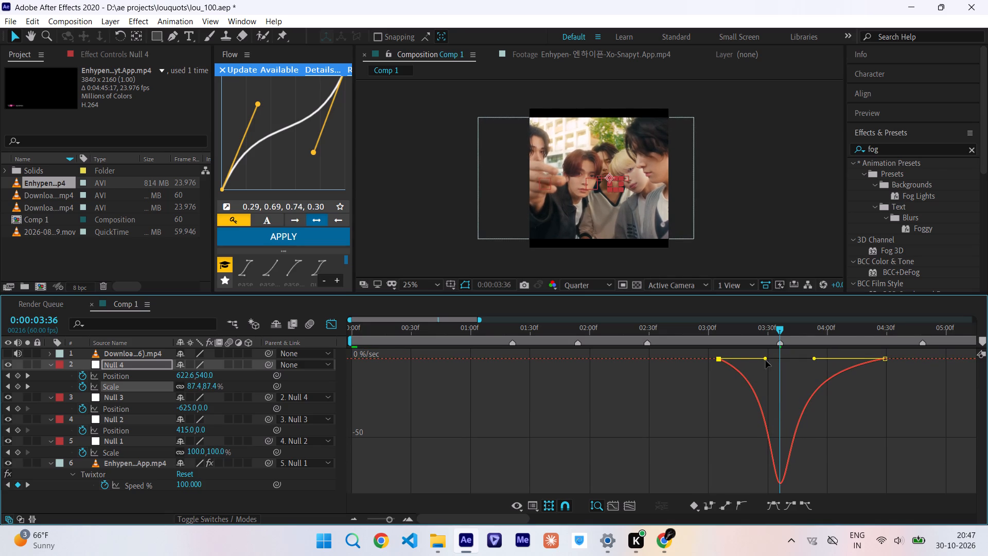
# Play back and scrub the edit repeatedly to check Null 4's softened zoom-out around the 0:00:03:36 beat marker.
pyautogui.moveTo(766, 333); pyautogui.dragTo(780, 339)
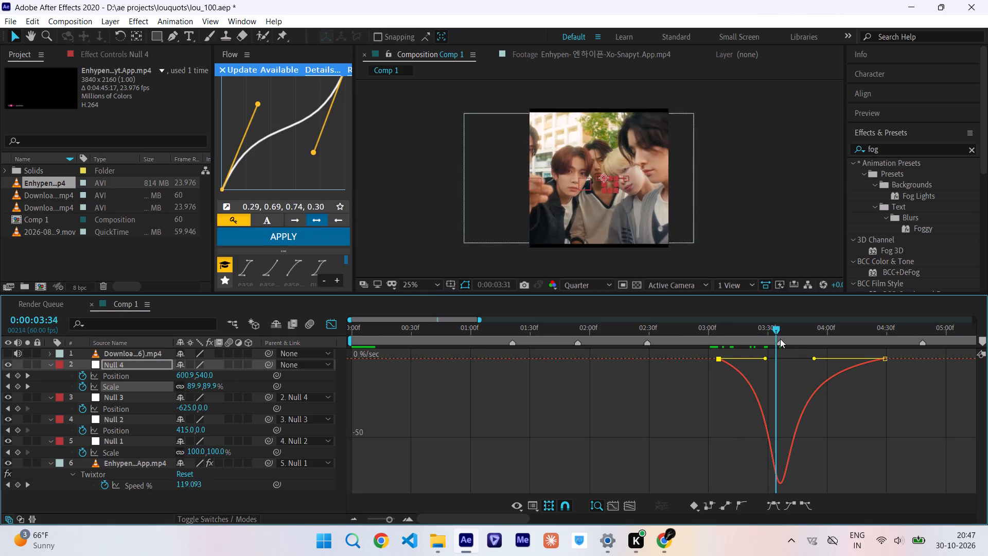
pyautogui.moveTo(780, 339); pyautogui.dragTo(484, 378)
pyautogui.press('space')
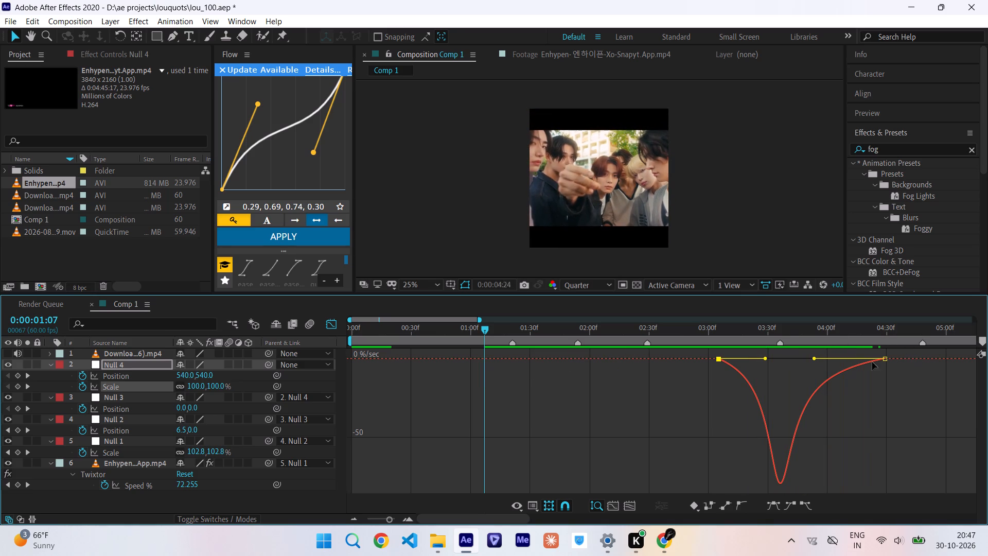
pyautogui.moveTo(815, 328); pyautogui.dragTo(610, 335)
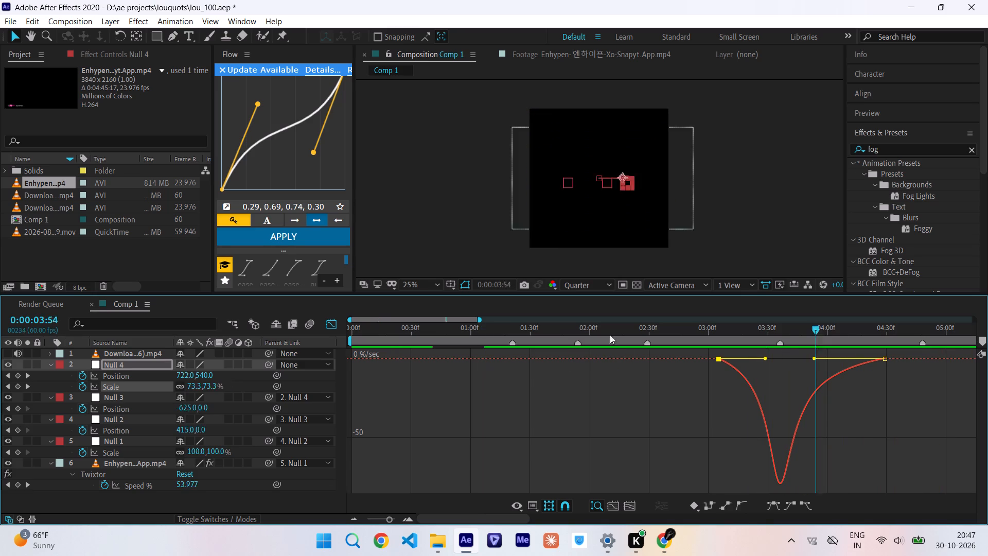
pyautogui.moveTo(610, 335); pyautogui.dragTo(228, 399)
pyautogui.press('space')
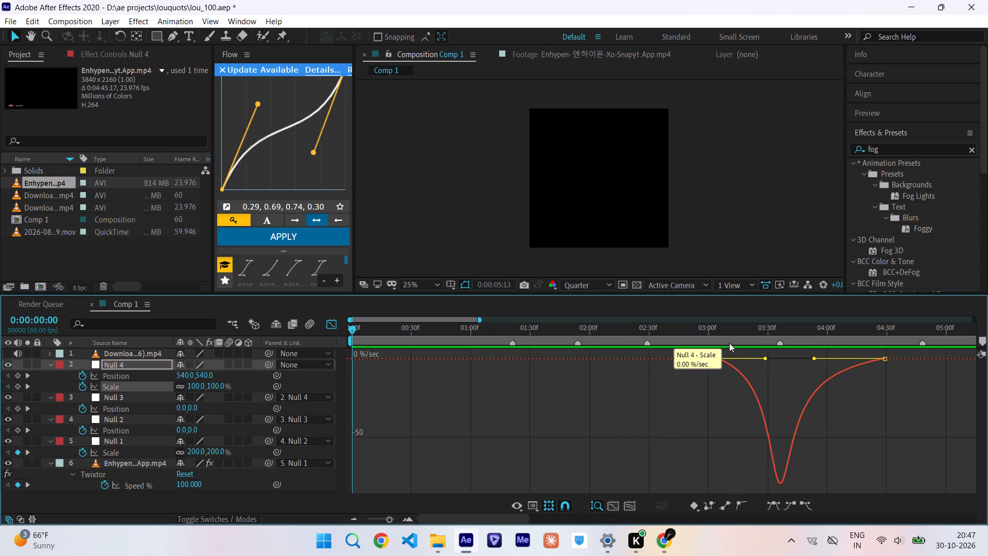
pyautogui.moveTo(704, 328); pyautogui.dragTo(228, 395)
pyautogui.press('space')
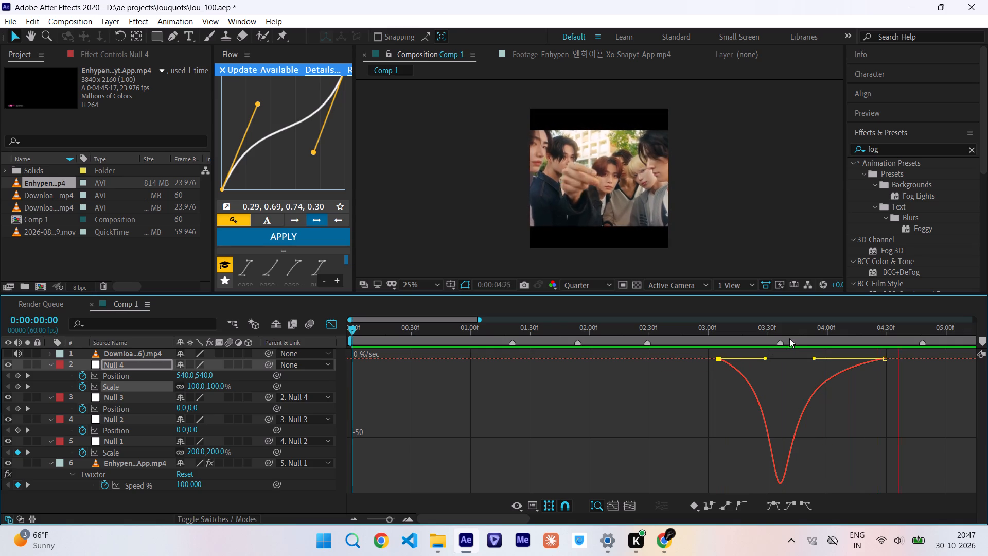
pyautogui.moveTo(777, 333); pyautogui.dragTo(795, 335)
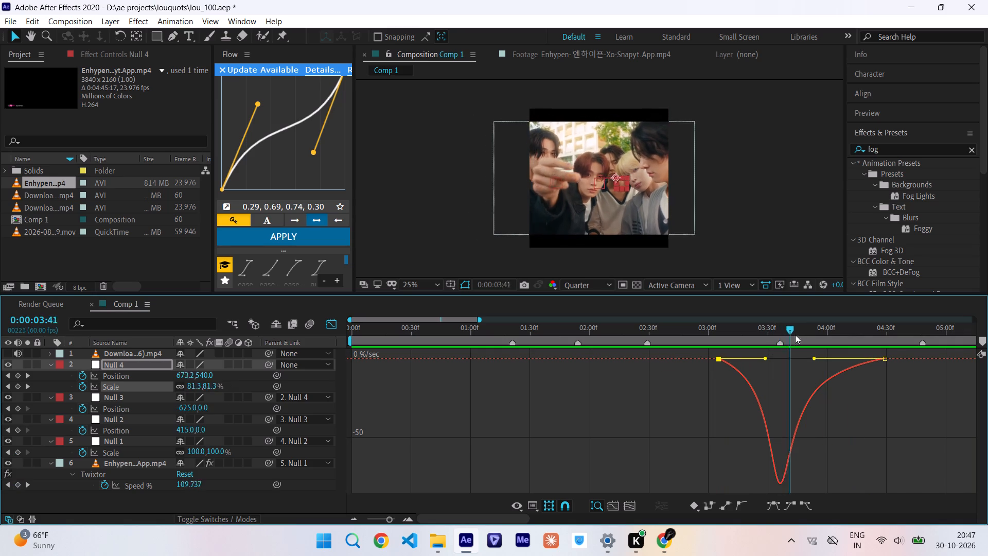
pyautogui.moveTo(795, 335); pyautogui.dragTo(213, 387)
pyautogui.press('space')
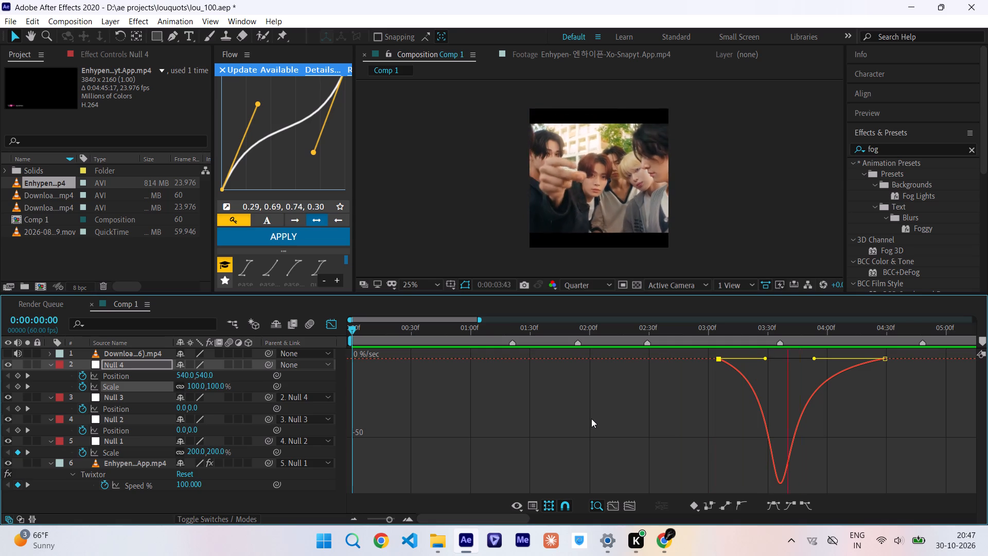
pyautogui.moveTo(765, 329); pyautogui.dragTo(894, 338)
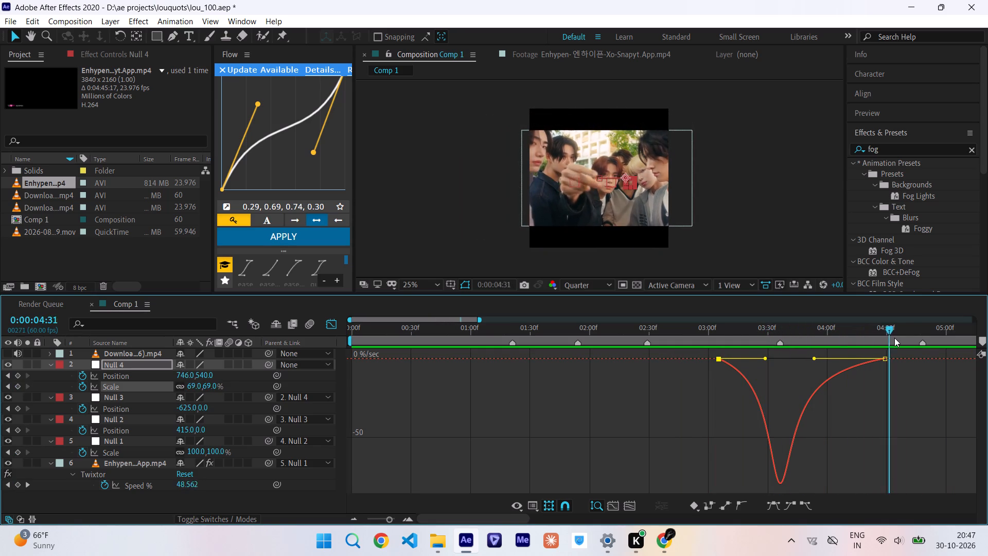
pyautogui.moveTo(894, 338); pyautogui.dragTo(798, 341)
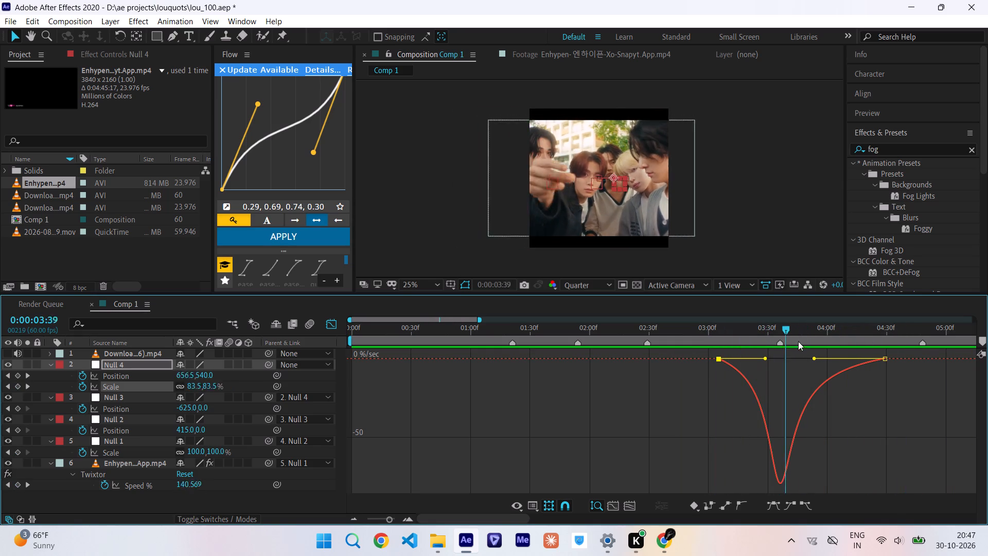
pyautogui.moveTo(798, 341); pyautogui.dragTo(126, 414)
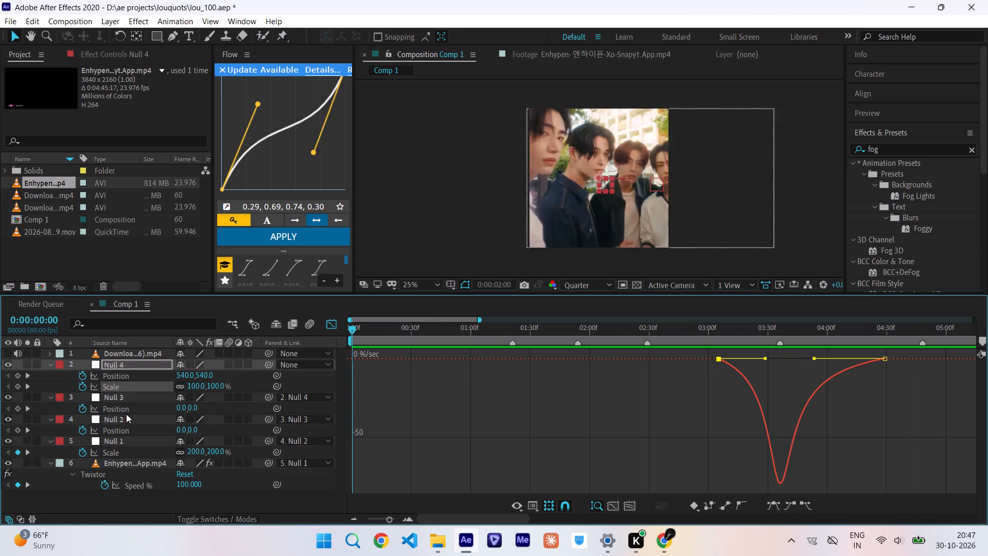
pyautogui.moveTo(126, 414); pyautogui.dragTo(112, 413)
pyautogui.press('space')
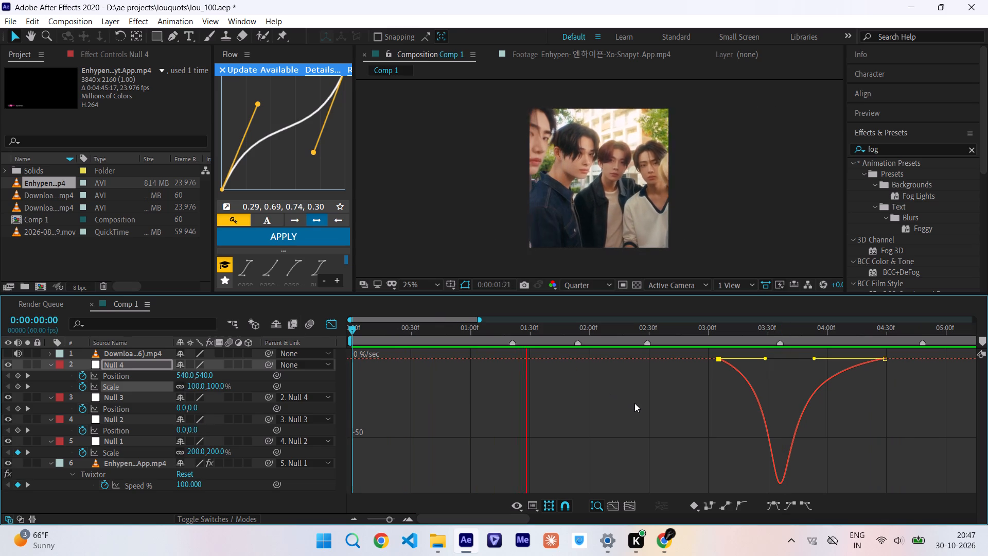
pyautogui.hscroll(-1, 634, 403)
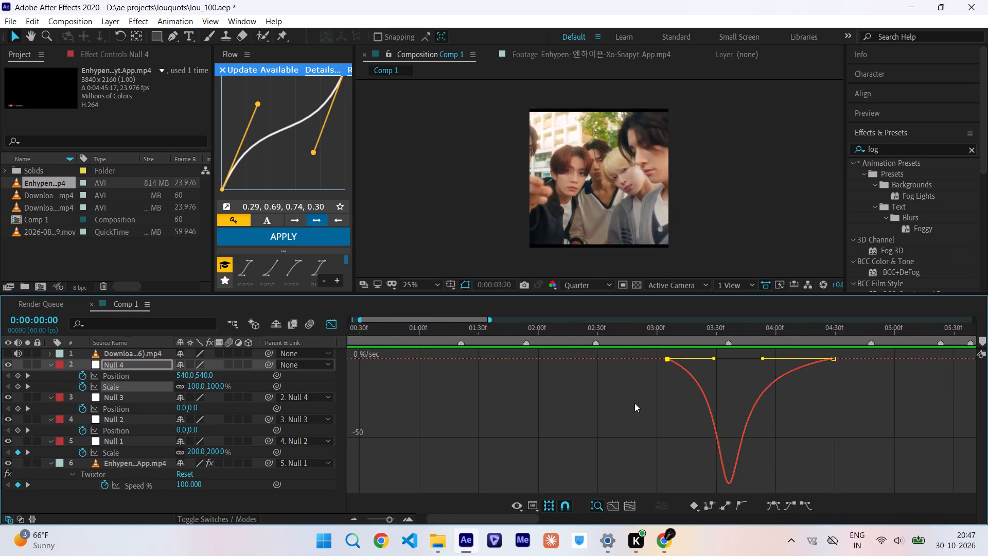
pyautogui.hscroll(-1, 634, 403)
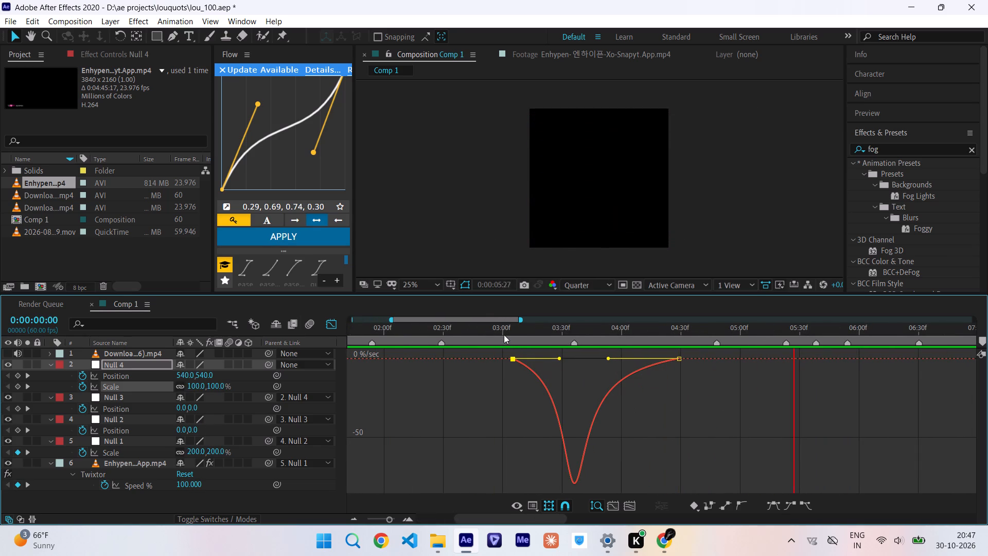
# With the current time at 0:00:04:03, return to the layer-bar view, add a new null object and parent Null 4 to it.
pyautogui.moveTo(504, 335); pyautogui.dragTo(643, 336)
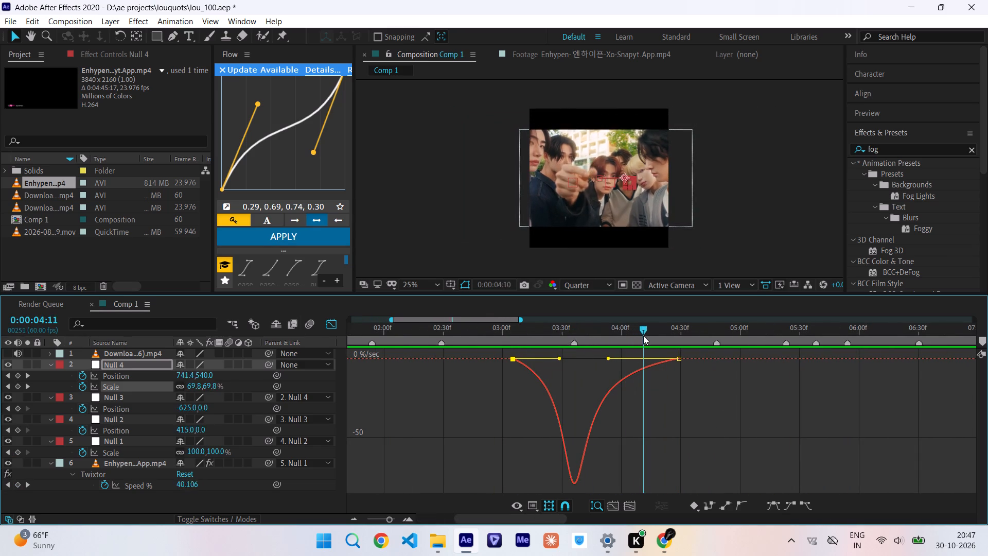
pyautogui.moveTo(643, 336); pyautogui.dragTo(723, 336)
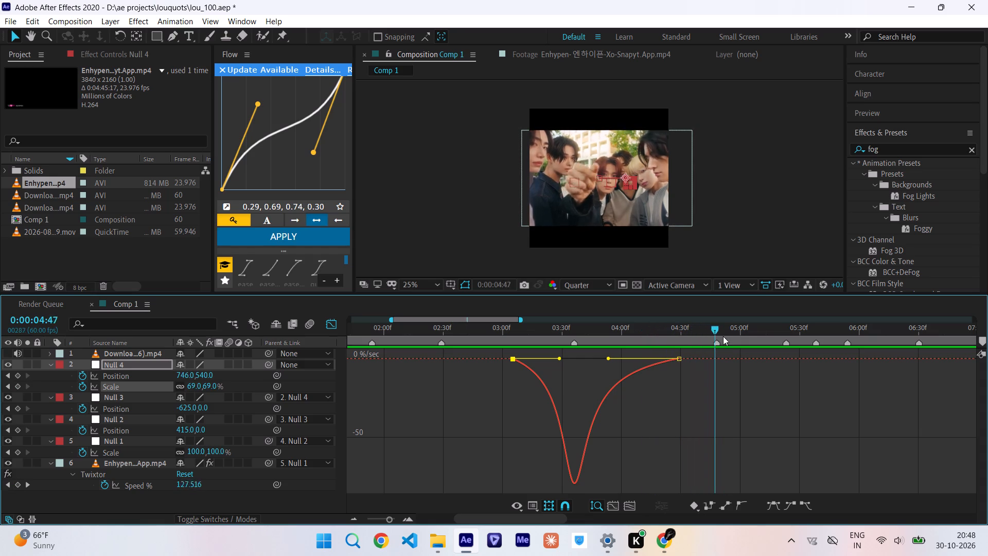
pyautogui.moveTo(723, 336); pyautogui.dragTo(628, 353)
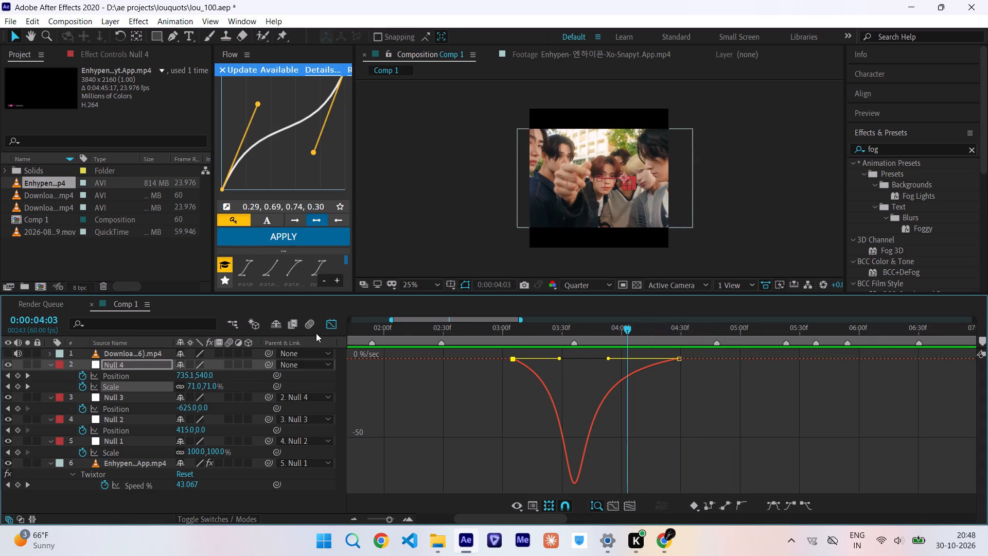
pyautogui.click(328, 326)
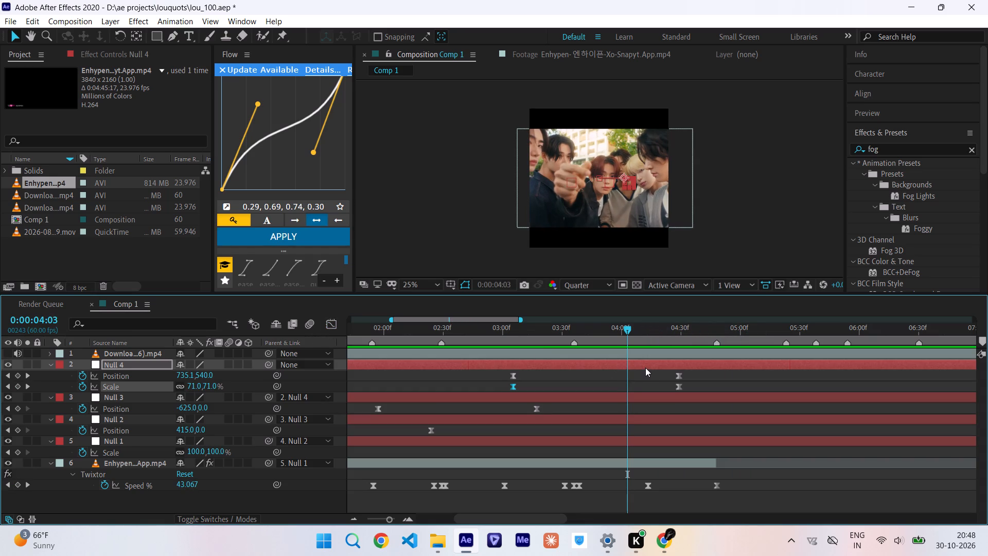
pyautogui.click(114, 23)
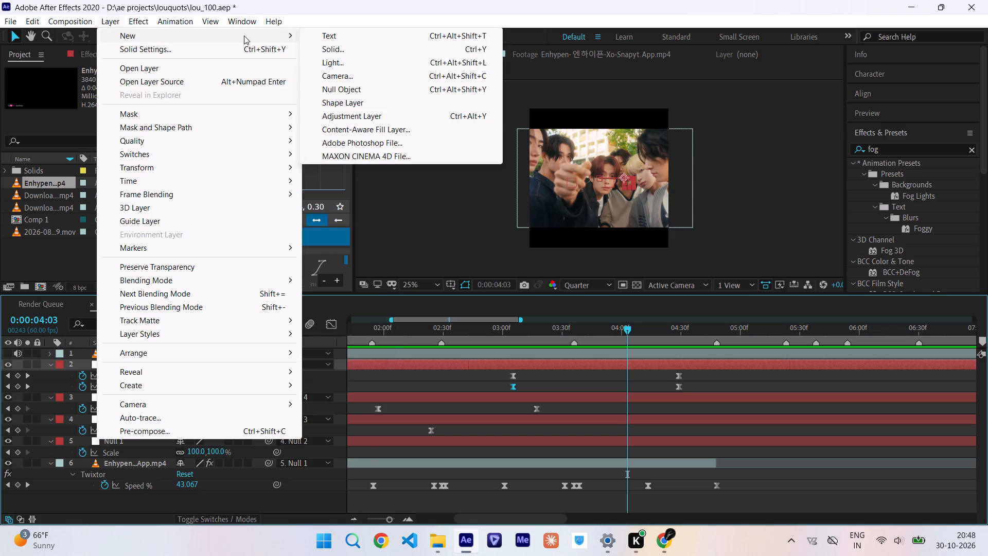
pyautogui.click(342, 90)
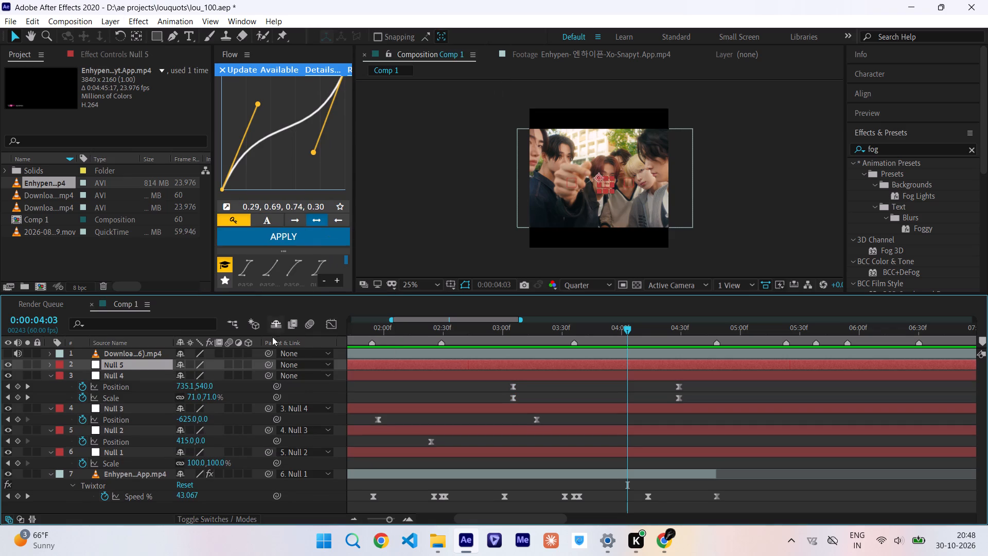
pyautogui.moveTo(268, 376); pyautogui.dragTo(155, 366)
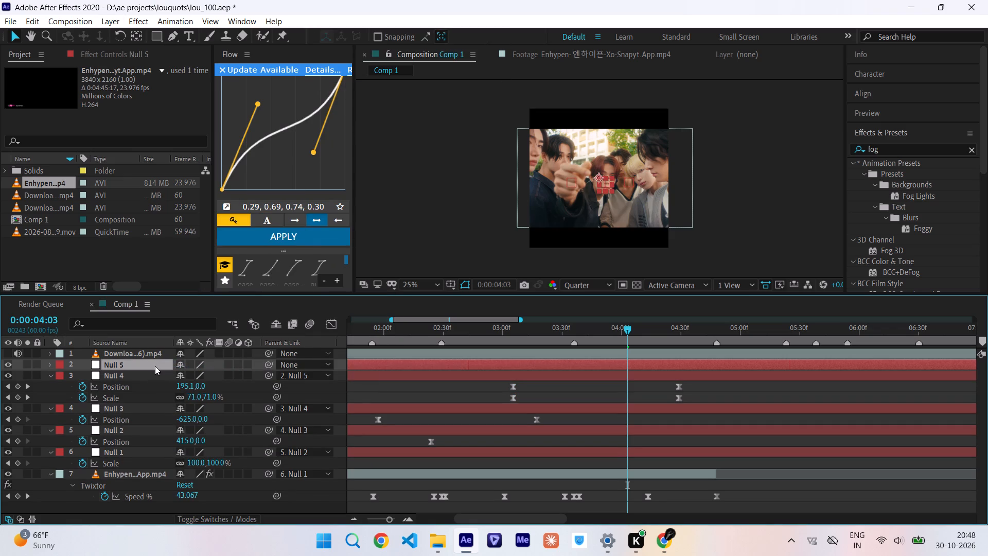
# Keyframe Null 5's Scale at 100% at 0:00:04:03 and at 150% at 0:00:05:01.
pyautogui.press('s')
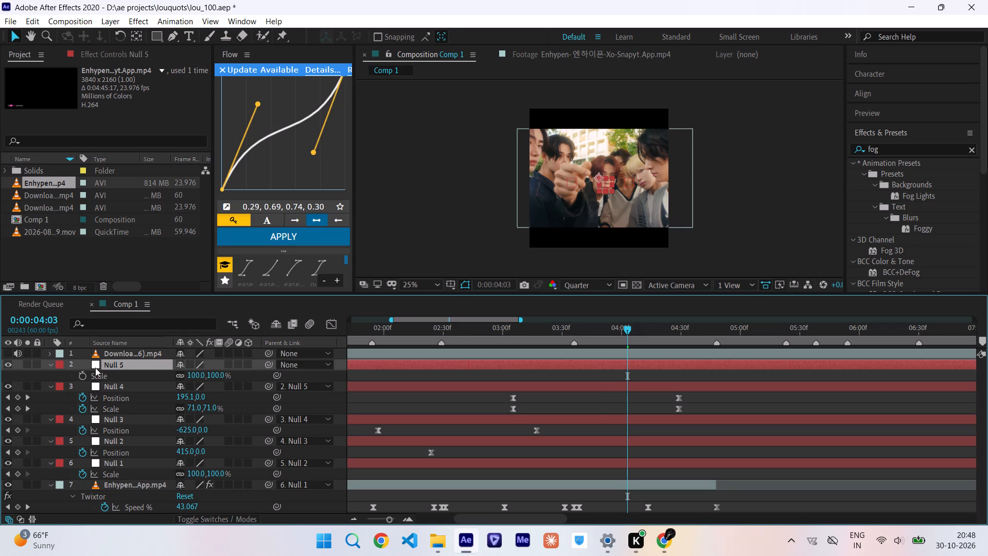
pyautogui.click(83, 375)
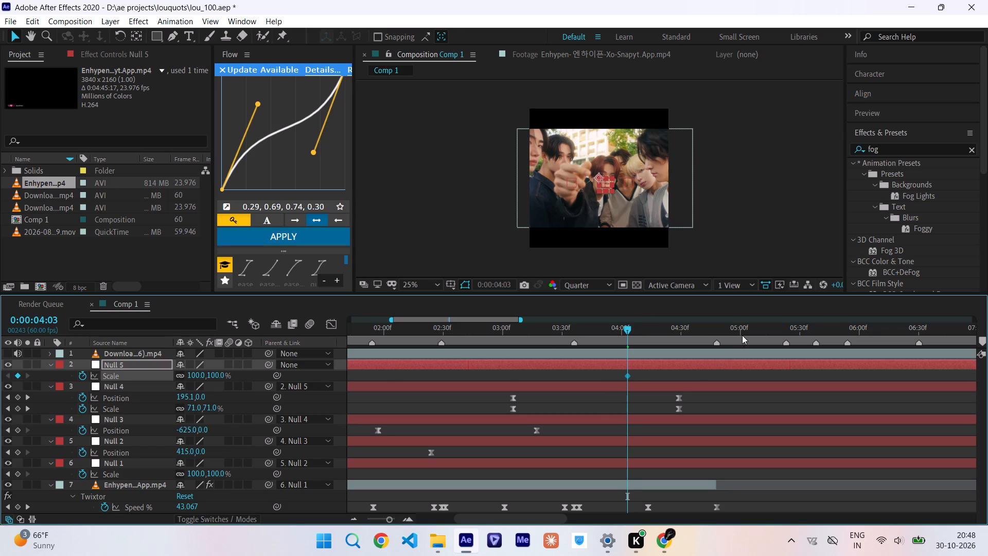
pyautogui.click(742, 335)
pyautogui.click(198, 377)
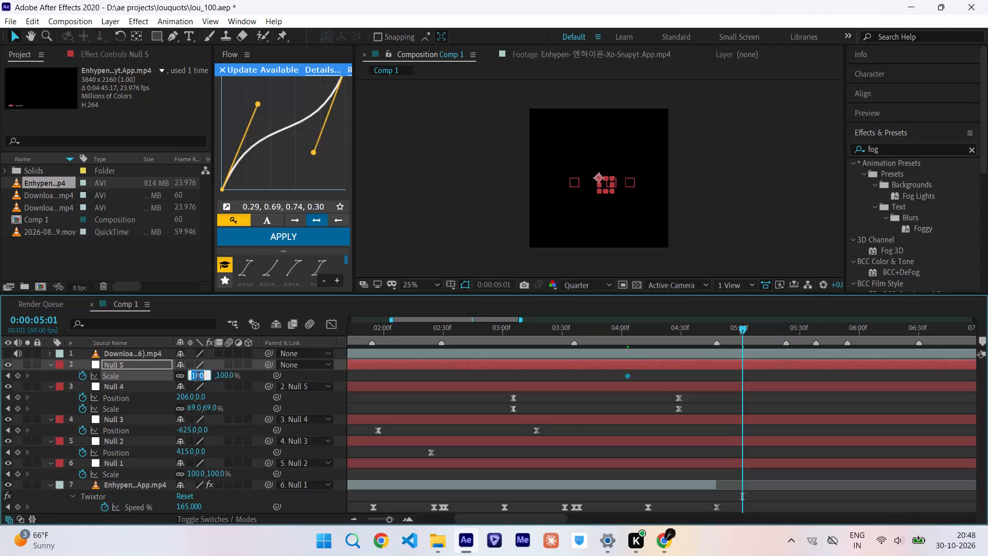
pyautogui.write('150')
pyautogui.press('Return')
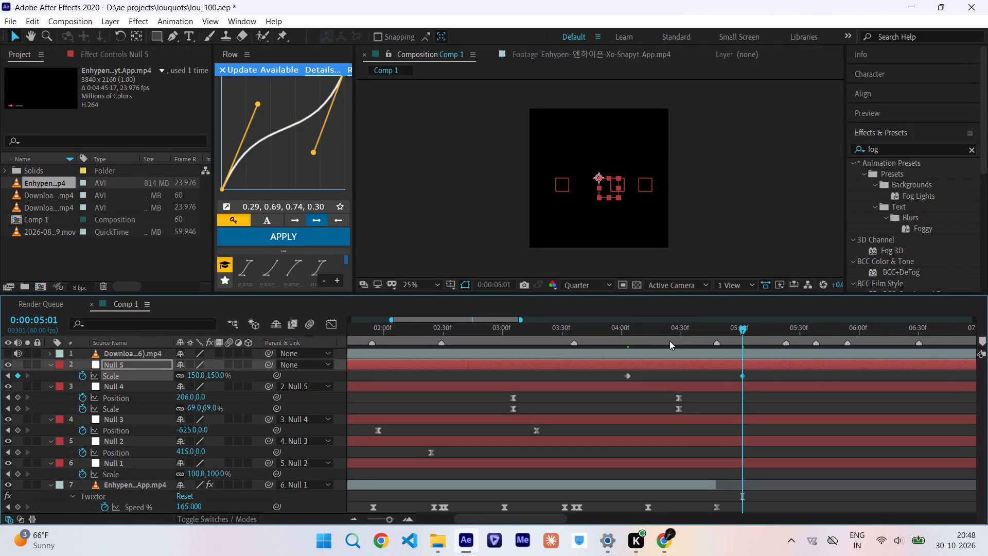
# Scrub Null 5's zoom-in and set its Scale keyframe at 0:00:05:01 to 200%.
pyautogui.moveTo(664, 333); pyautogui.dragTo(713, 342)
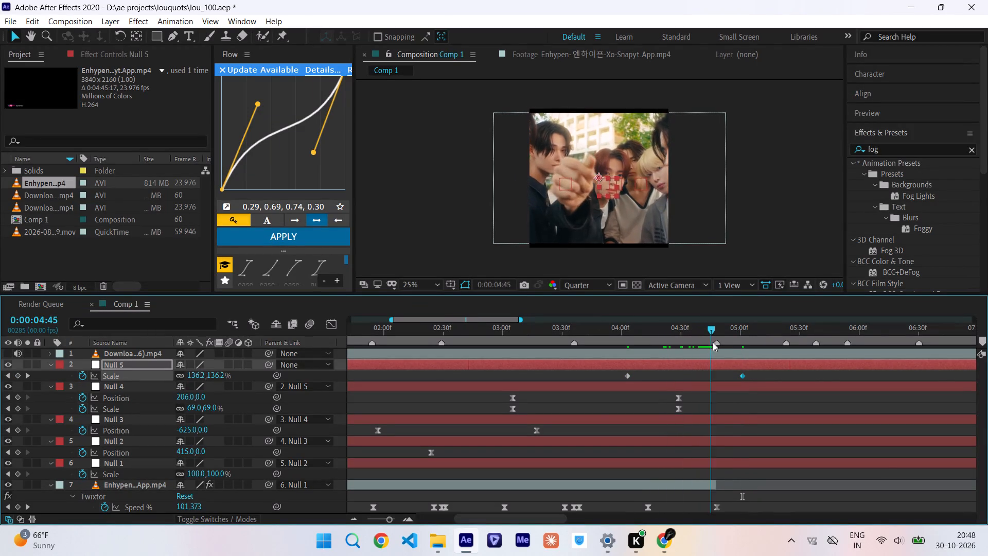
pyautogui.moveTo(713, 342); pyautogui.dragTo(743, 368)
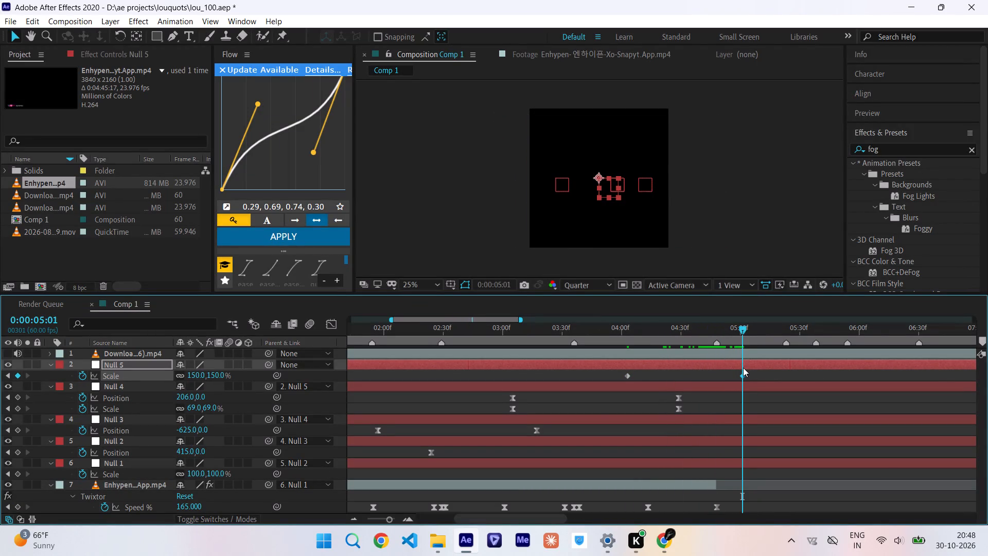
pyautogui.moveTo(743, 368); pyautogui.dragTo(743, 367)
pyautogui.click(759, 377)
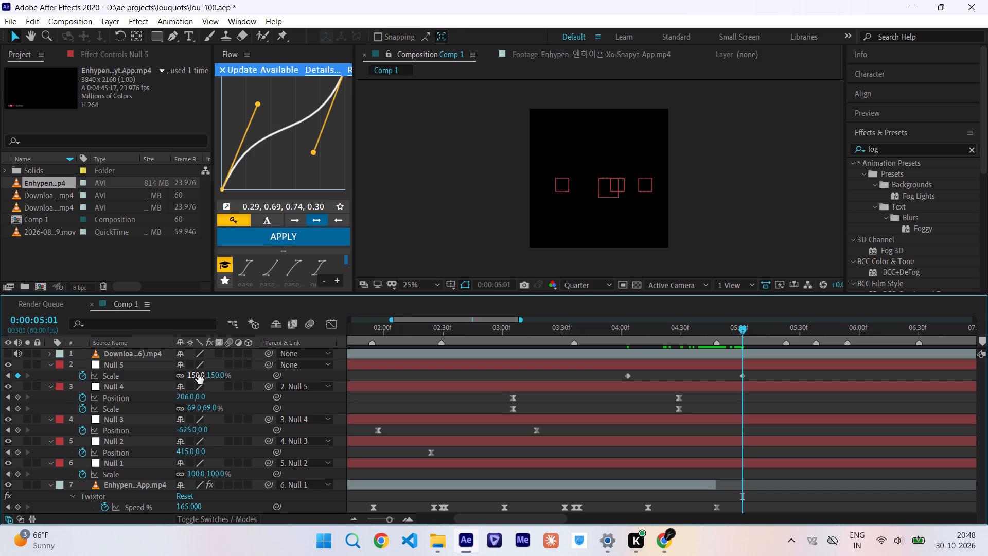
pyautogui.click(198, 374)
pyautogui.write('200')
pyautogui.press('Return')
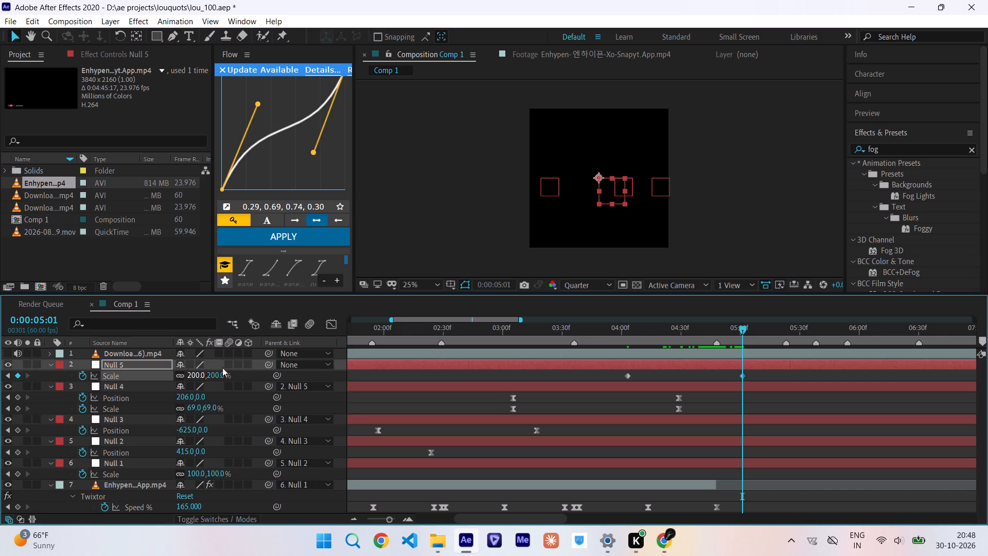
# Easy-ease both Null 5 Scale keyframes and stretch the first one's influence so the speed curve peaks at the 0:00:04:48 beat marker.
pyautogui.moveTo(638, 320); pyautogui.dragTo(638, 326)
pyautogui.moveTo(638, 326); pyautogui.dragTo(639, 326)
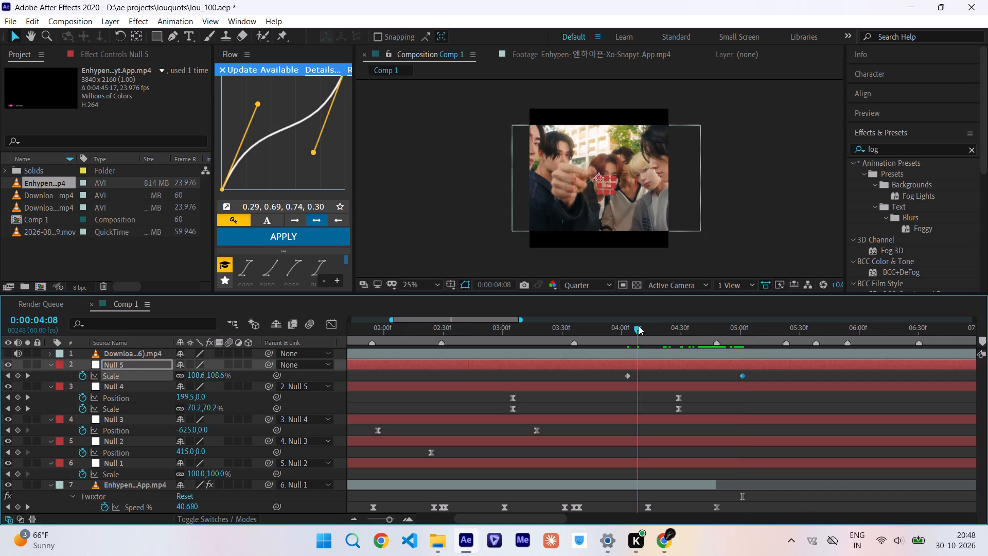
pyautogui.moveTo(639, 326); pyautogui.dragTo(719, 331)
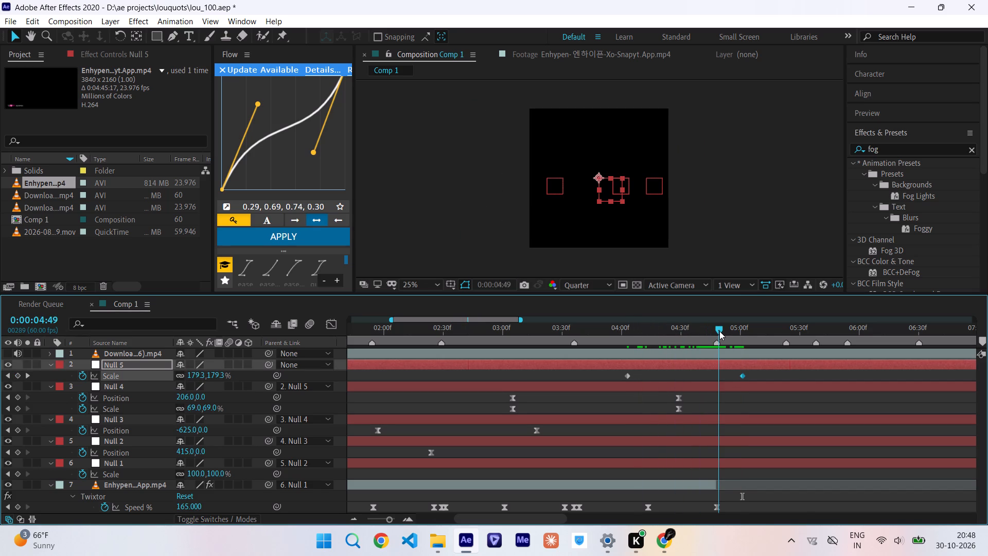
pyautogui.moveTo(719, 331); pyautogui.dragTo(716, 330)
pyautogui.moveTo(757, 374); pyautogui.dragTo(622, 377)
pyautogui.press('F9')
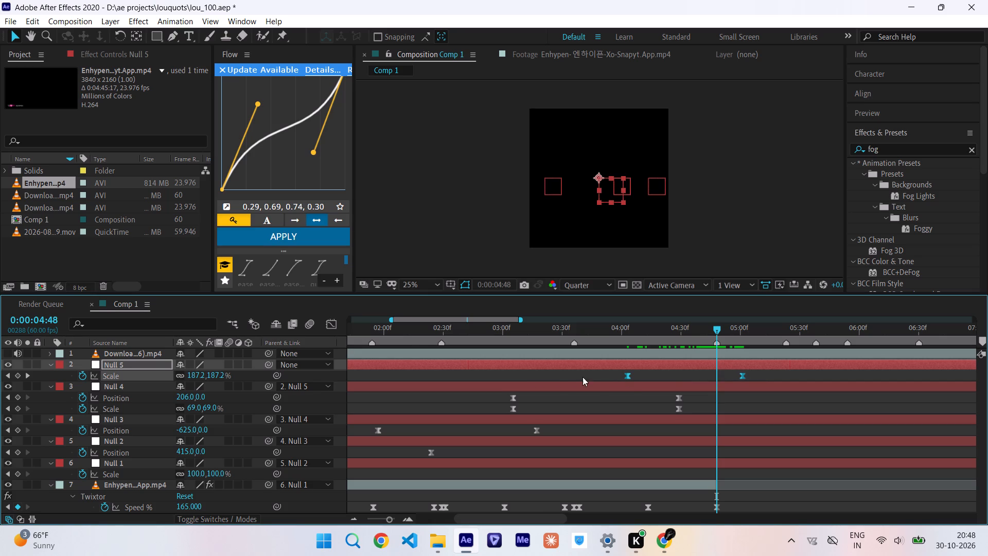
pyautogui.click(333, 323)
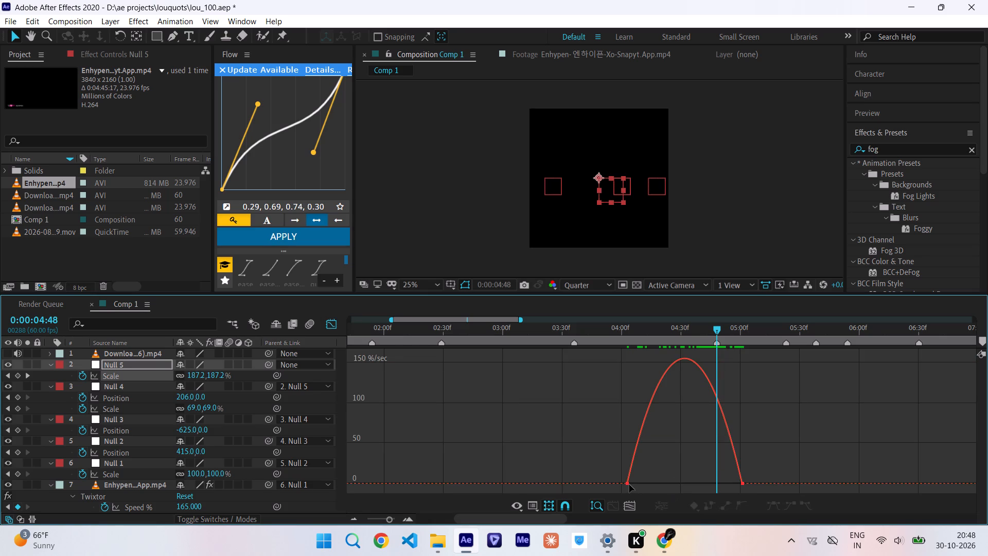
pyautogui.click(628, 484)
pyautogui.moveTo(647, 482); pyautogui.dragTo(686, 481)
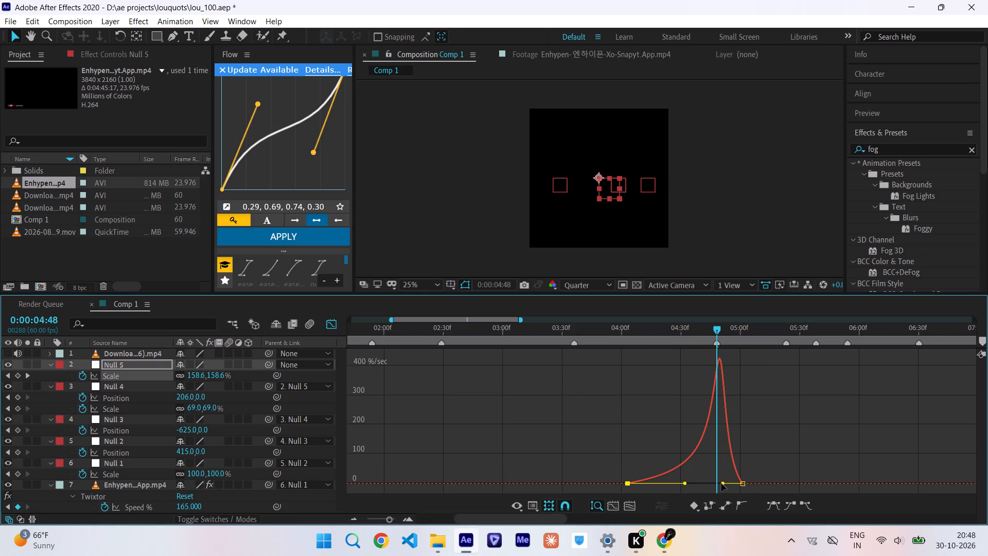
pyautogui.click(721, 483)
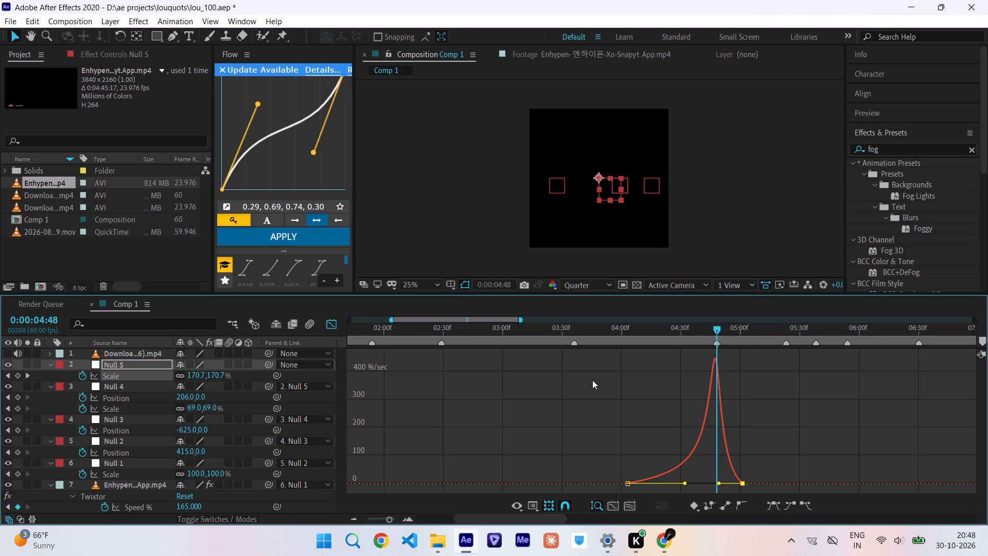
# Play back the edit from 0:00:03:04, from the start and from 0:00:03:56 to check Null 5's zoom-in, saving the project.
pyautogui.click(511, 332)
pyautogui.press('space')
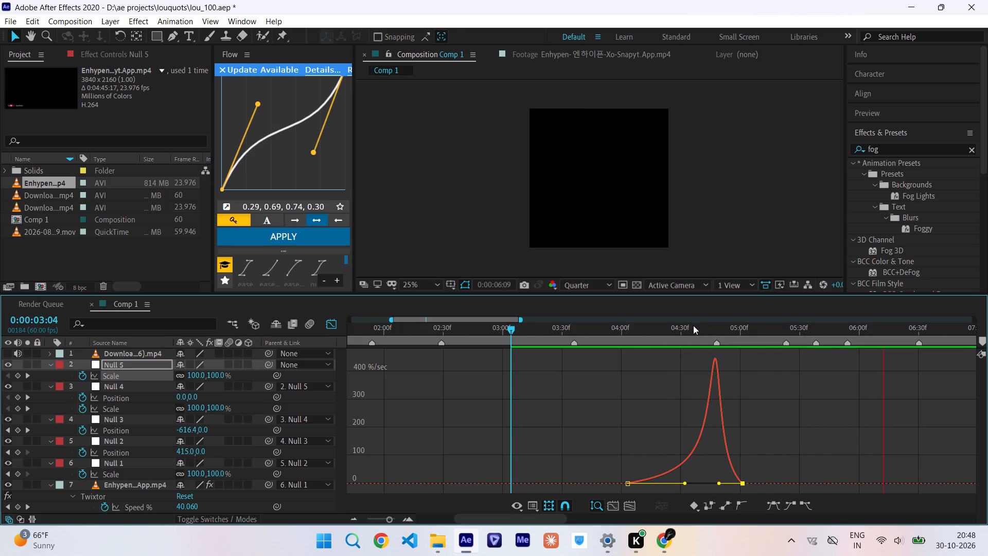
pyautogui.moveTo(695, 329); pyautogui.dragTo(89, 440)
pyautogui.press('space')
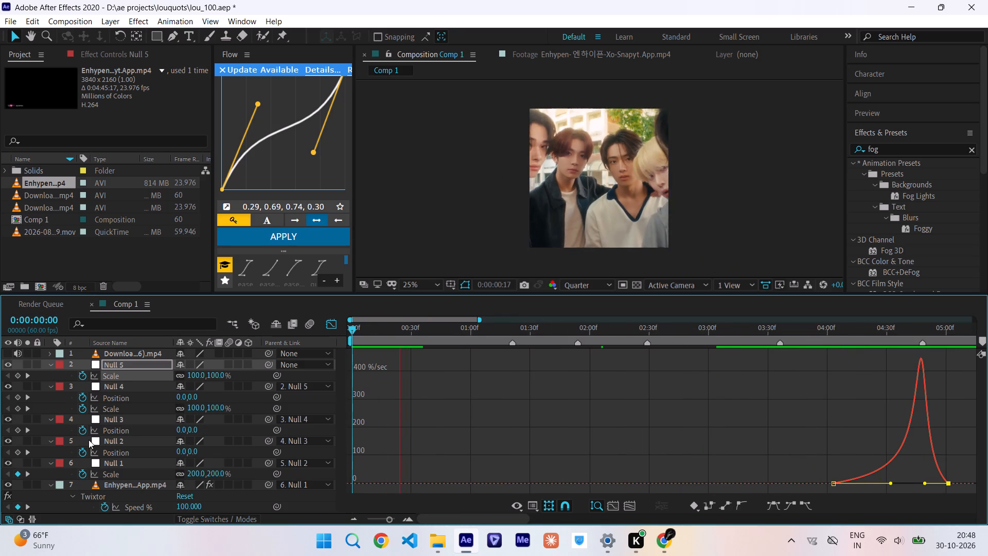
pyautogui.hotkey('ctrl', 's')
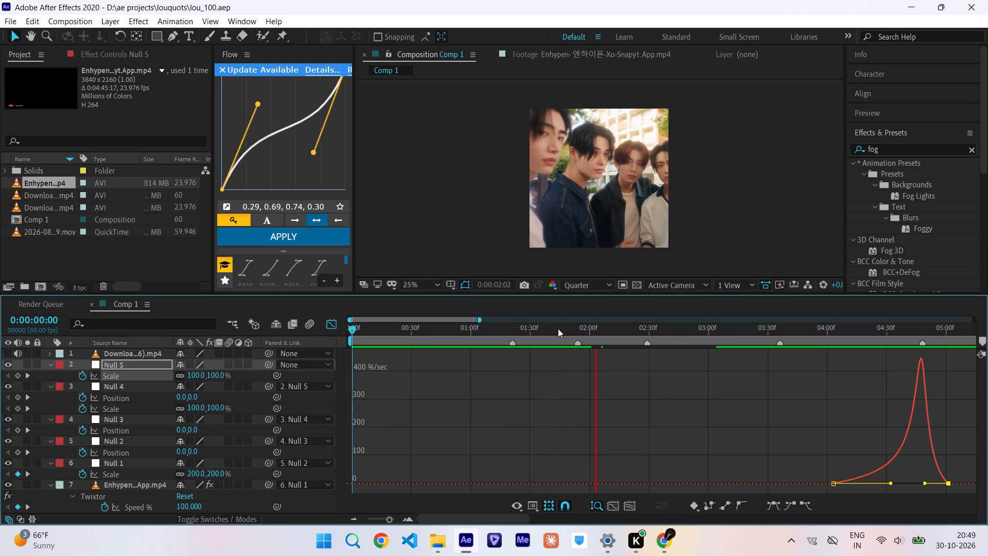
pyautogui.moveTo(558, 328); pyautogui.dragTo(185, 376)
pyautogui.press('space')
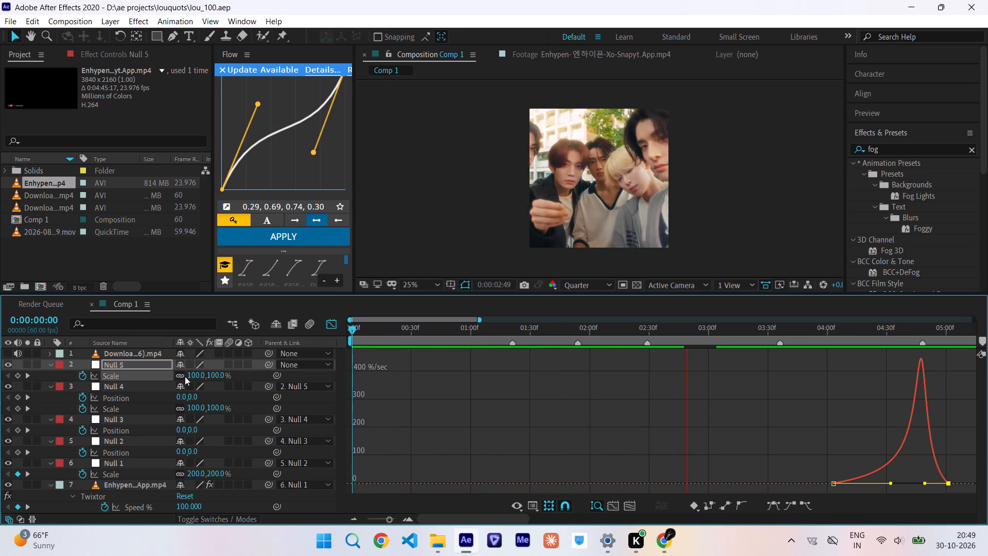
pyautogui.hscroll(-1, 596, 392)
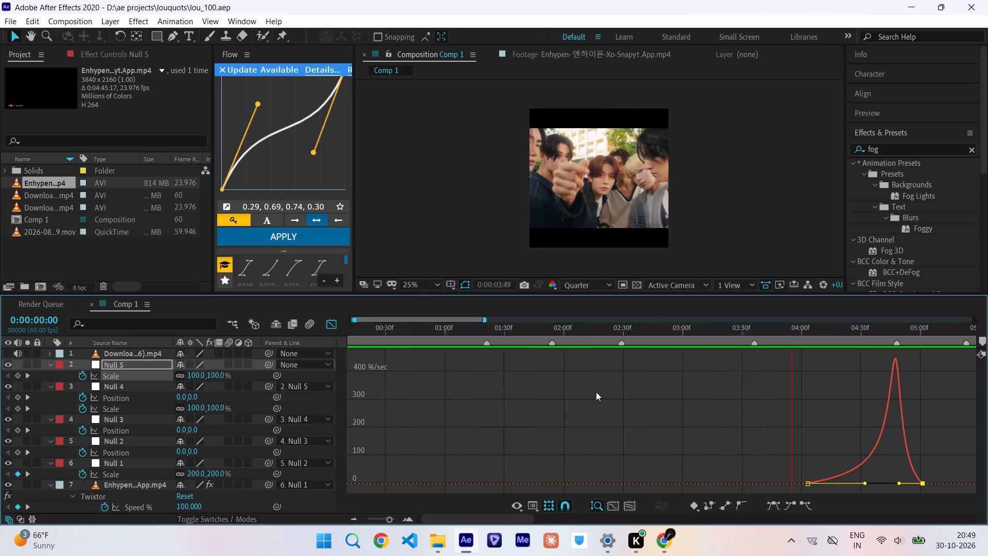
pyautogui.hscroll(-1, 596, 392)
pyautogui.moveTo(646, 327); pyautogui.dragTo(67, 446)
pyautogui.press('space')
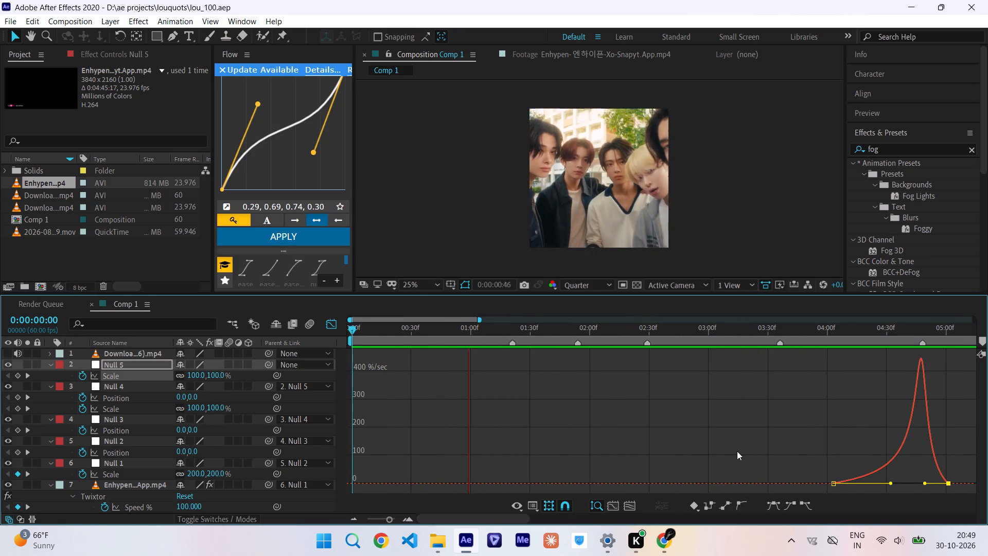
pyautogui.hscroll(-1, 737, 451)
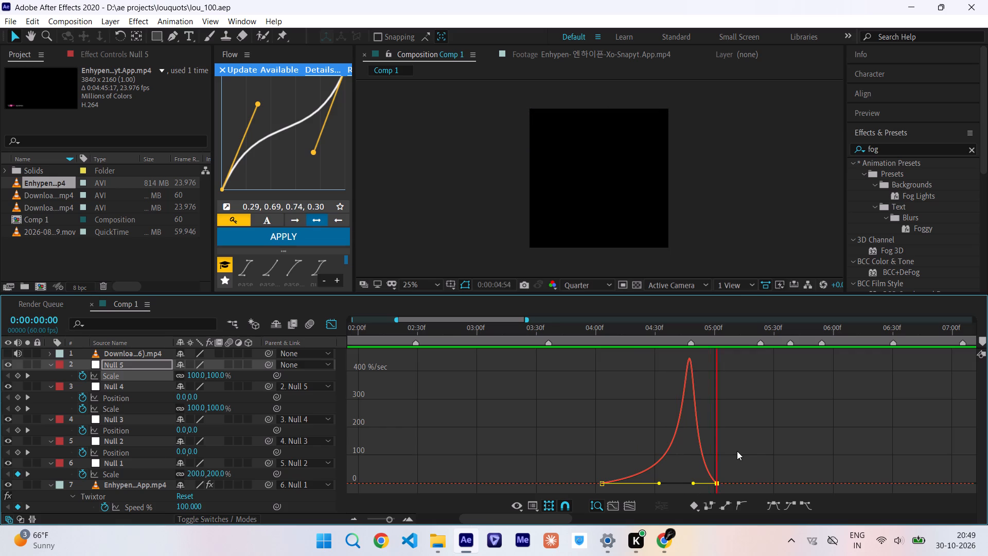
pyautogui.click(588, 340)
pyautogui.press('space')
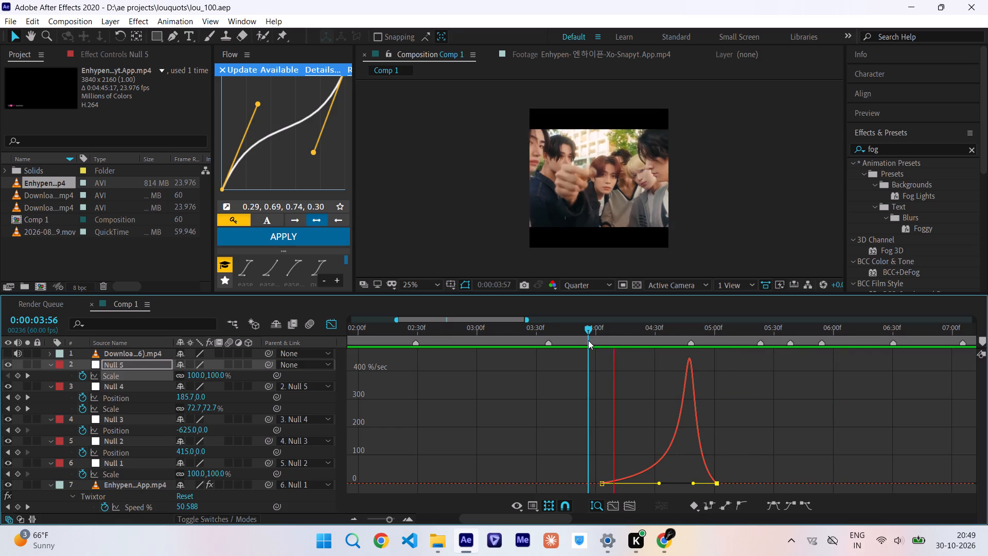
# Soften Null 5's Scale speed curve by slightly shortening the first keyframe's influence handle, preview from 0:00:04:17 and save the project.
pyautogui.click(630, 330)
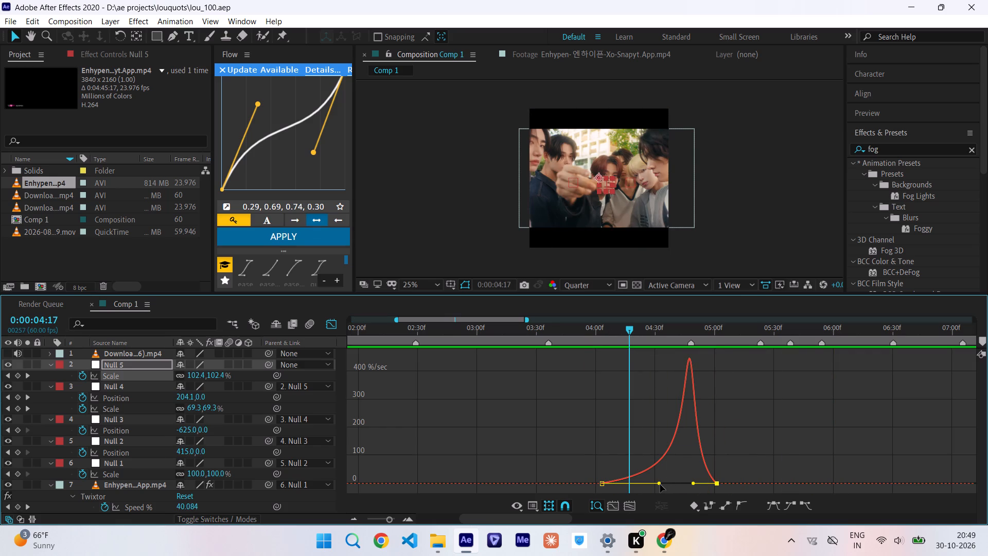
pyautogui.moveTo(660, 484); pyautogui.dragTo(652, 483)
pyautogui.press('space')
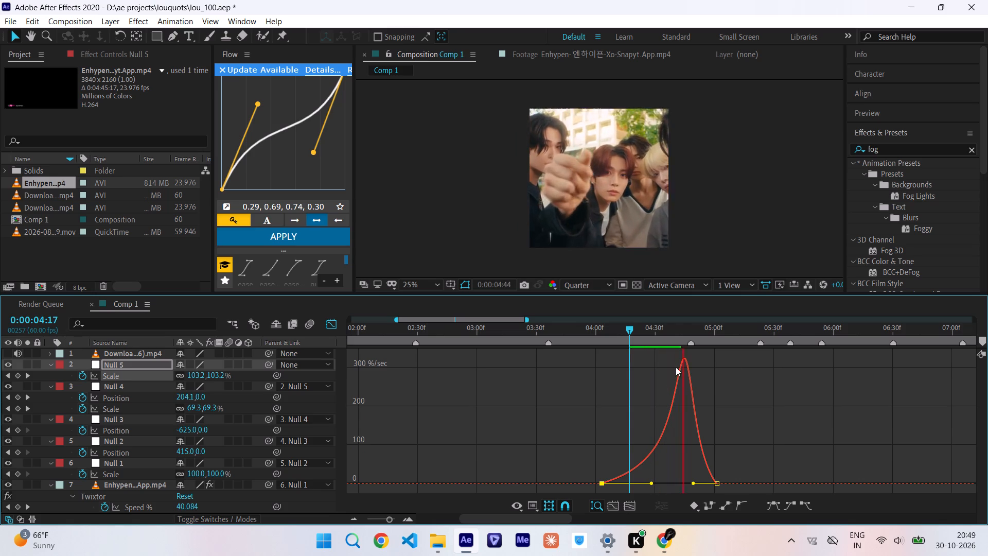
pyautogui.hotkey('ctrl', 's')
# Play back and scrub the edit repeatedly to check Null 5's softened zoom-in around the 0:00:04:48 beat marker, saving the project.
pyautogui.hscroll(7, 718, 331)
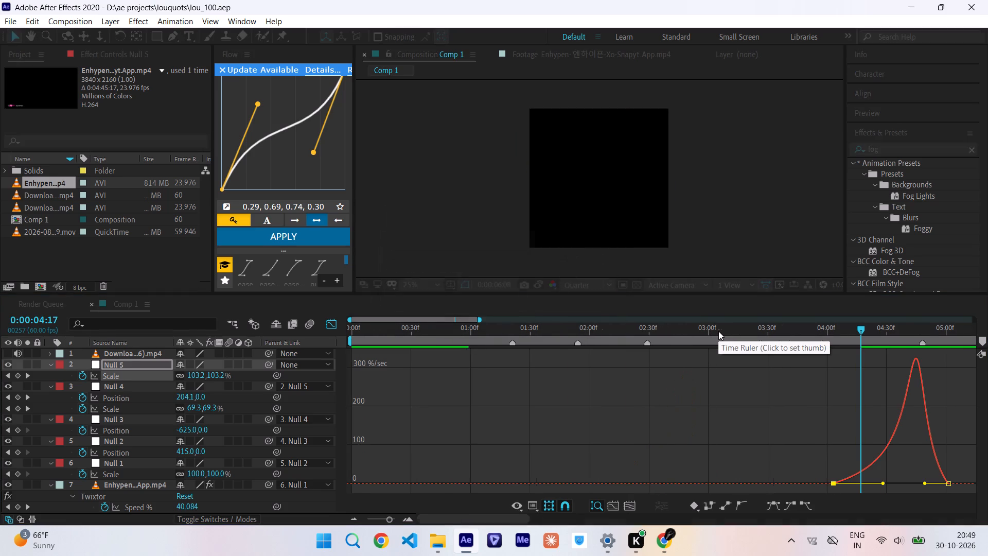
pyautogui.hscroll(20, 718, 331)
pyautogui.hscroll(6, 718, 331)
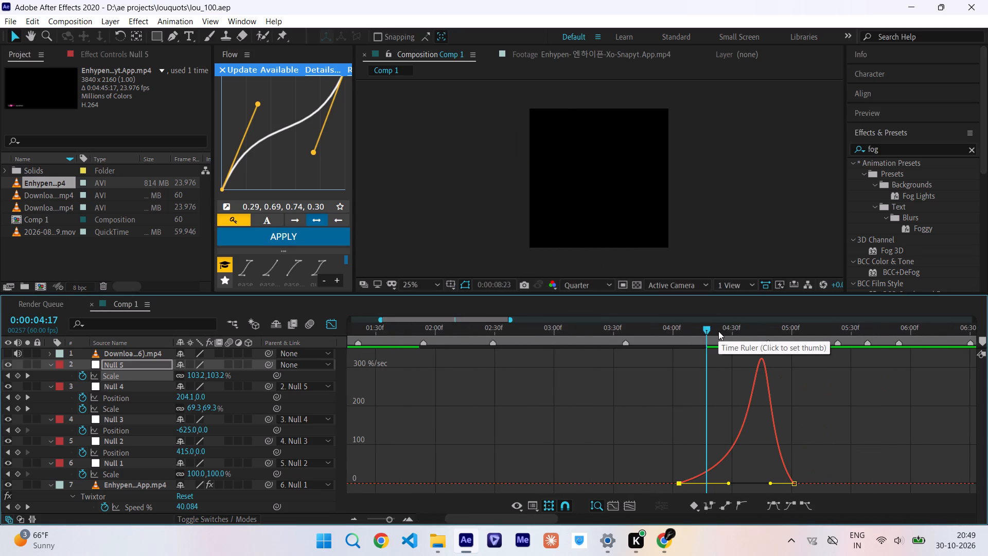
pyautogui.hscroll(4, 718, 331)
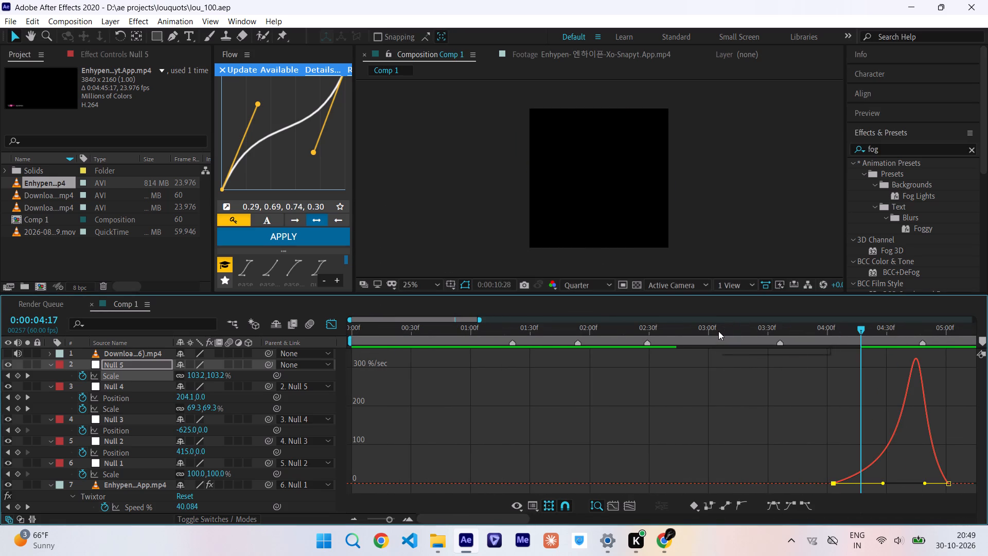
pyautogui.click(330, 326)
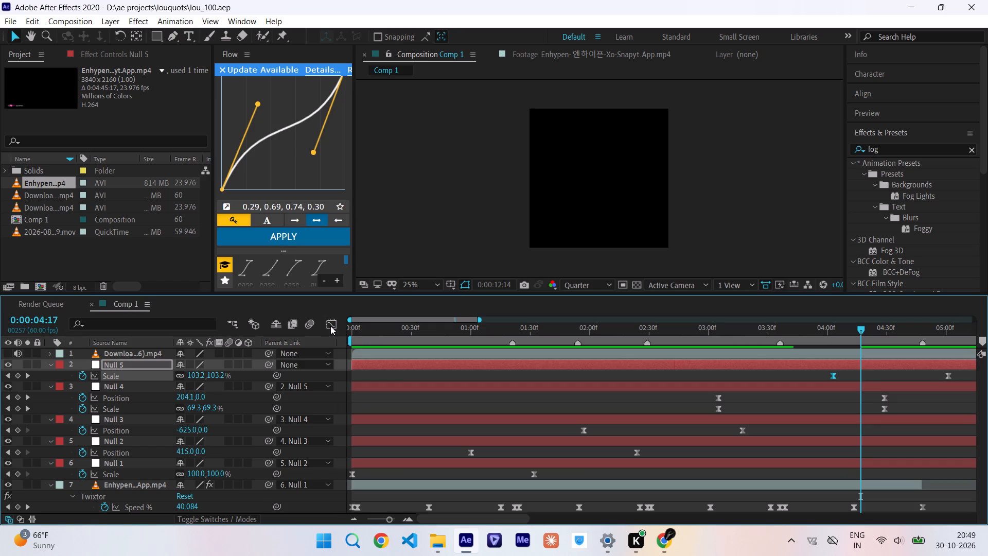
pyautogui.click(330, 326)
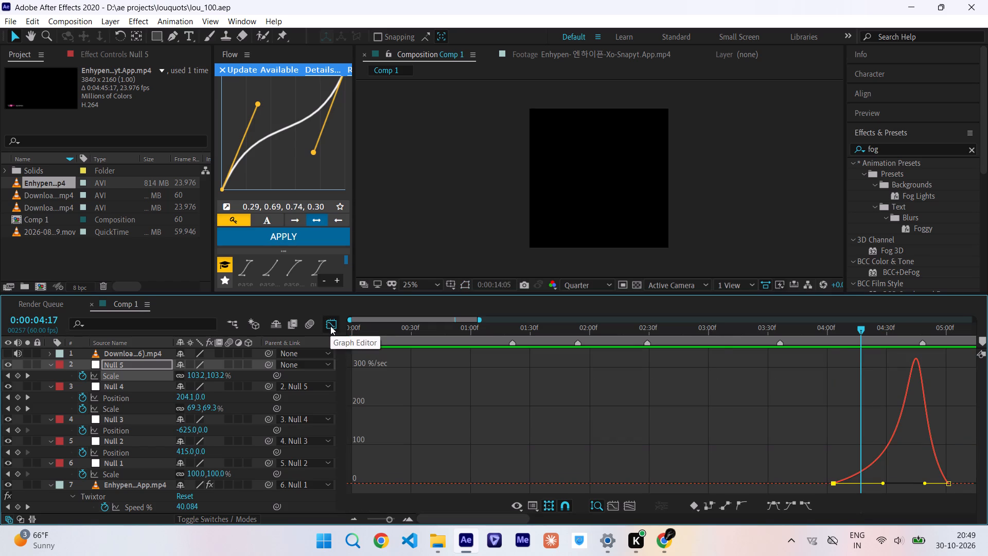
pyautogui.moveTo(533, 331); pyautogui.dragTo(237, 366)
pyautogui.press('space')
pyautogui.hotkey('ctrl', 's')
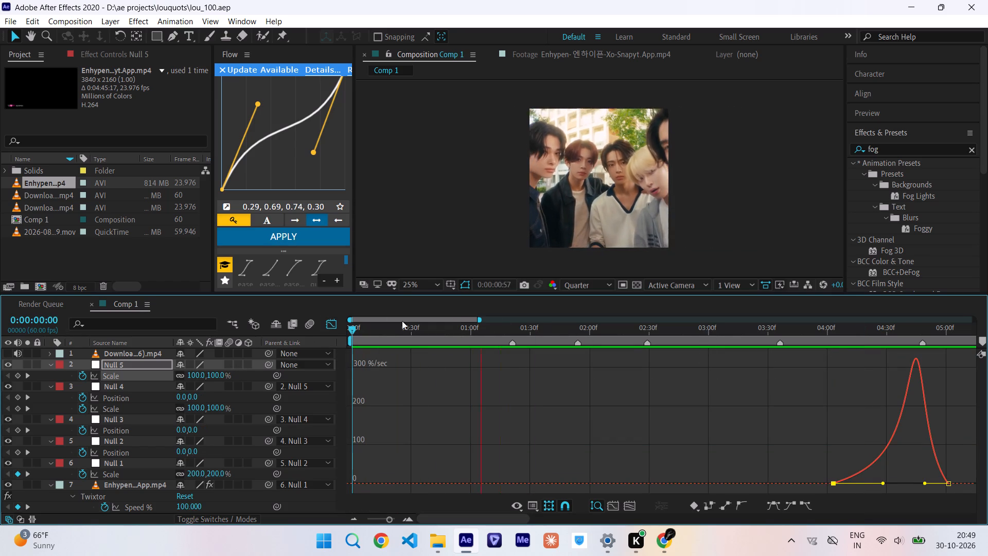
pyautogui.hscroll(-4, 742, 380)
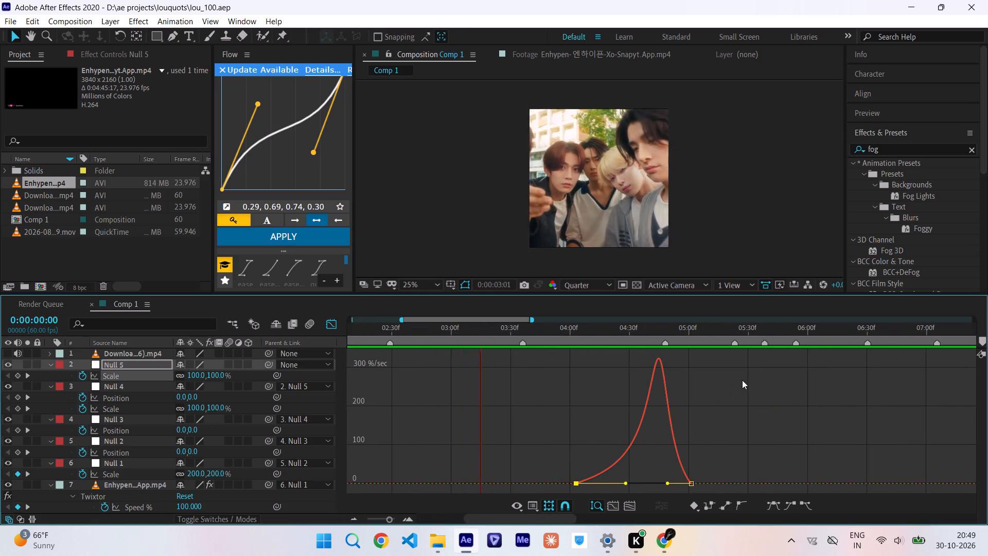
pyautogui.hscroll(-1, 742, 380)
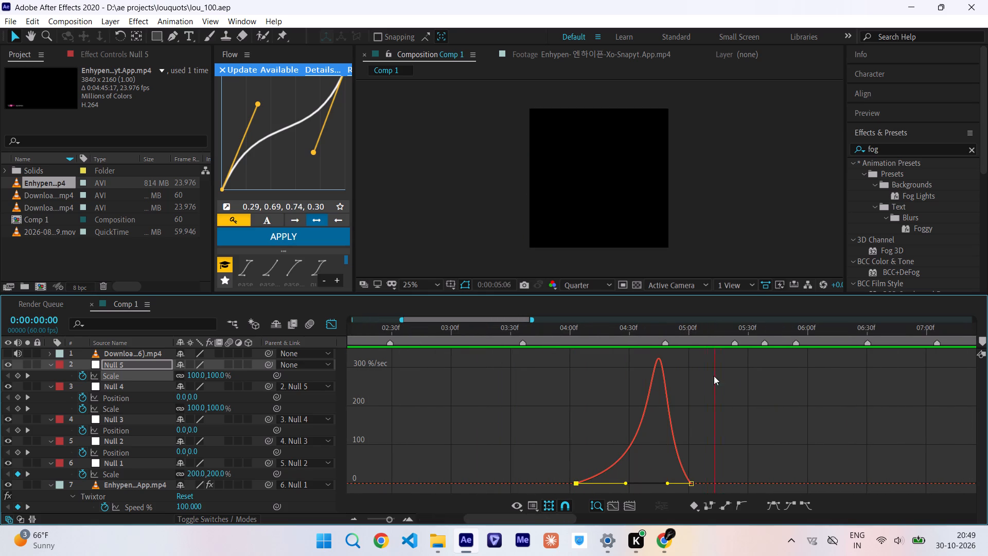
pyautogui.click(534, 338)
pyautogui.press('space')
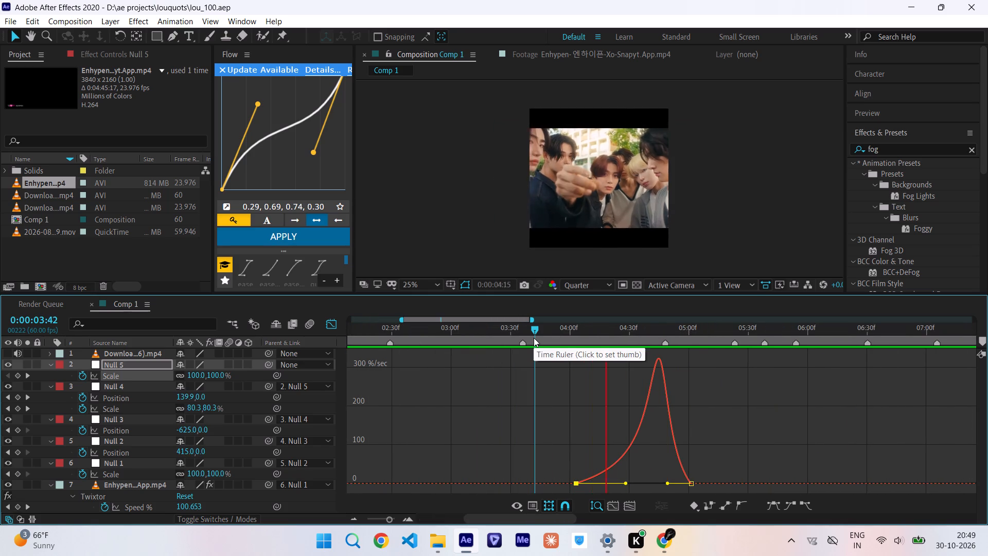
pyautogui.moveTo(558, 335); pyautogui.dragTo(32, 383)
pyautogui.press('space')
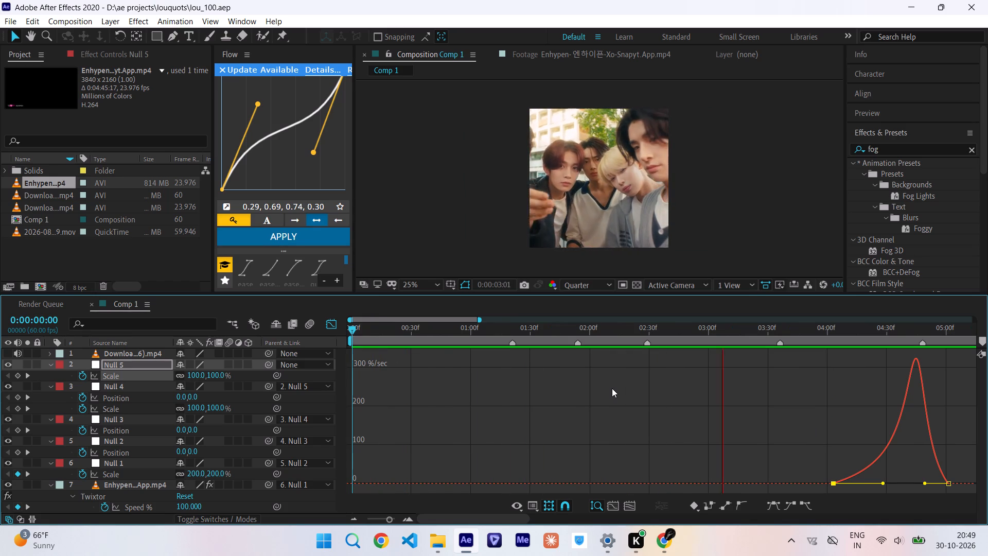
pyautogui.hscroll(-1, 612, 388)
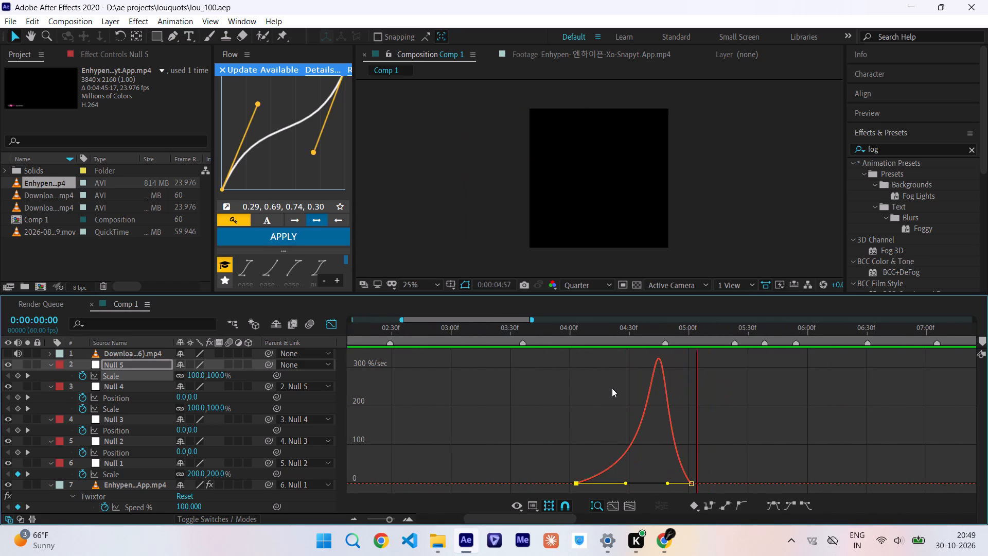
pyautogui.moveTo(564, 328); pyautogui.dragTo(624, 330)
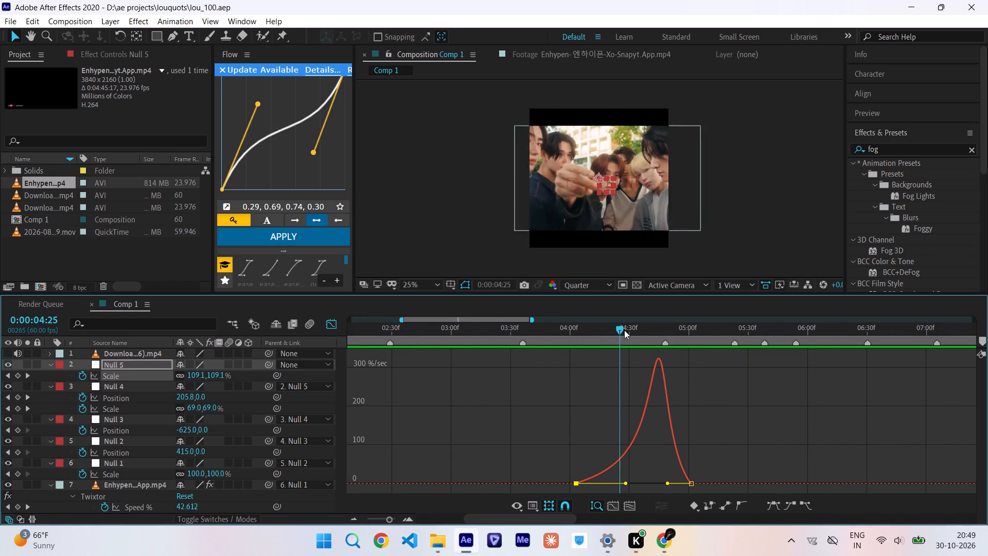
pyautogui.moveTo(624, 330); pyautogui.dragTo(498, 360)
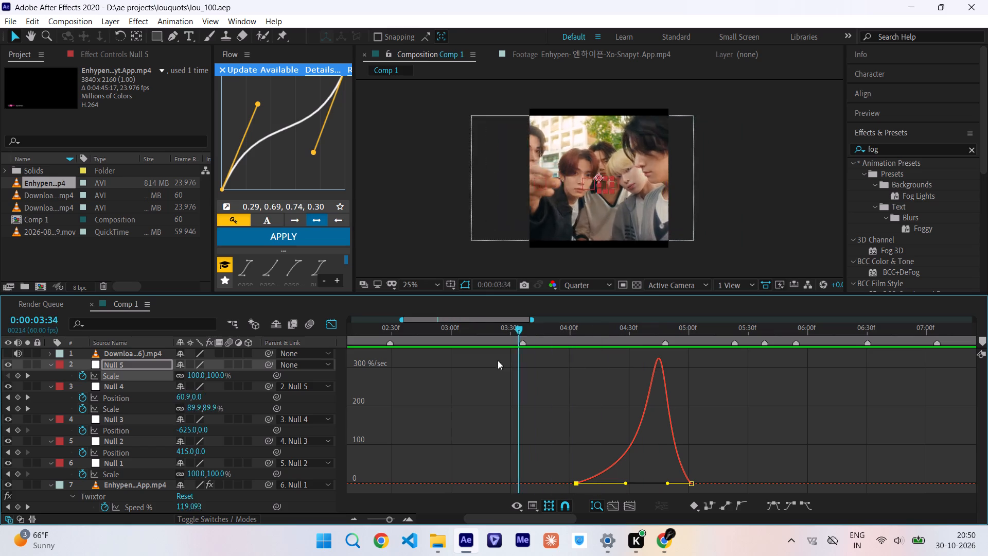
pyautogui.moveTo(498, 360); pyautogui.dragTo(600, 352)
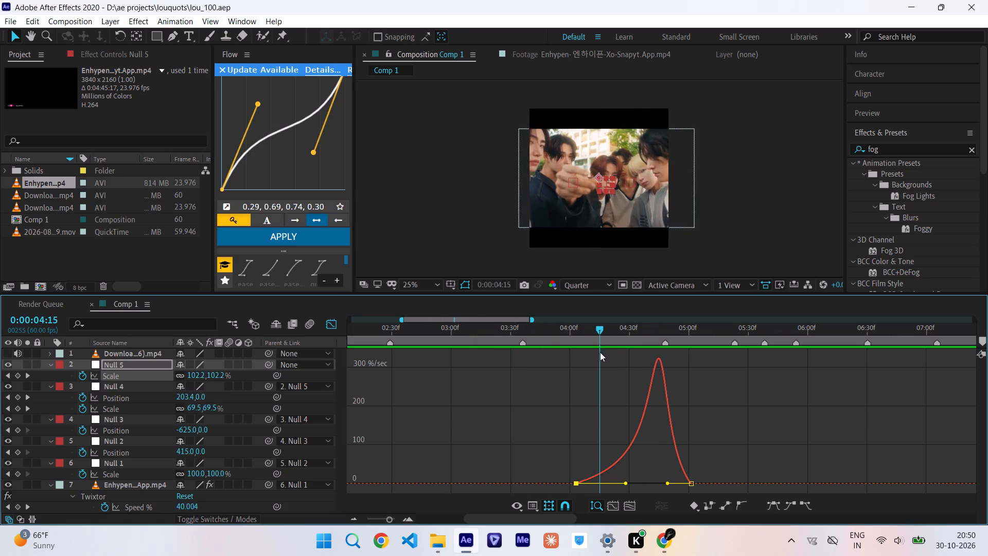
pyautogui.moveTo(600, 352); pyautogui.dragTo(443, 373)
pyautogui.press('space')
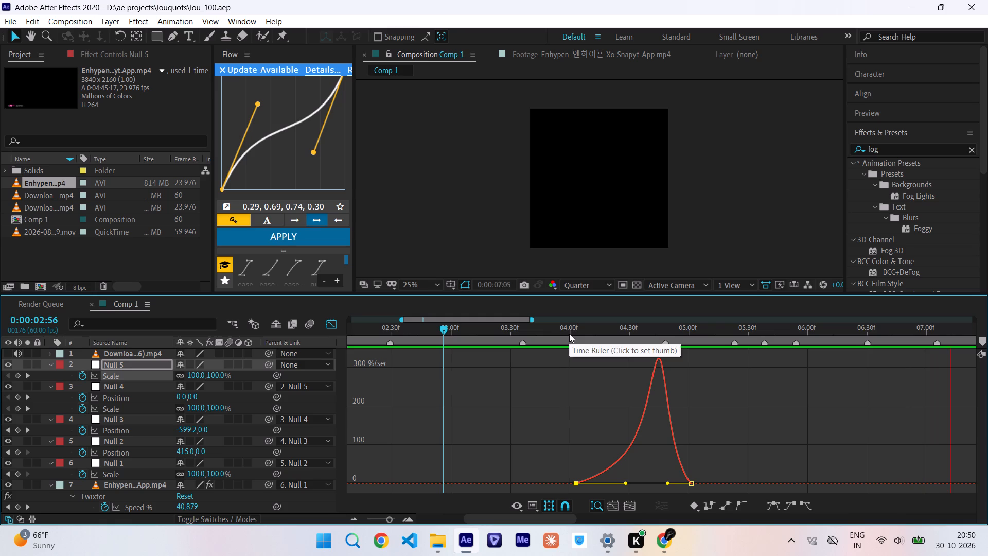
# Scrub to 0:00:05:01 and play back the edit twice from the start to check the timing of the zooms and slides.
pyautogui.moveTo(569, 334); pyautogui.dragTo(691, 339)
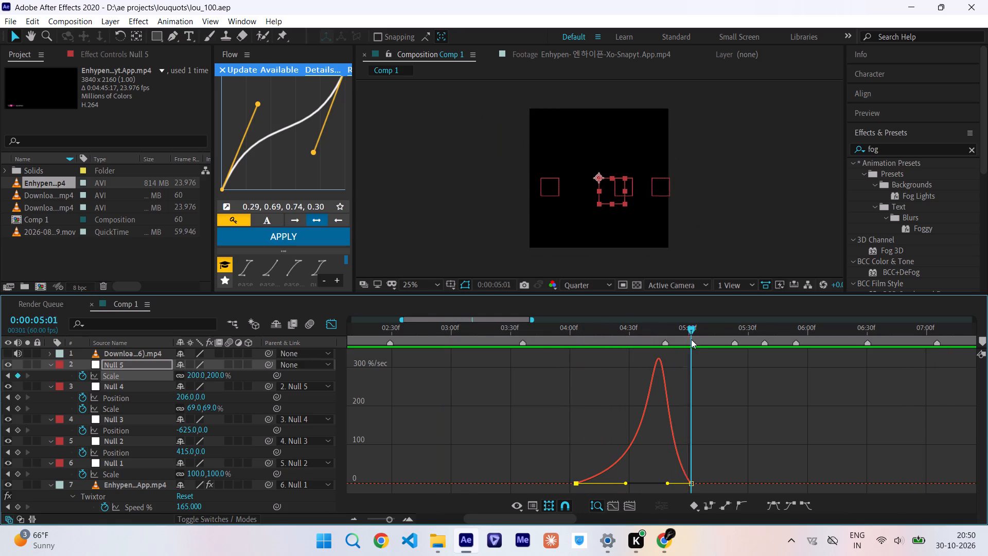
pyautogui.moveTo(691, 339); pyautogui.dragTo(0, 422)
pyautogui.press('space')
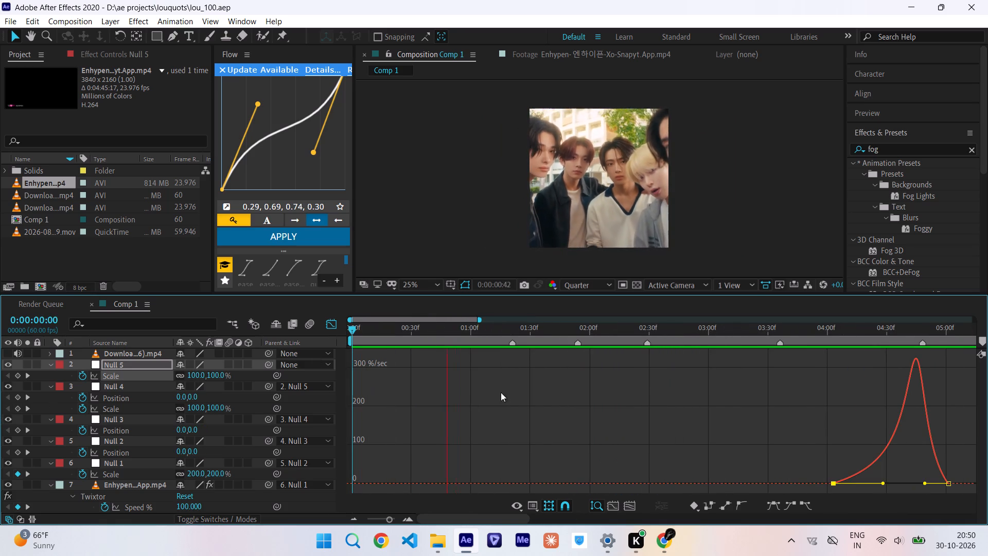
pyautogui.hscroll(-1, 598, 383)
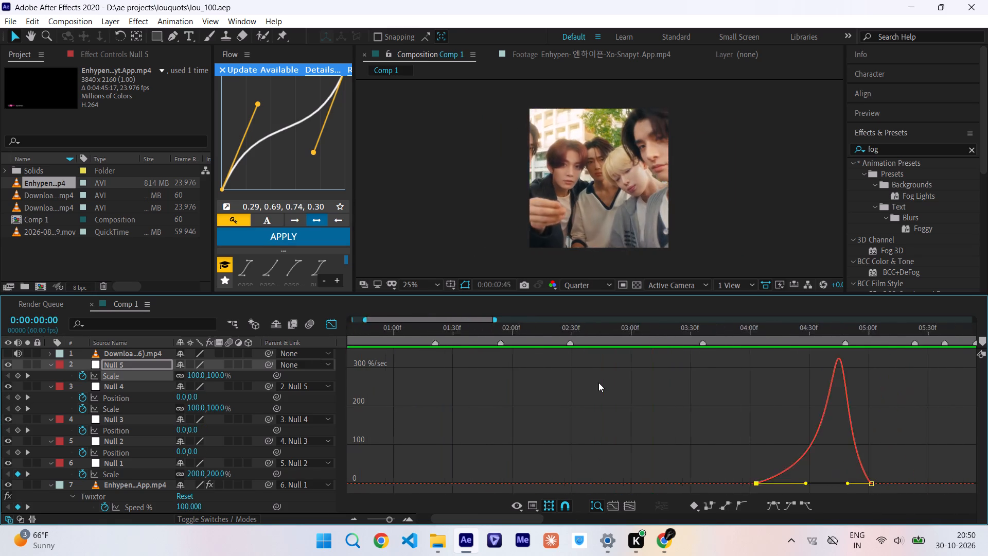
pyautogui.hscroll(-2, 598, 383)
pyautogui.hscroll(6, 598, 383)
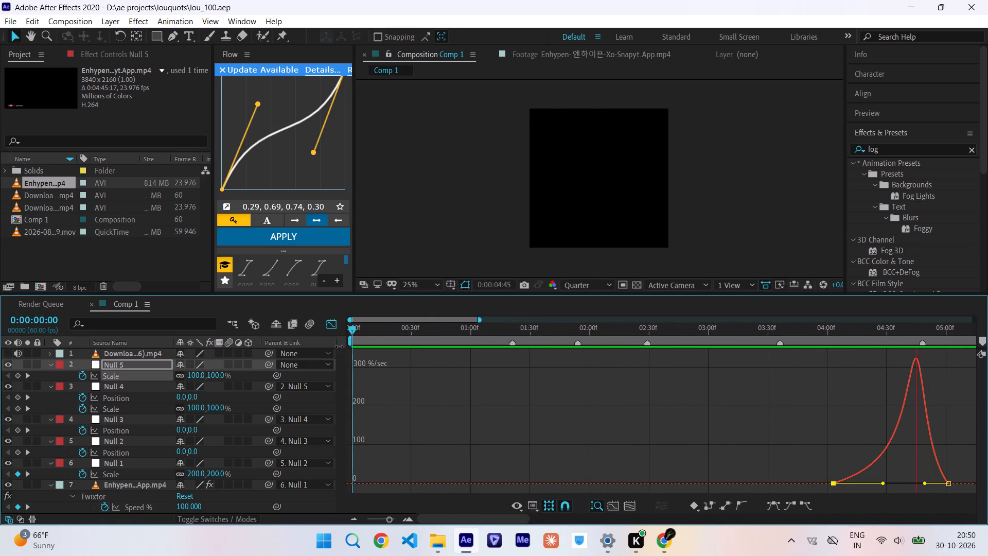
pyautogui.click(326, 329)
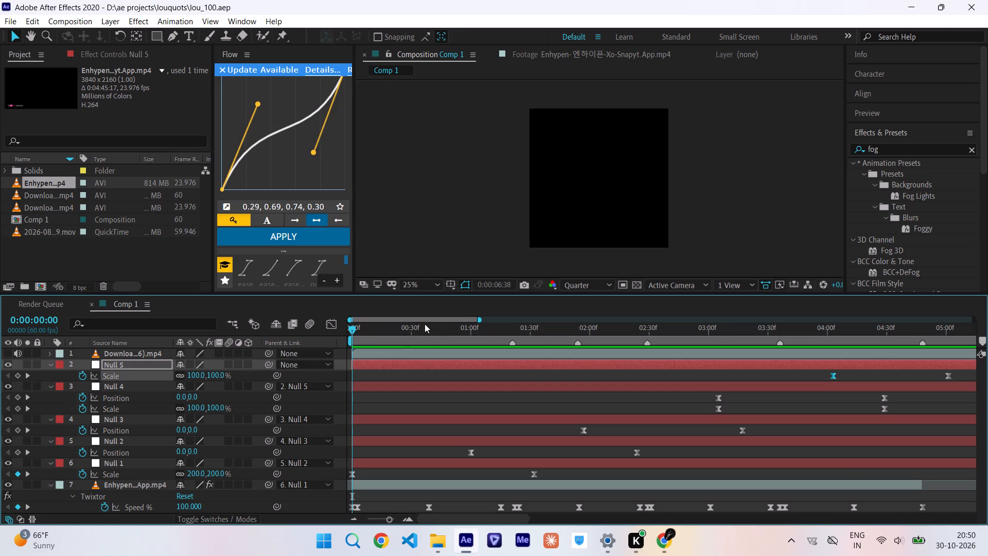
pyautogui.moveTo(429, 331); pyautogui.dragTo(198, 377)
pyautogui.press('space')
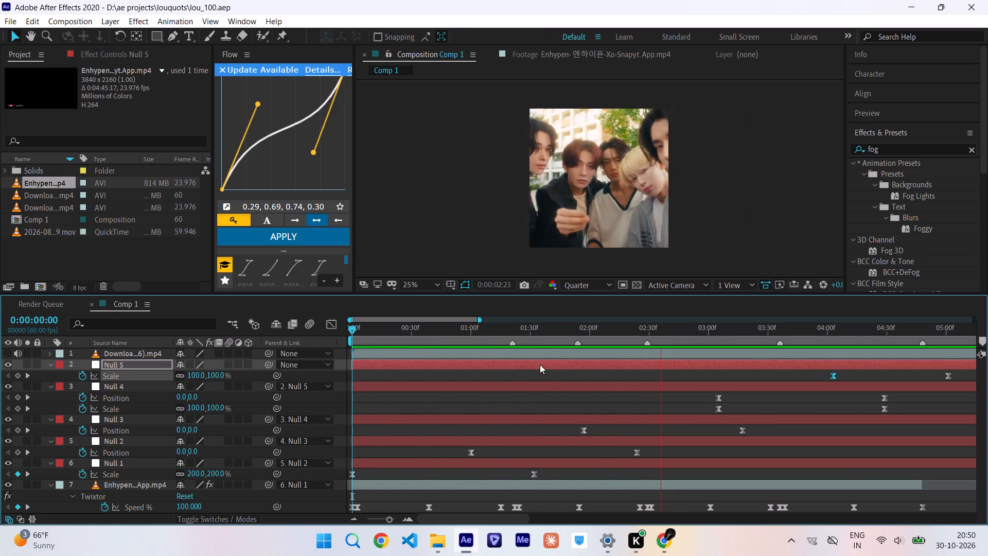
# Soften Null 2's Position speed curve by shortening both keyframes' influence, the second to about 91%, keeping the peak at the 0:00:01:21 beat marker.
pyautogui.moveTo(524, 331); pyautogui.dragTo(557, 335)
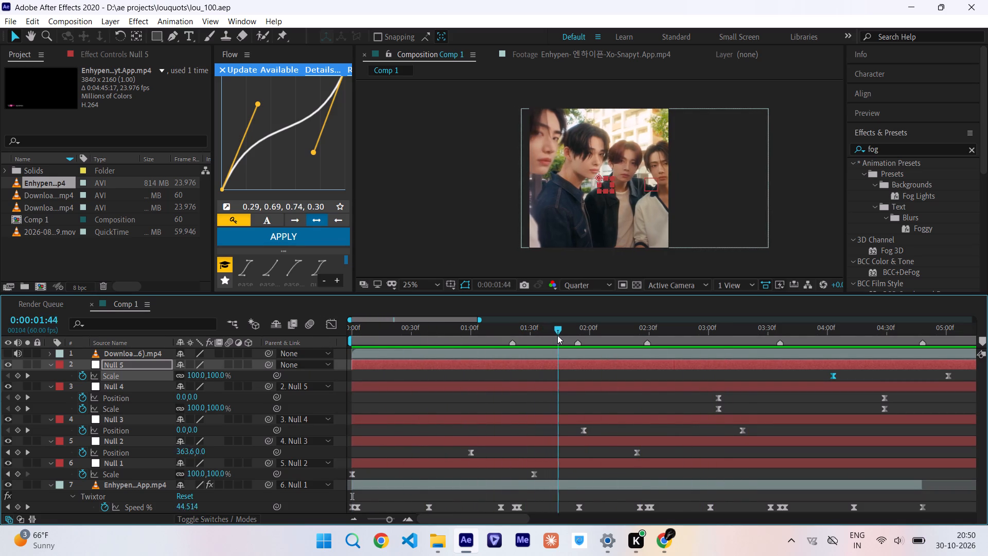
pyautogui.moveTo(557, 335); pyautogui.dragTo(513, 336)
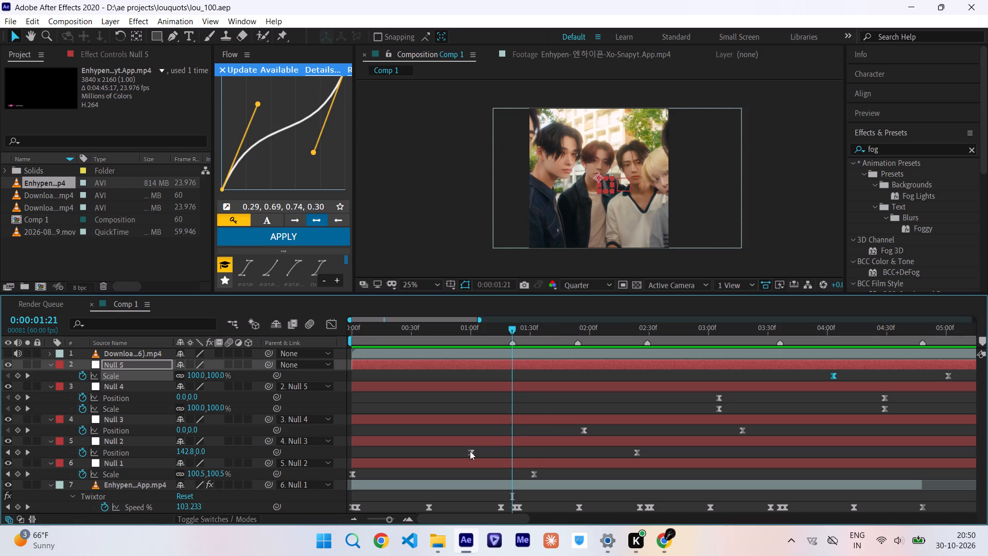
pyautogui.click(470, 451)
pyautogui.click(333, 328)
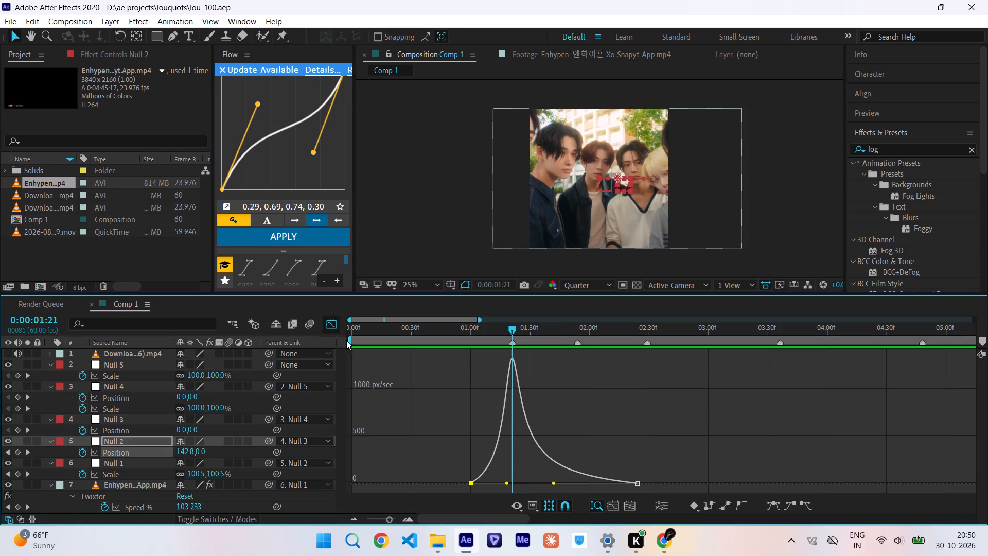
pyautogui.moveTo(508, 484); pyautogui.dragTo(506, 484)
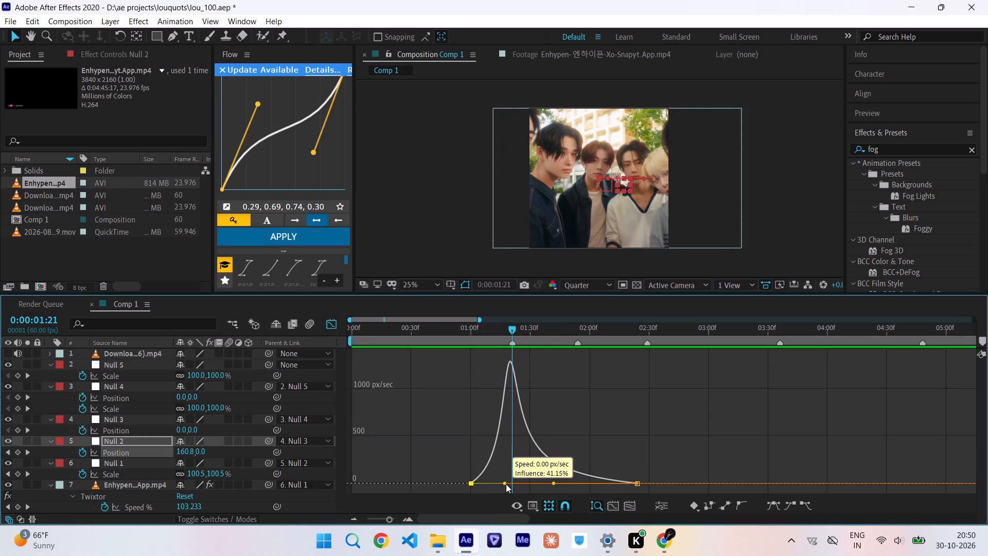
pyautogui.moveTo(506, 484); pyautogui.dragTo(503, 483)
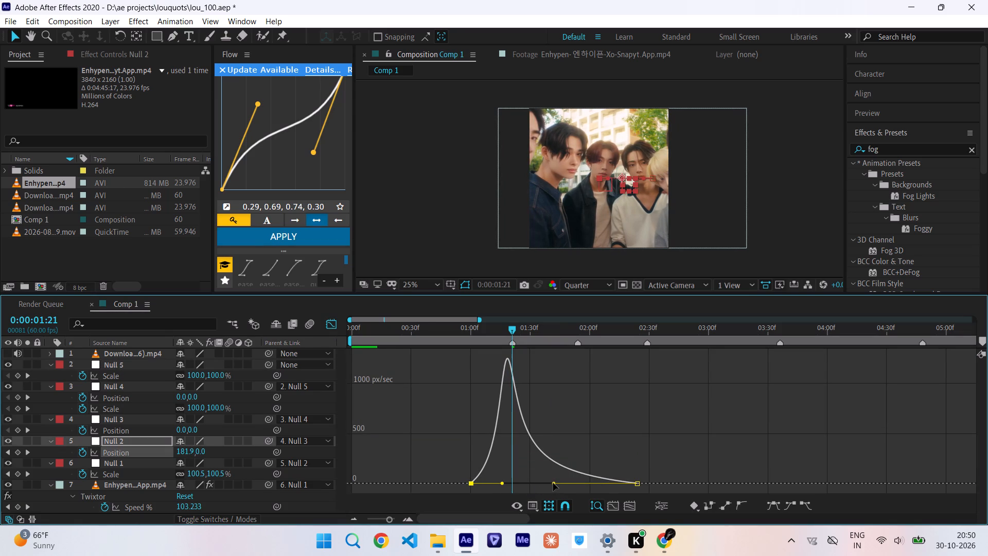
pyautogui.moveTo(553, 483); pyautogui.dragTo(560, 485)
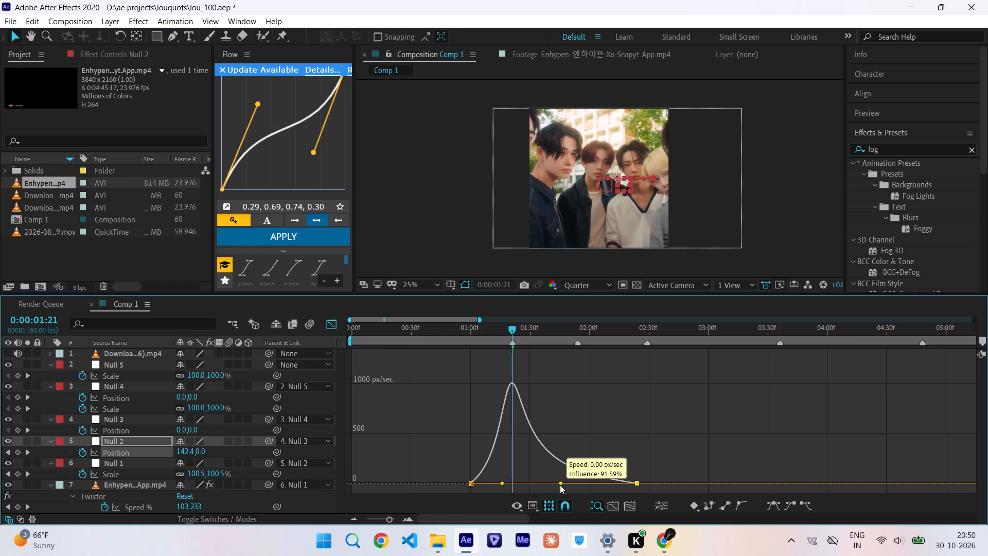
pyautogui.moveTo(560, 485); pyautogui.dragTo(560, 485)
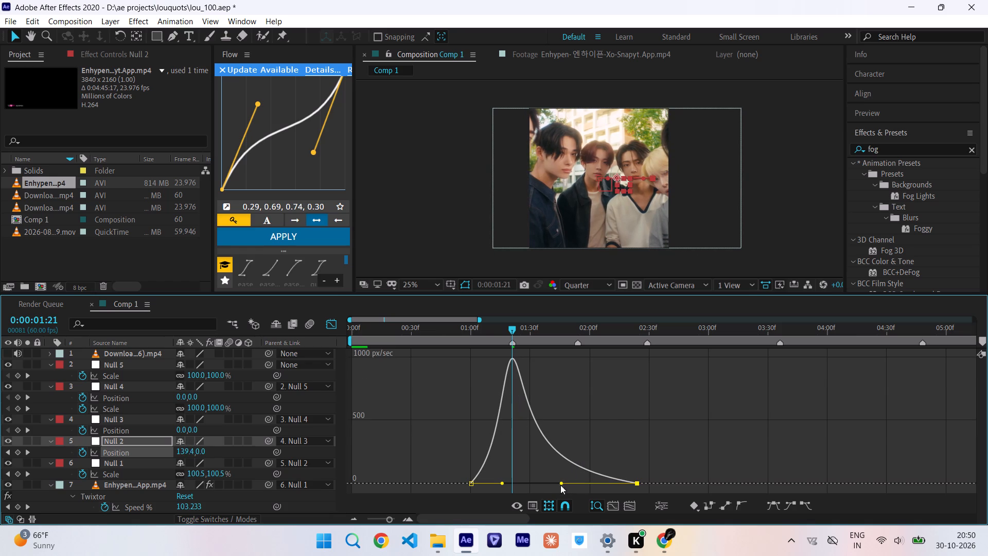
# Scrub past 0:00:01:47 and play back the edit from the start to check Null 2's softened slide.
pyautogui.moveTo(514, 328); pyautogui.dragTo(572, 332)
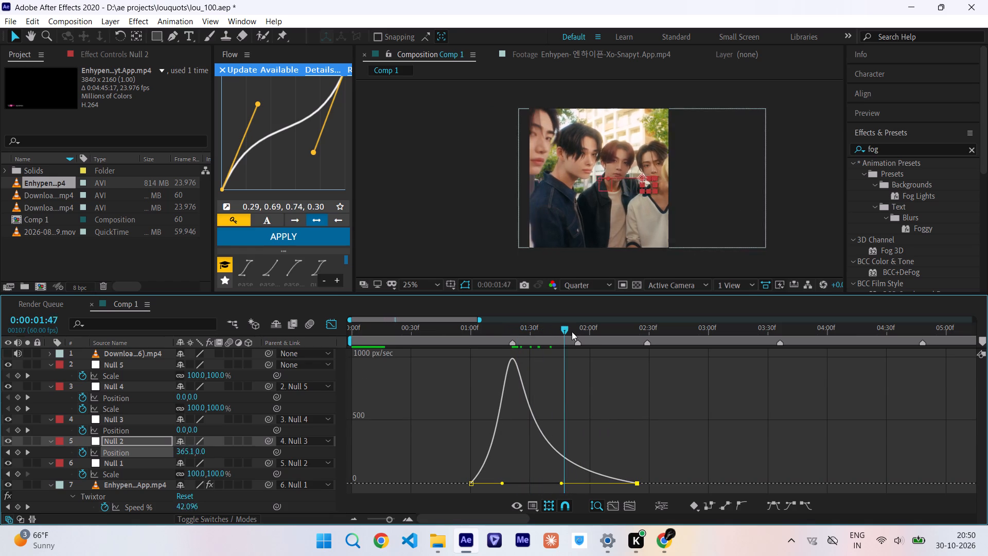
pyautogui.moveTo(572, 332); pyautogui.dragTo(183, 387)
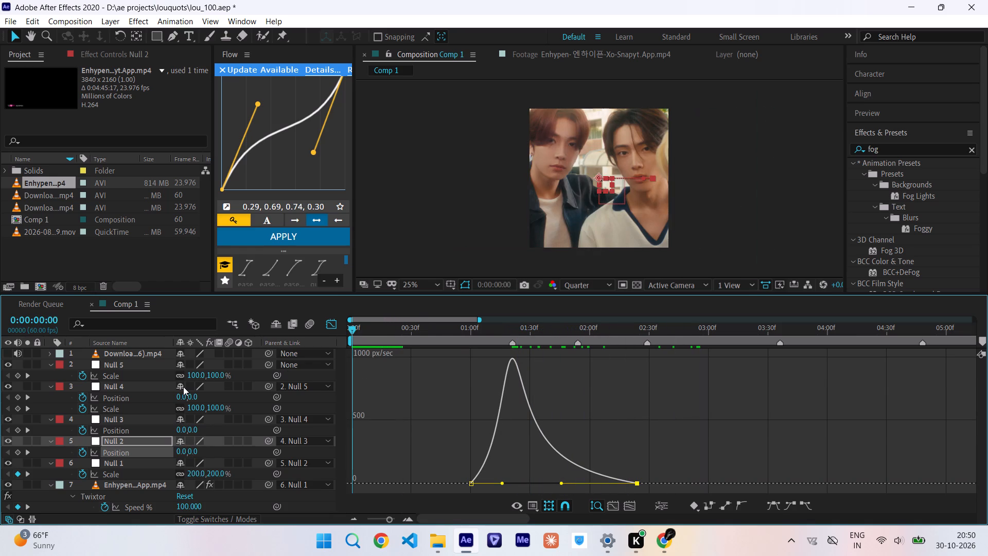
pyautogui.press('space')
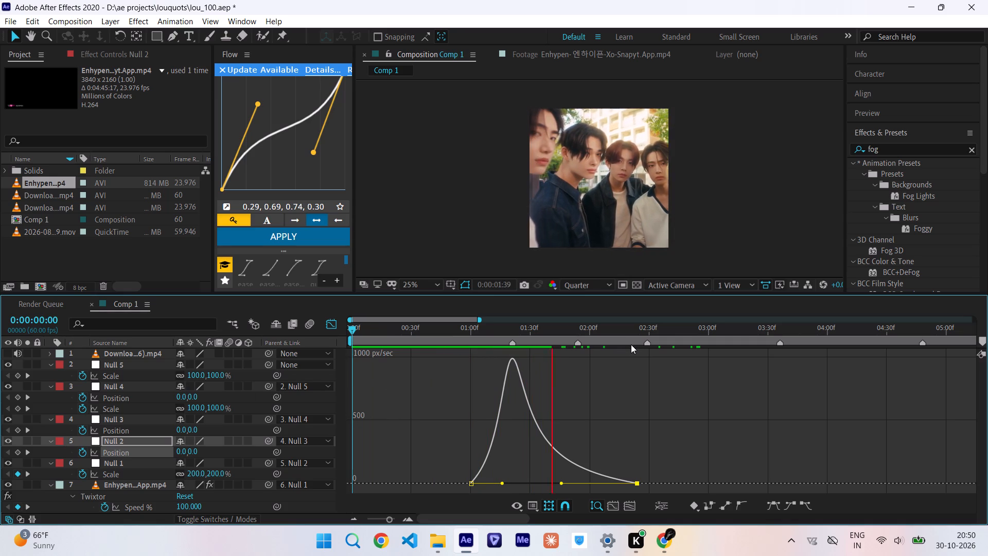
pyautogui.moveTo(561, 327); pyautogui.dragTo(121, 372)
pyautogui.press('space')
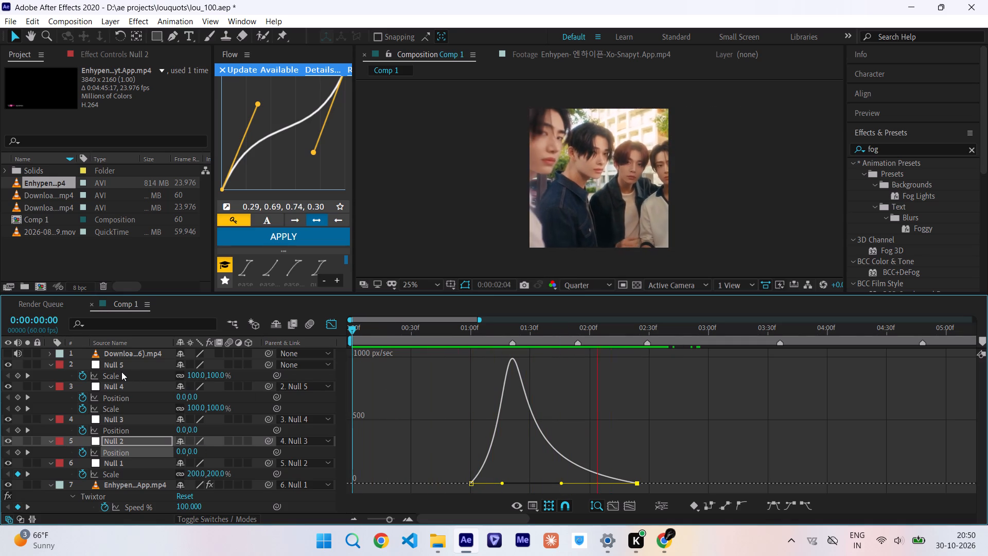
# Soften Null 3's Position speed curve by shortening both keyframes' influence, the second to about 76%, peaking at the 0:00:02:29 beat marker, and save the project.
pyautogui.click(645, 325)
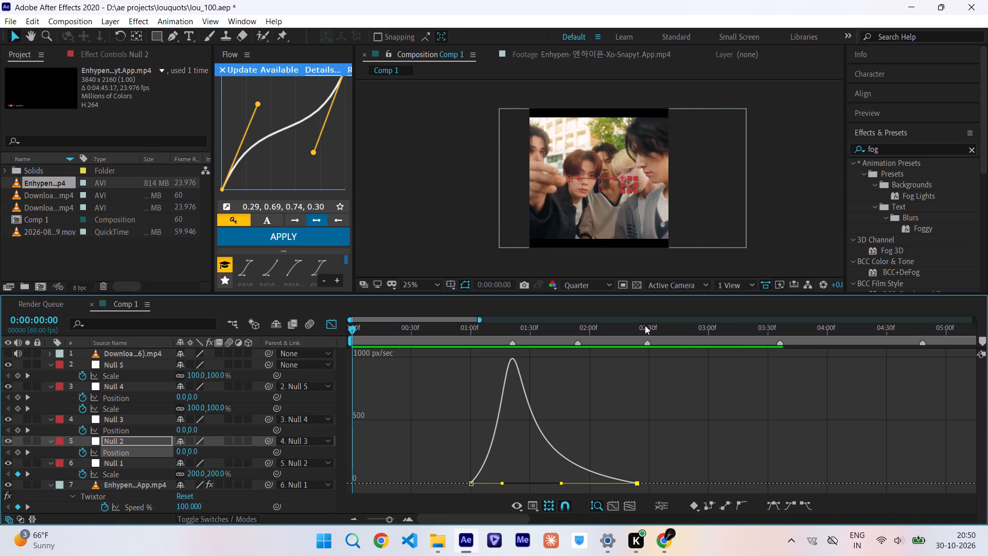
pyautogui.click(645, 325)
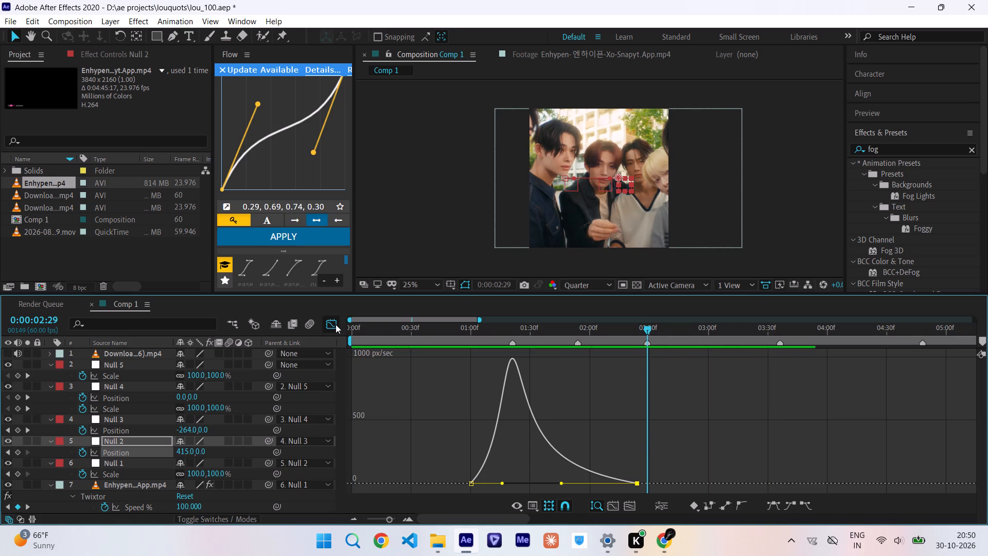
pyautogui.click(335, 324)
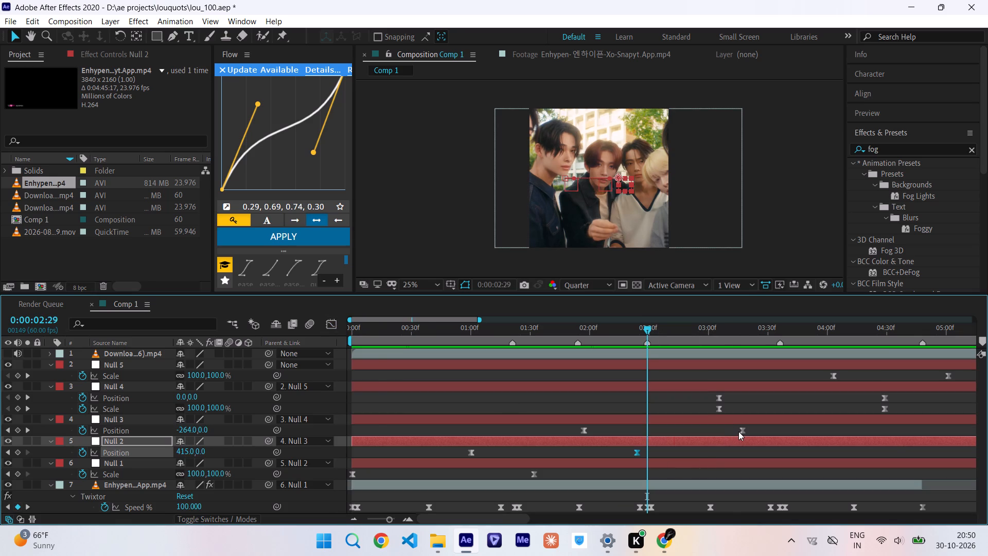
pyautogui.click(738, 431)
pyautogui.click(742, 431)
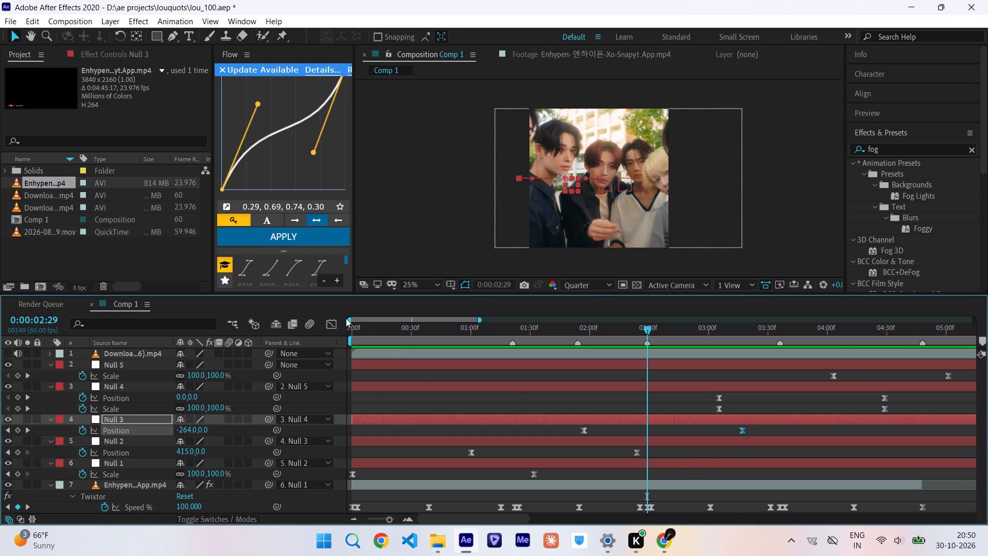
pyautogui.click(336, 323)
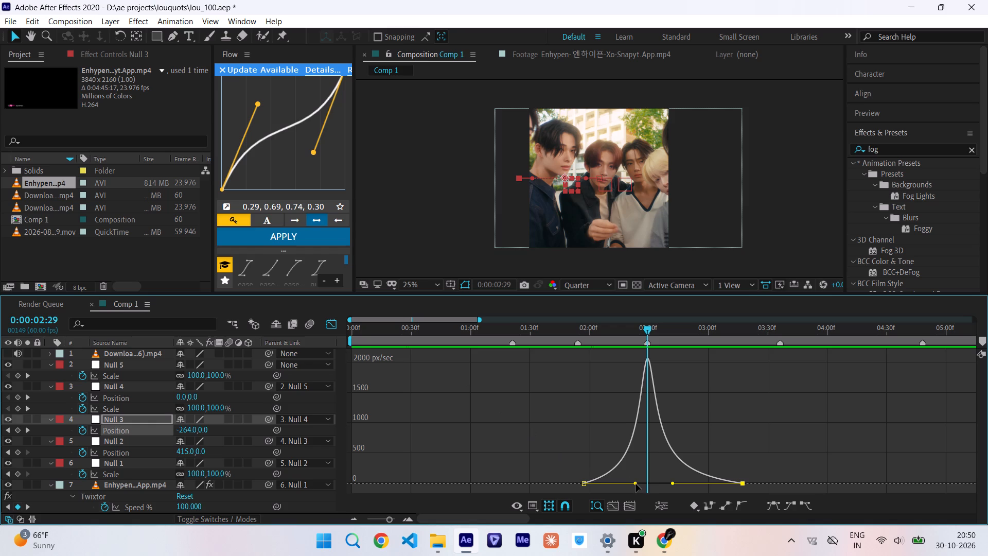
pyautogui.moveTo(636, 484); pyautogui.dragTo(628, 481)
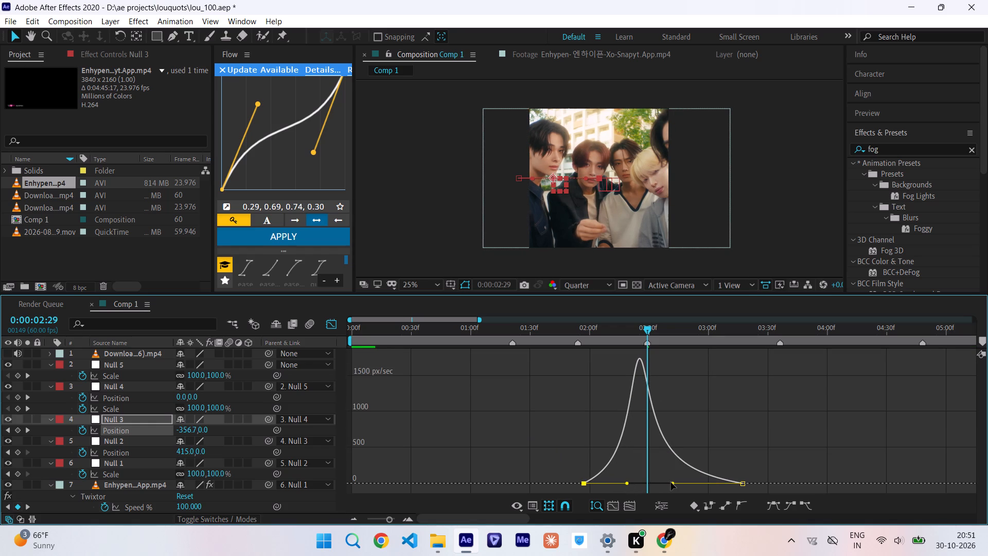
pyautogui.moveTo(673, 483); pyautogui.dragTo(681, 487)
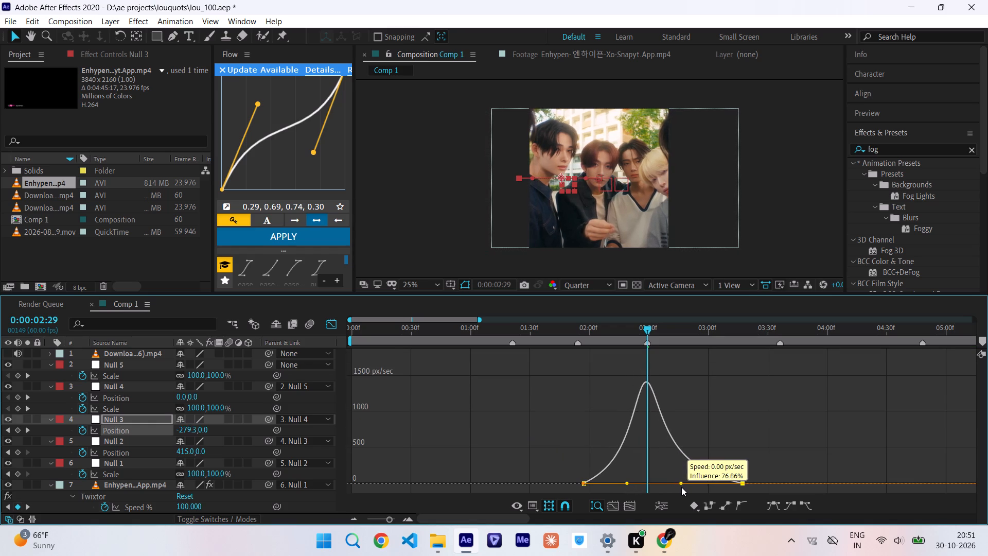
pyautogui.moveTo(681, 487); pyautogui.dragTo(682, 486)
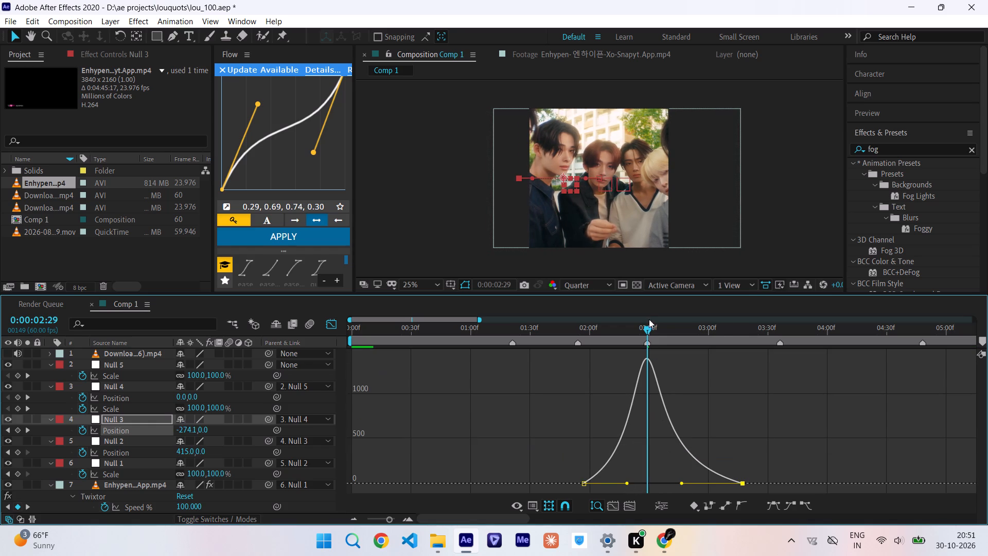
pyautogui.moveTo(652, 337); pyautogui.dragTo(610, 340)
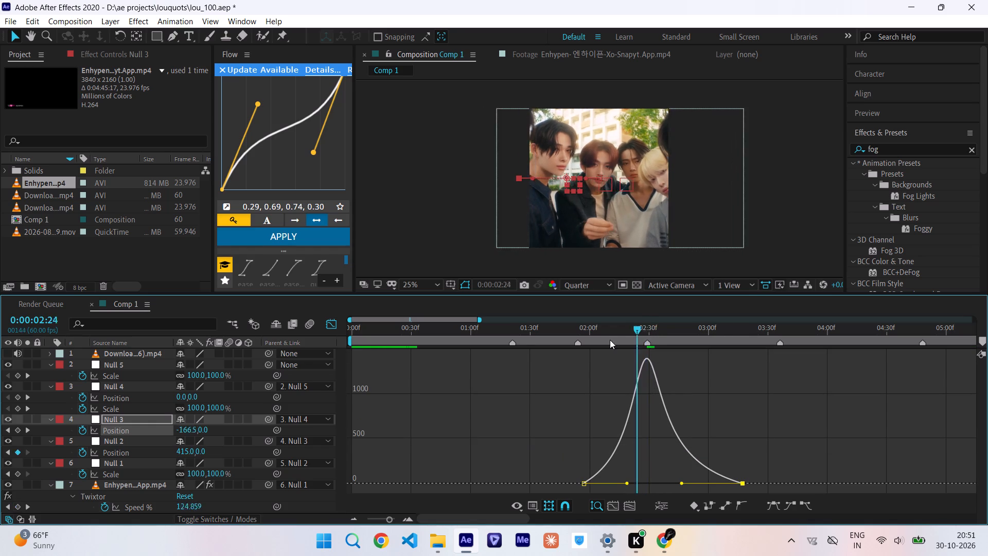
pyautogui.moveTo(610, 340); pyautogui.dragTo(317, 389)
pyautogui.hotkey('ctrl', 's')
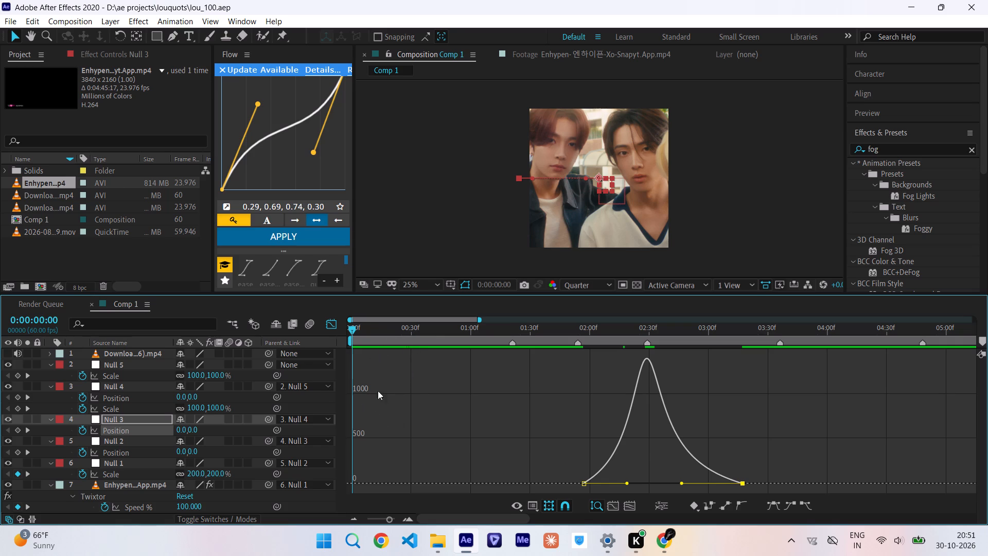
# Play back the edit from 0:00:00:05 and from the start to check the softened Null 2 and Null 3 slides, returning to the first frame.
pyautogui.click(361, 329)
pyautogui.press('space')
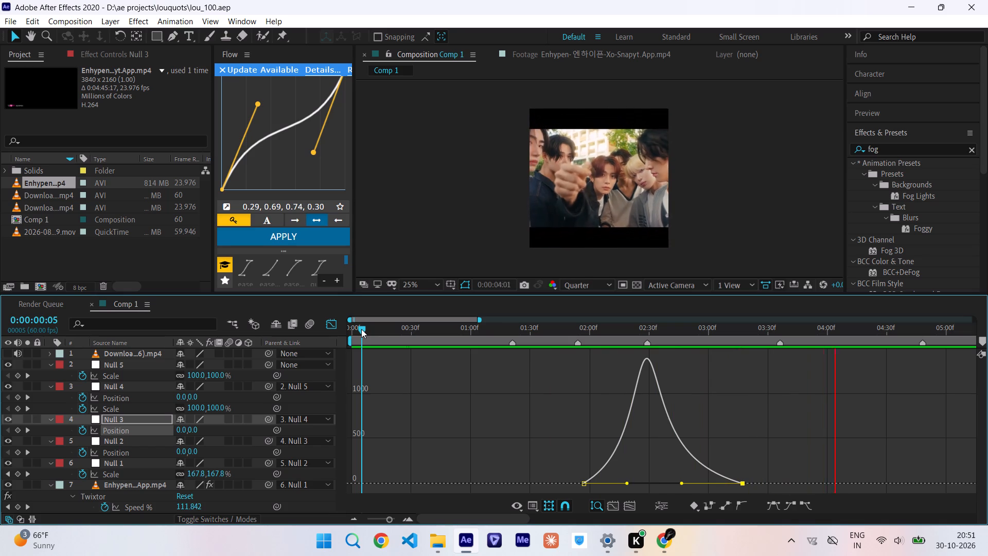
pyautogui.moveTo(644, 333); pyautogui.dragTo(155, 385)
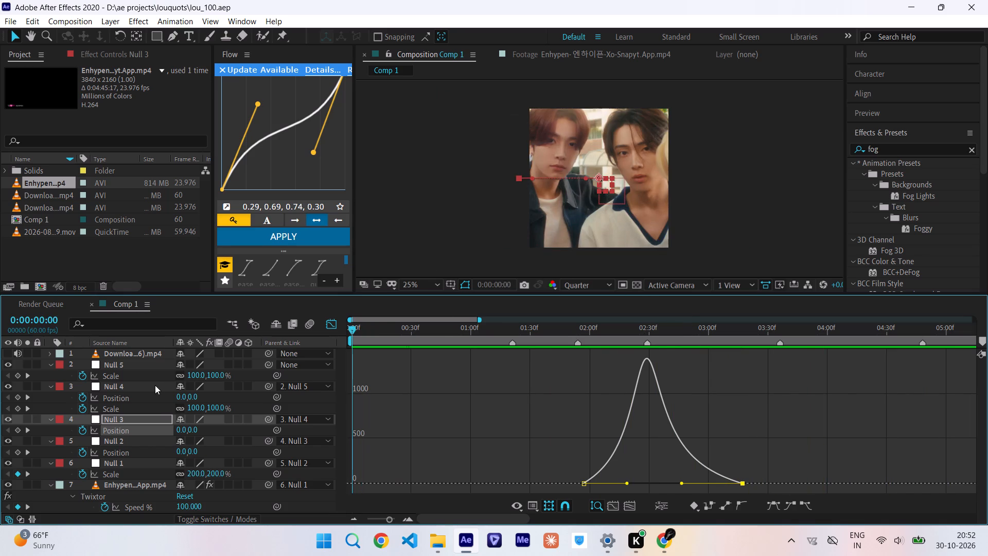
pyautogui.moveTo(155, 385); pyautogui.dragTo(153, 385)
pyautogui.press('space')
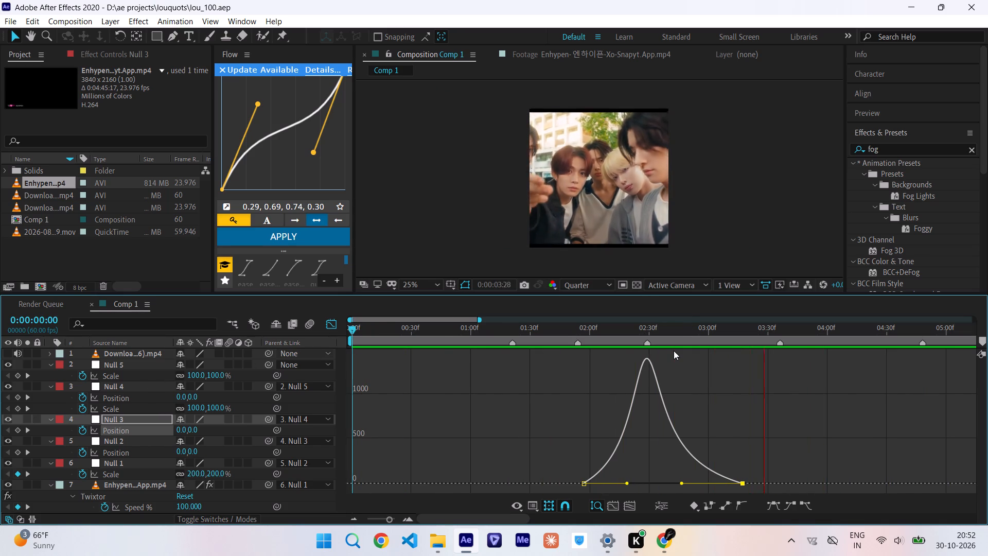
pyautogui.moveTo(564, 331); pyautogui.dragTo(501, 330)
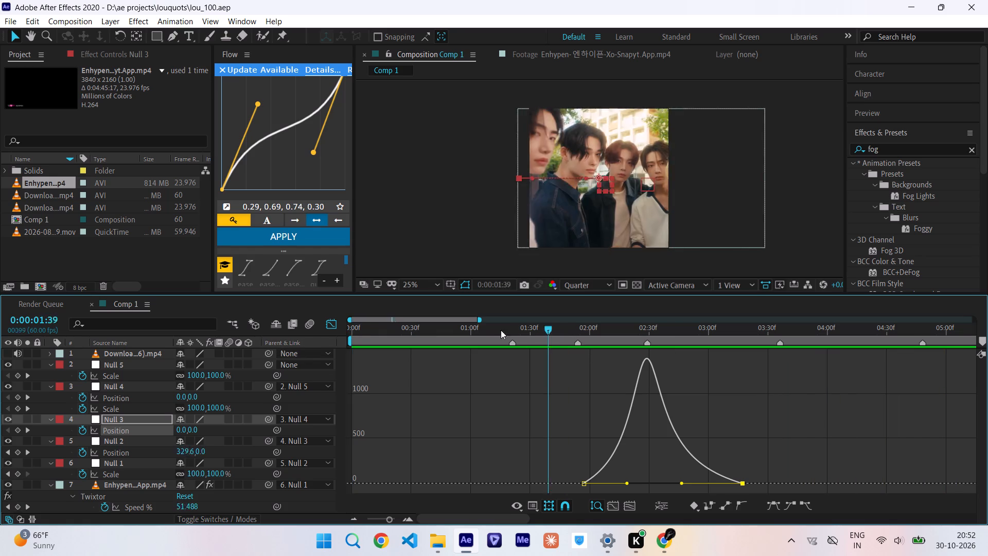
pyautogui.moveTo(501, 330); pyautogui.dragTo(288, 362)
# Leave the graph editor and collapse the revealed keyframed properties of all layers in Comp 1.
pyautogui.press('u')
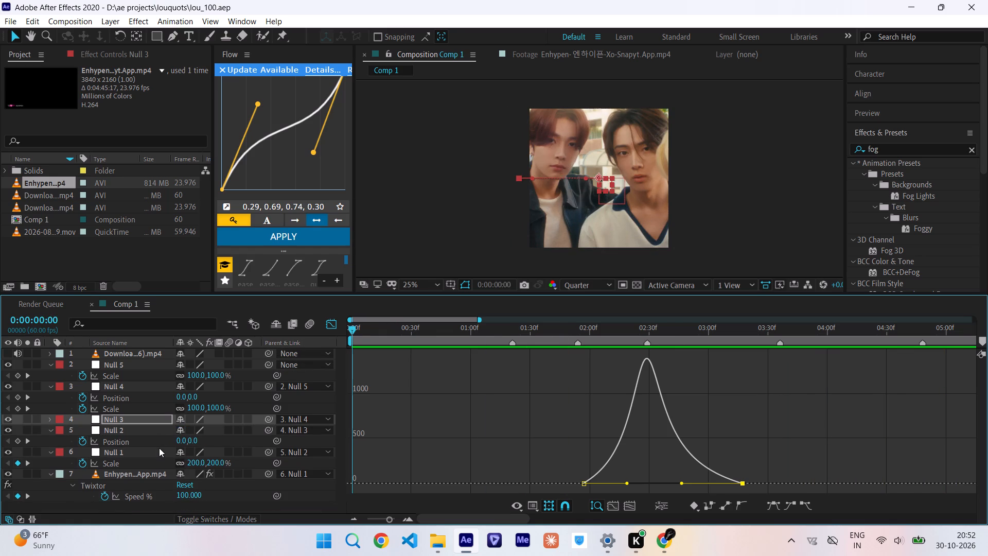
pyautogui.click(138, 405)
pyautogui.click(138, 405)
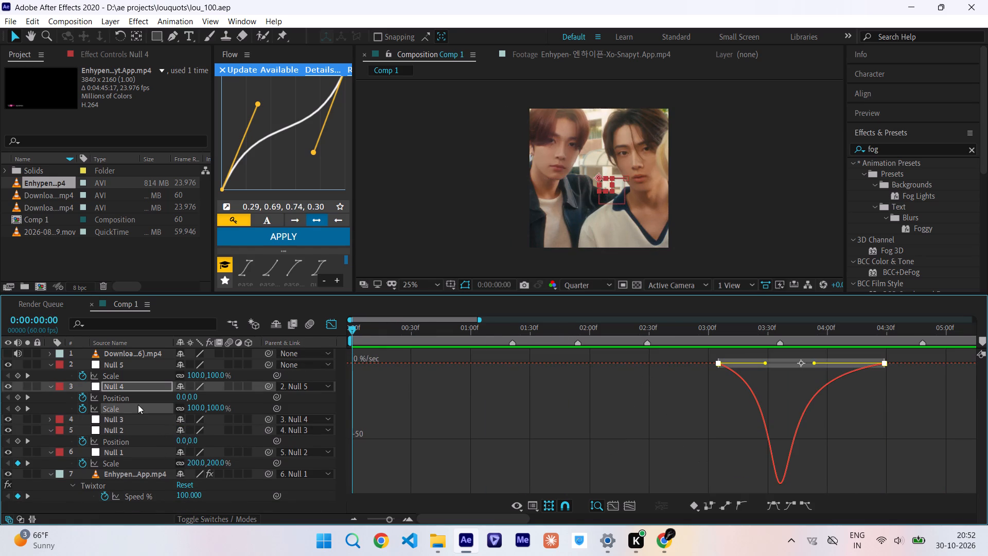
pyautogui.click(338, 322)
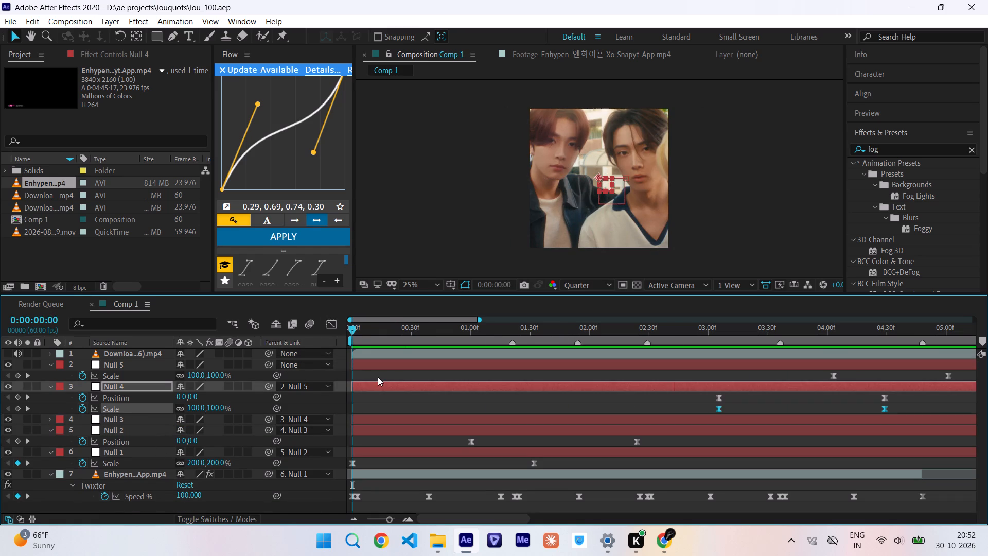
pyautogui.click(378, 377)
pyautogui.press('u')
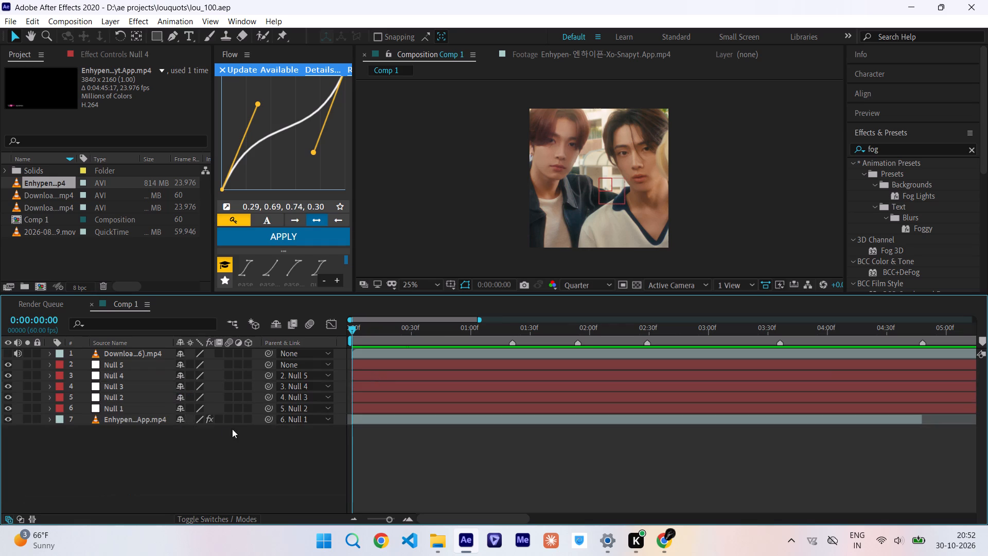
# Enable Pixel Motion frame blending and motion blur on the Enhypen footage layer in Comp 1.
pyautogui.doubleClick(220, 420)
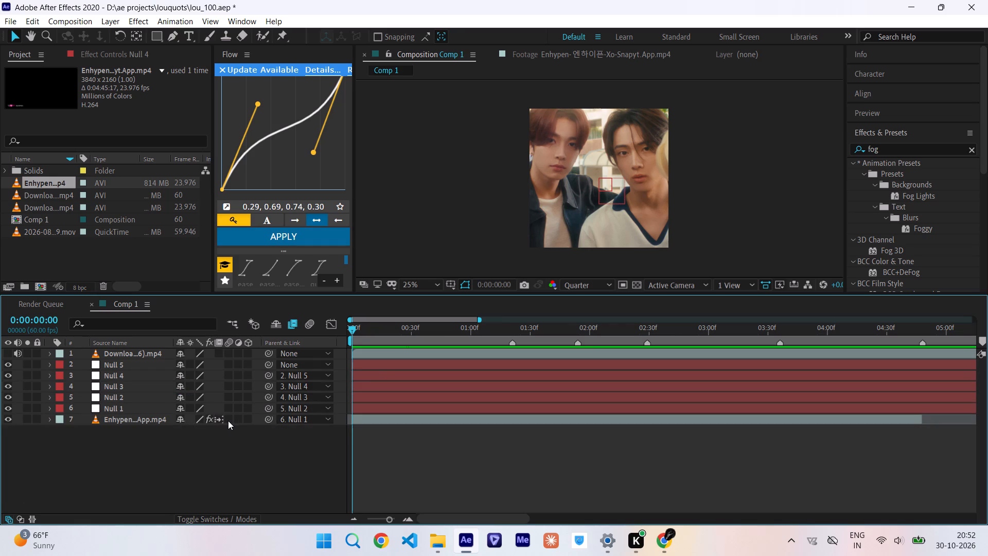
pyautogui.click(228, 421)
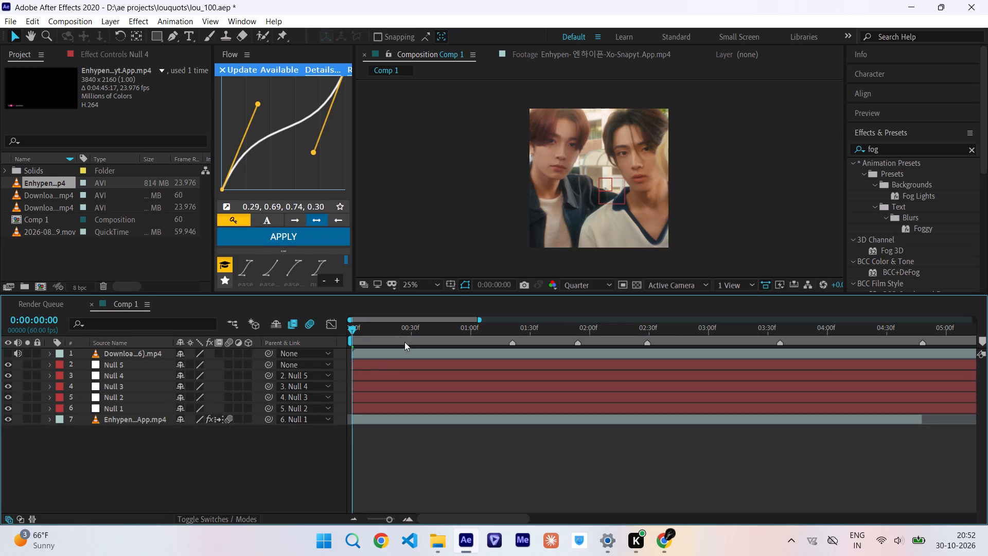
# Scrub the edit from the first frame to 0:00:04:49 and play on from there to examine the blended, motion-blurred movement.
pyautogui.moveTo(386, 331); pyautogui.dragTo(299, 354)
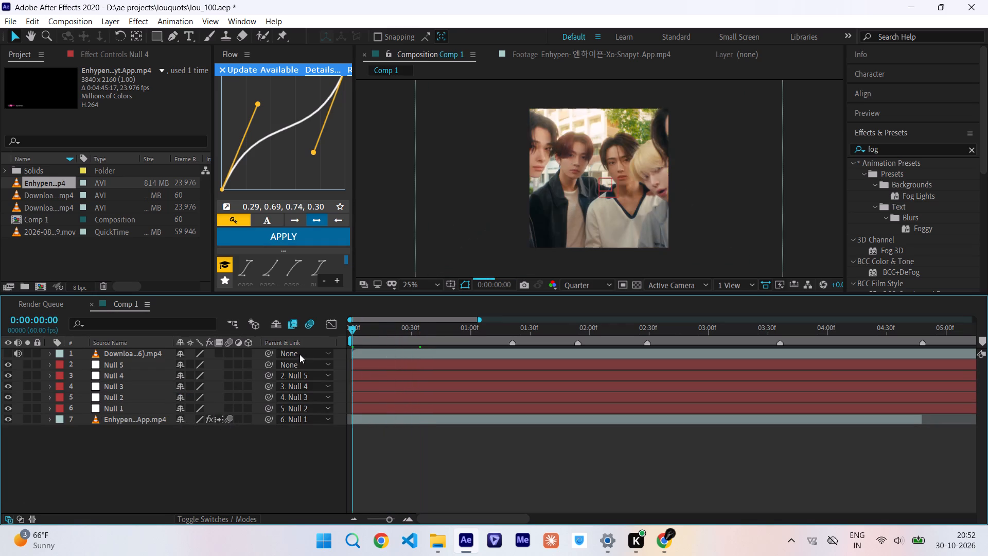
pyautogui.moveTo(299, 354); pyautogui.dragTo(356, 355)
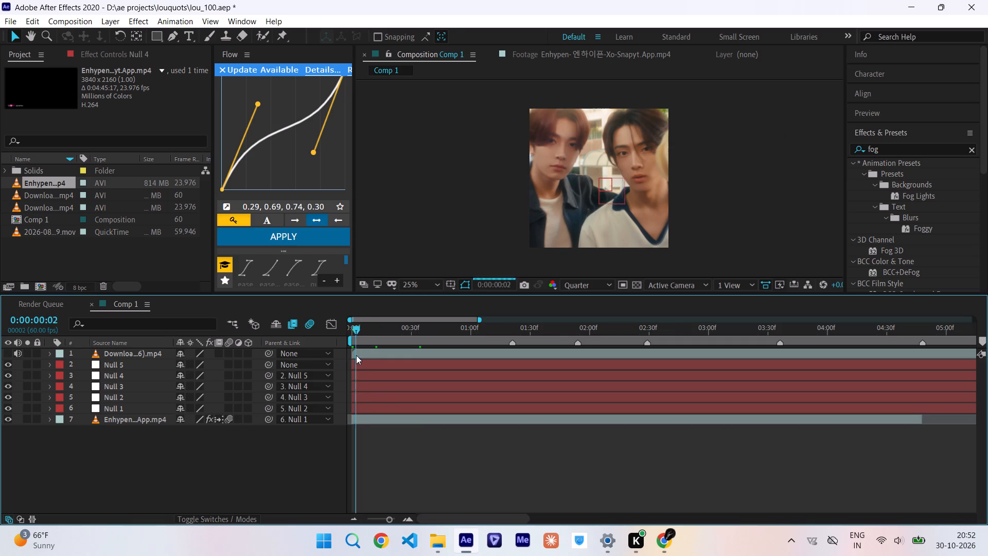
pyautogui.moveTo(356, 355); pyautogui.dragTo(395, 358)
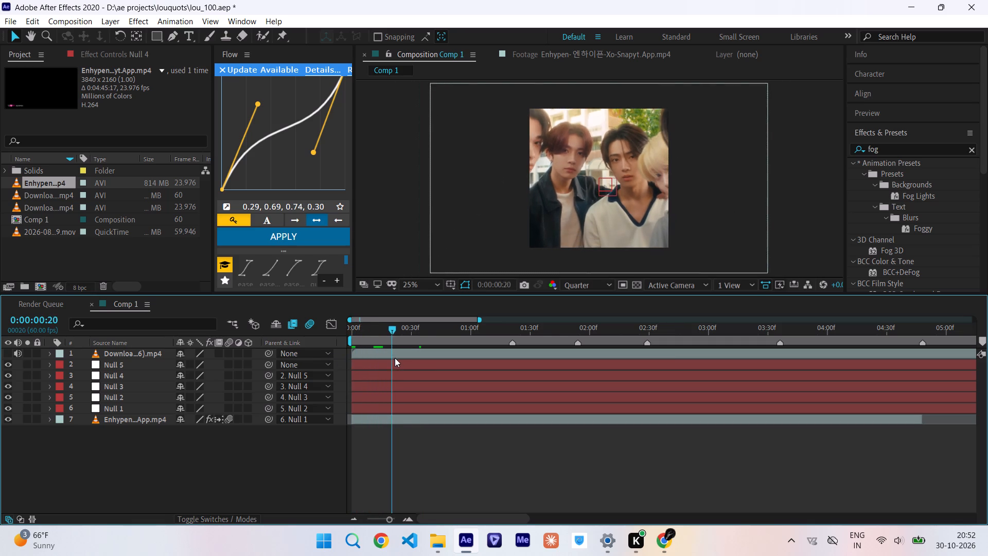
pyautogui.moveTo(395, 358); pyautogui.dragTo(790, 361)
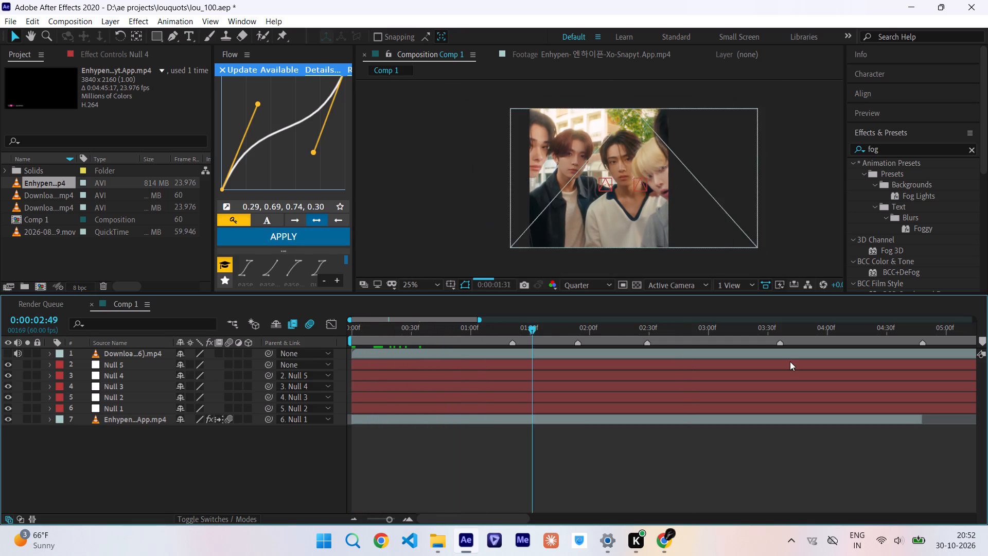
pyautogui.click(924, 331)
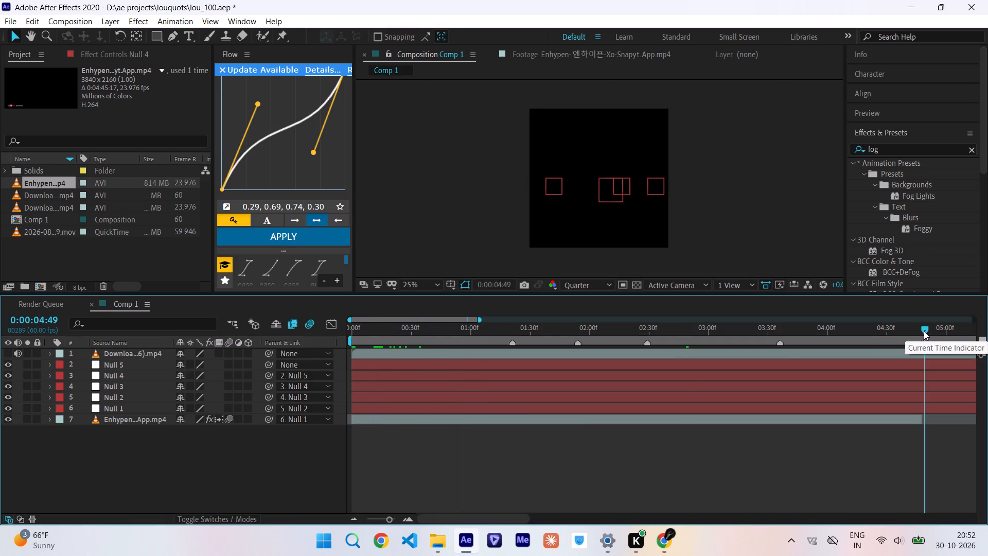
pyautogui.press('space')
pyautogui.hscroll(20, 682, 441)
pyautogui.hscroll(5, 682, 441)
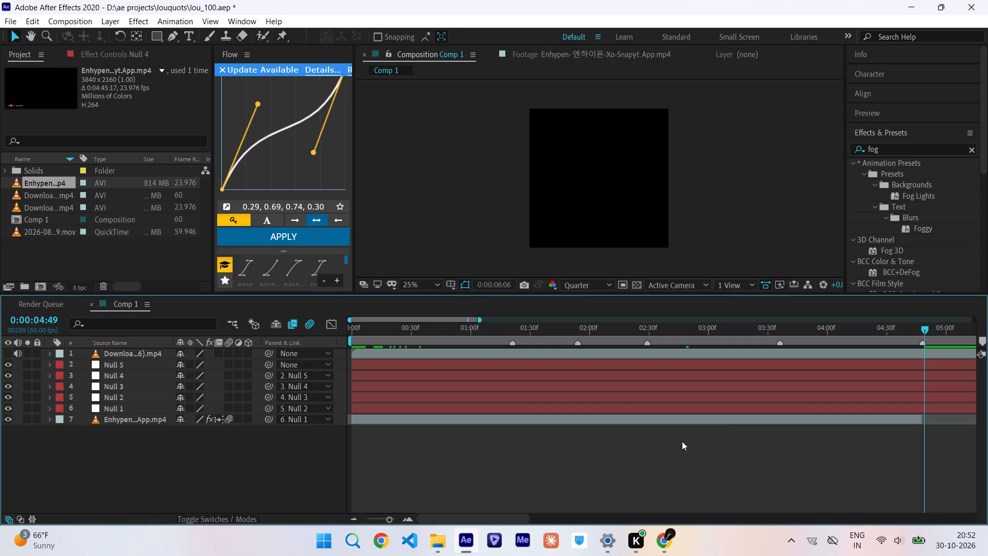
# Save the project.
pyautogui.hotkey('ctrl', 's')
# Look along the timeline's beat markers past the footage during playback, and restart the preview from 0:00:22:05 until it loops back to the start.
pyautogui.hscroll(-7, 660, 447)
pyautogui.hscroll(7, 660, 447)
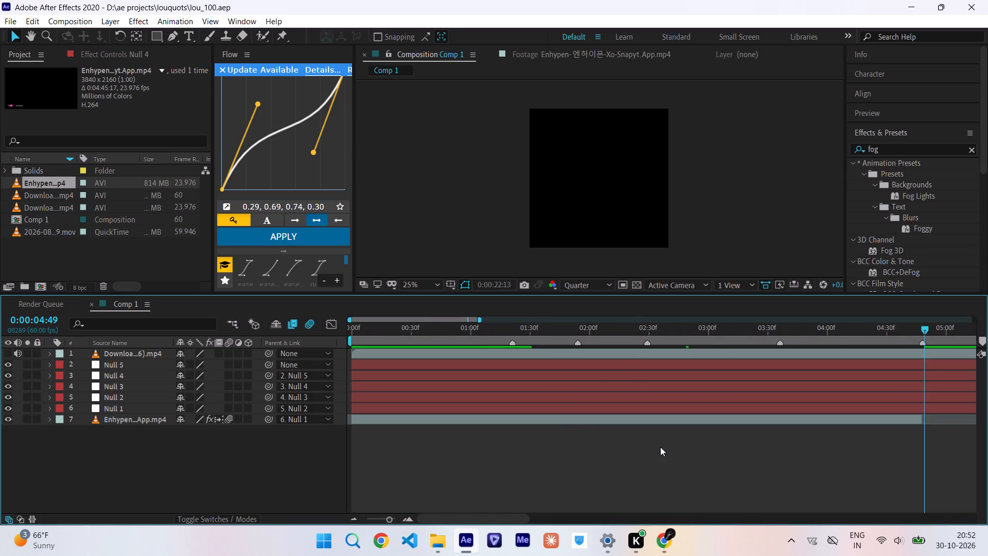
pyautogui.hscroll(5, 660, 447)
pyautogui.hscroll(-17, 660, 447)
pyautogui.hscroll(8, 660, 447)
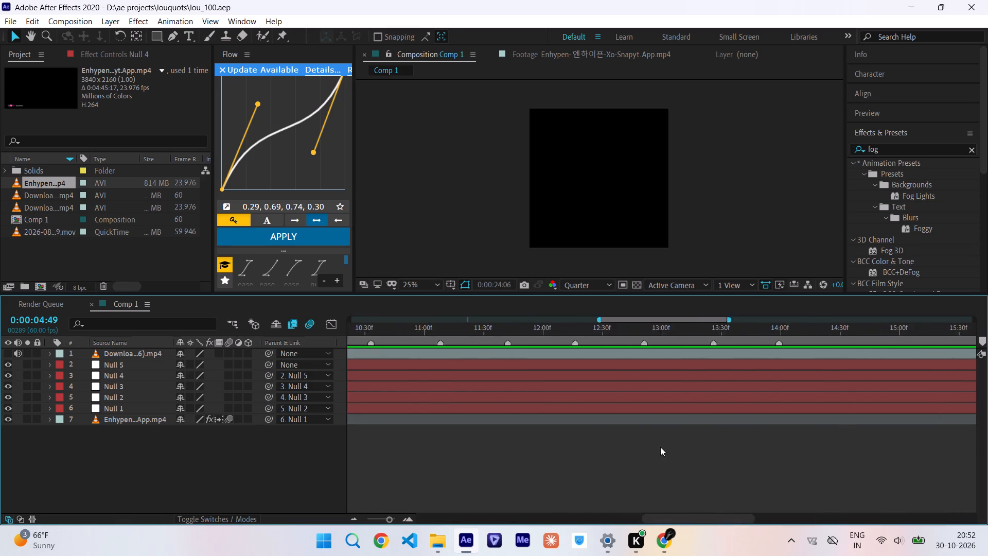
pyautogui.hscroll(5, 660, 447)
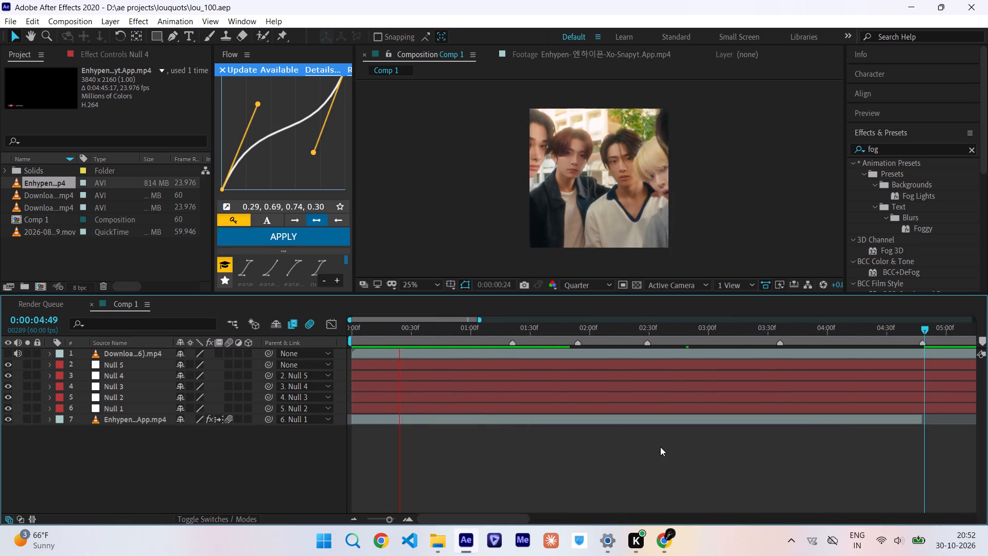
pyautogui.hscroll(-3, 479, 349)
pyautogui.hscroll(-6, 875, 347)
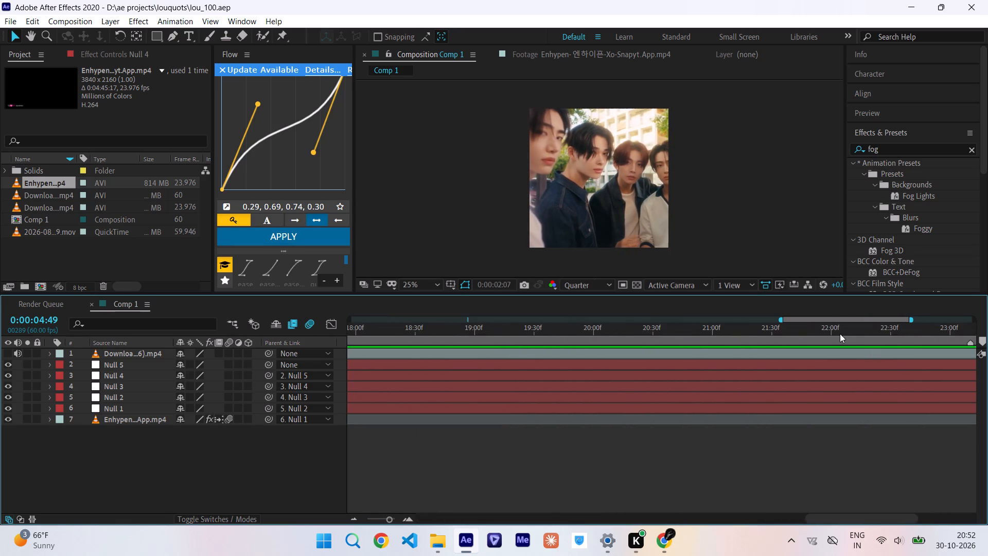
pyautogui.click(840, 334)
pyautogui.press('space')
pyautogui.hscroll(6, 840, 334)
pyautogui.hscroll(20, 840, 334)
pyautogui.hscroll(4, 580, 400)
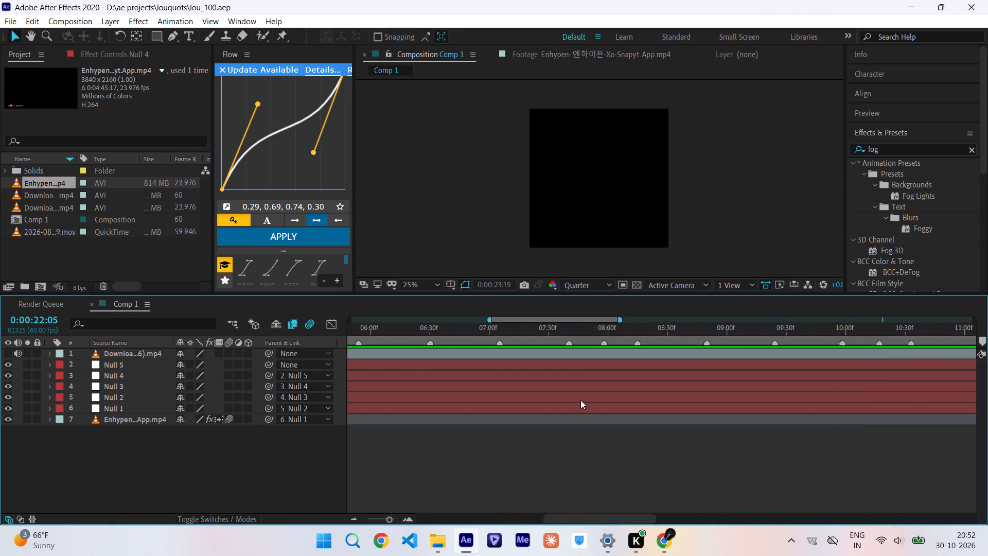
pyautogui.hscroll(1, 580, 400)
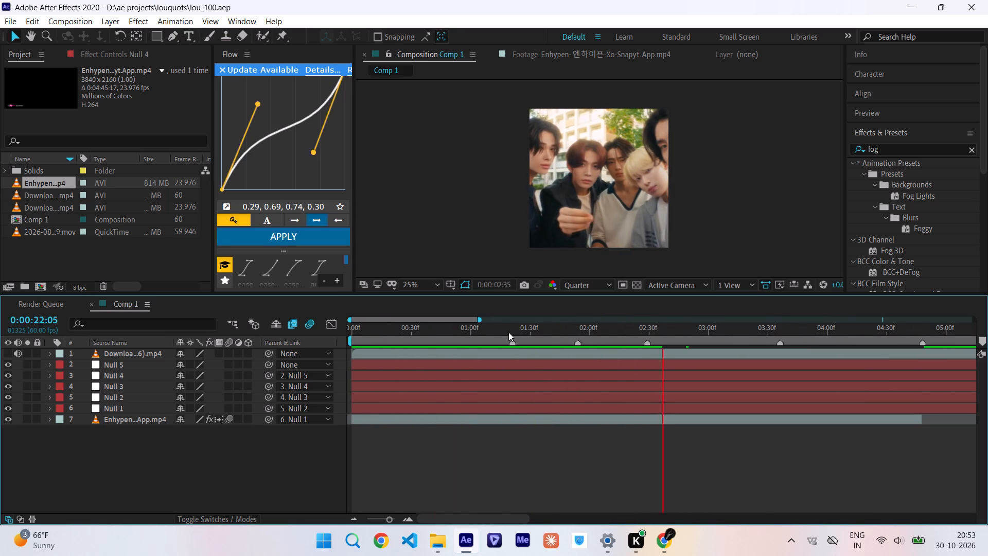
# Play the edit repeatedly from the first frame, scrubbing past 0:00:02:39 and 0:00:03:42, to check motion blur on the slides and zoom-out.
pyautogui.moveTo(508, 332); pyautogui.dragTo(235, 368)
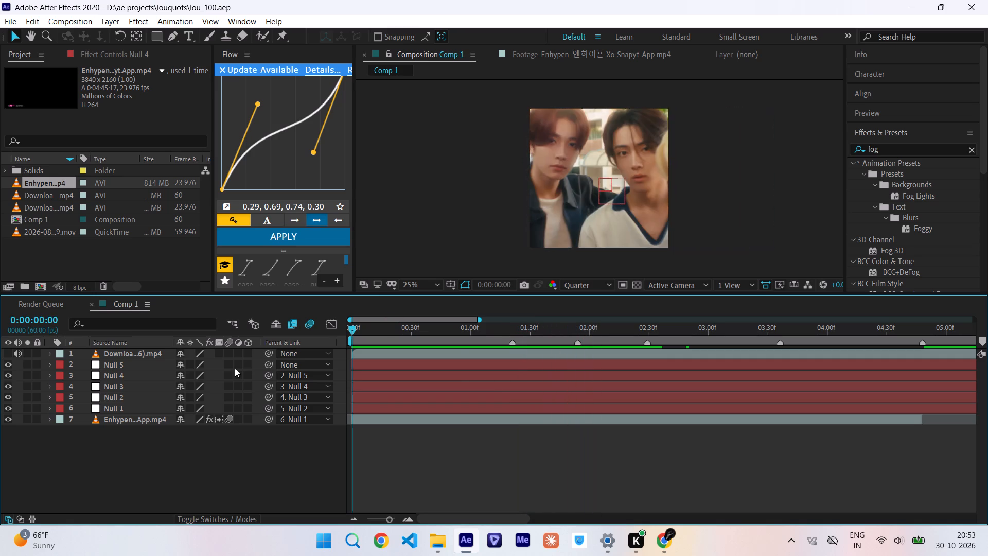
pyautogui.press('space')
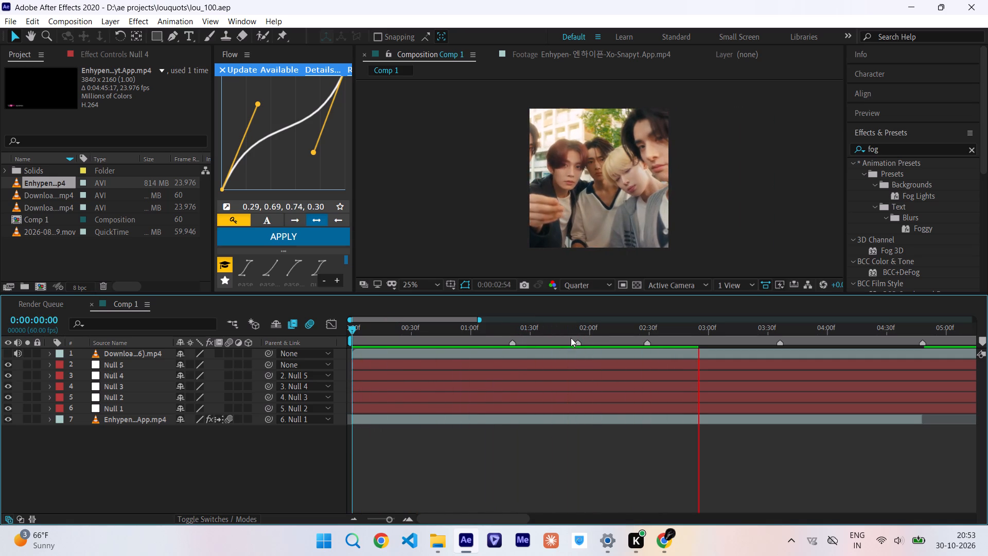
pyautogui.moveTo(564, 335); pyautogui.dragTo(669, 341)
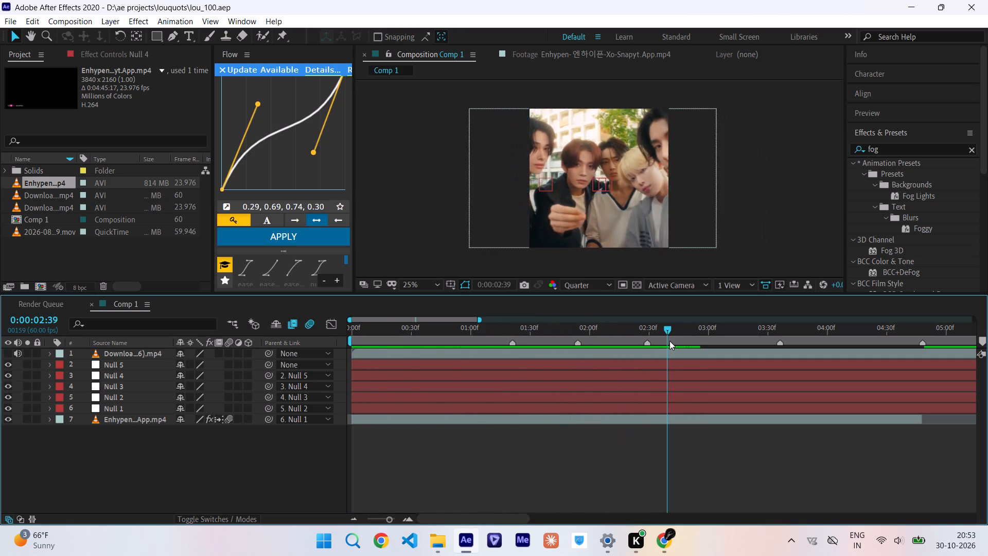
pyautogui.moveTo(669, 341); pyautogui.dragTo(80, 415)
pyautogui.press('space')
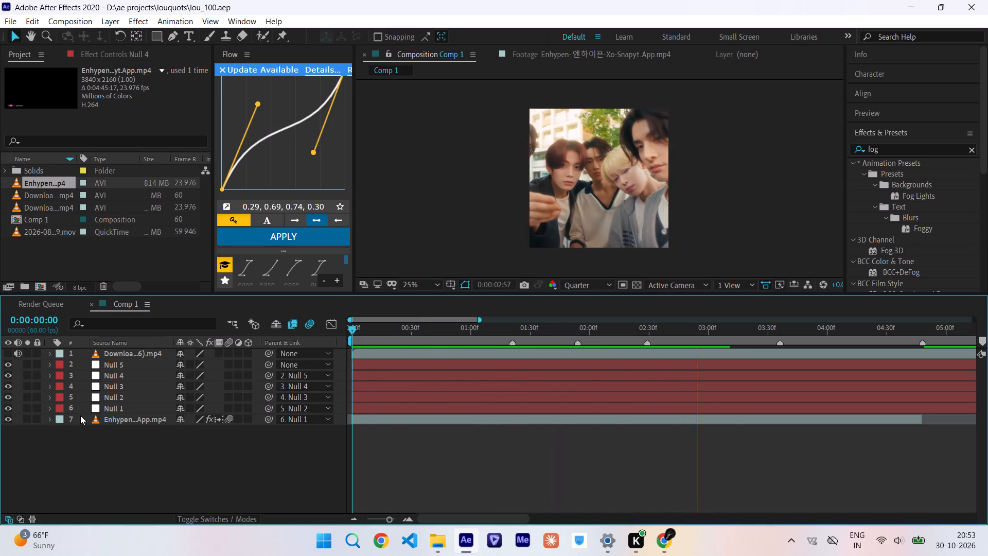
pyautogui.hscroll(-1, 488, 428)
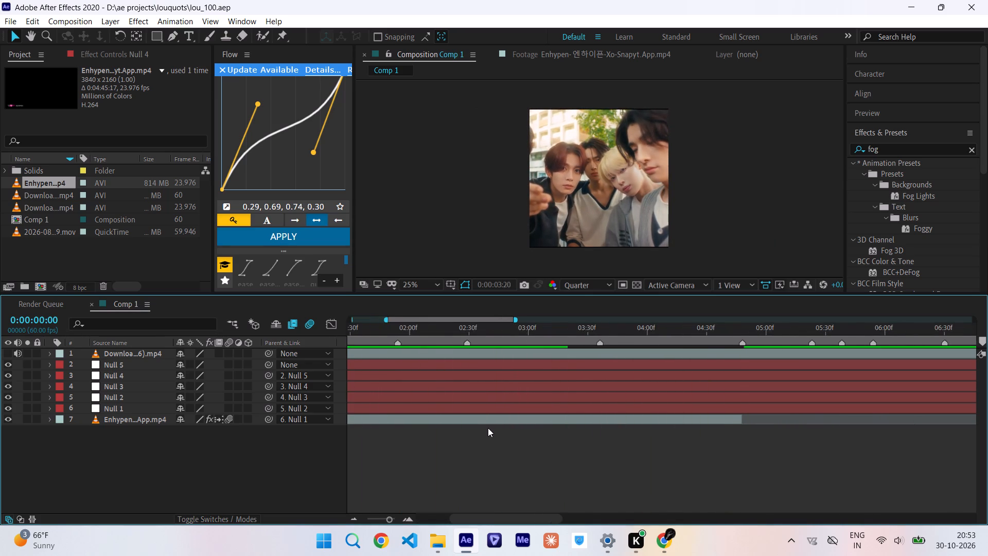
pyautogui.hscroll(-1, 488, 428)
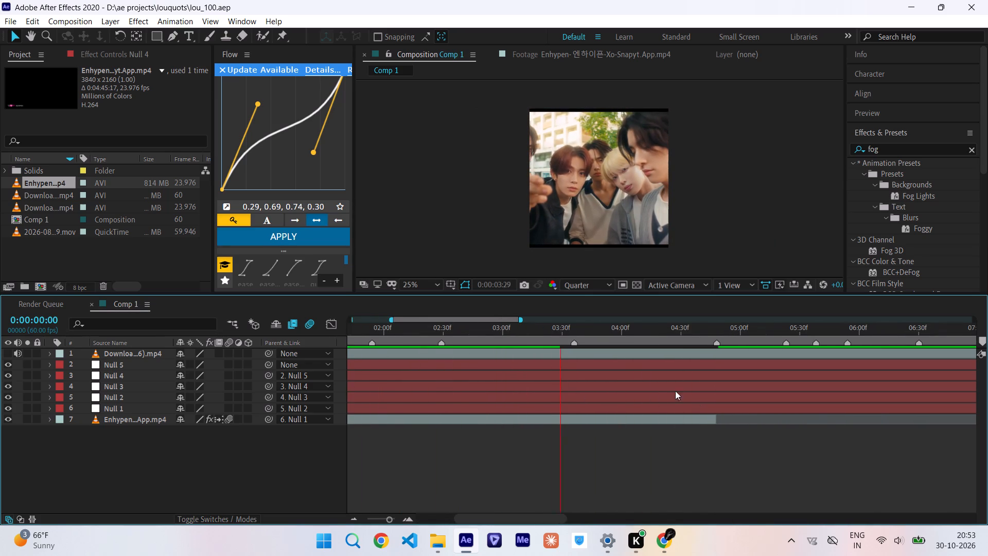
pyautogui.moveTo(552, 329); pyautogui.dragTo(592, 333)
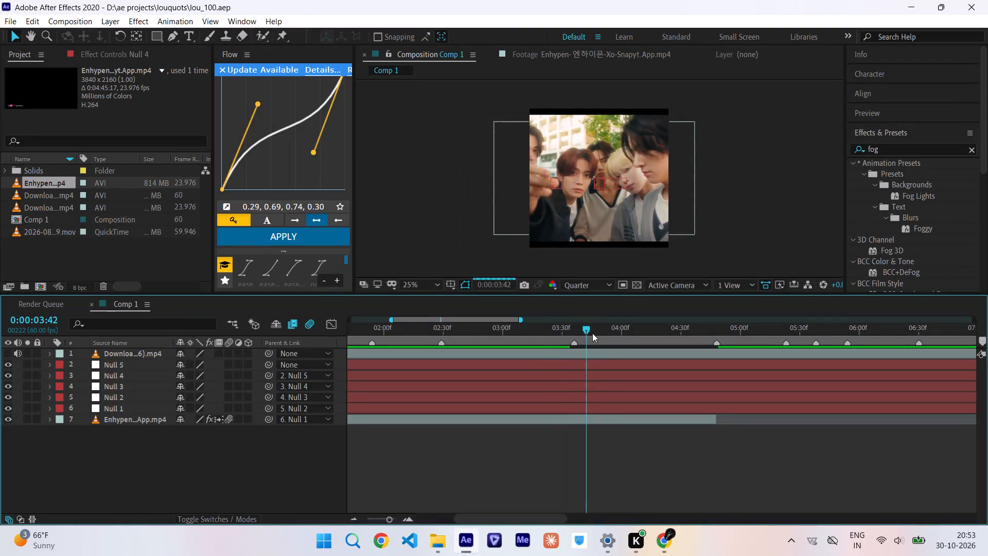
pyautogui.moveTo(592, 333); pyautogui.dragTo(234, 451)
pyautogui.press('space')
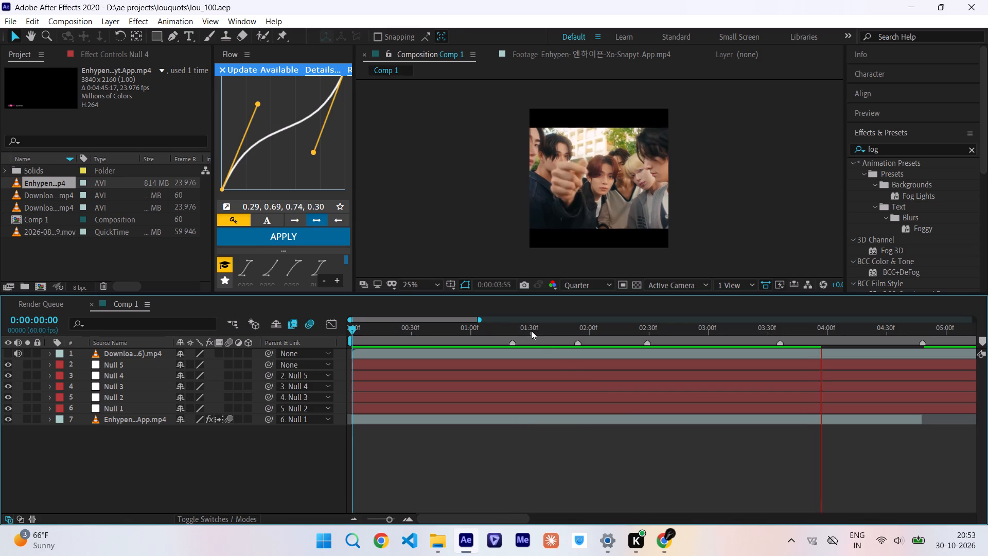
# Scrub from 0:00:02:38 through 0:00:04:40, and play back from the first frame to examine the last slide and zoom-out.
pyautogui.moveTo(531, 331); pyautogui.dragTo(665, 331)
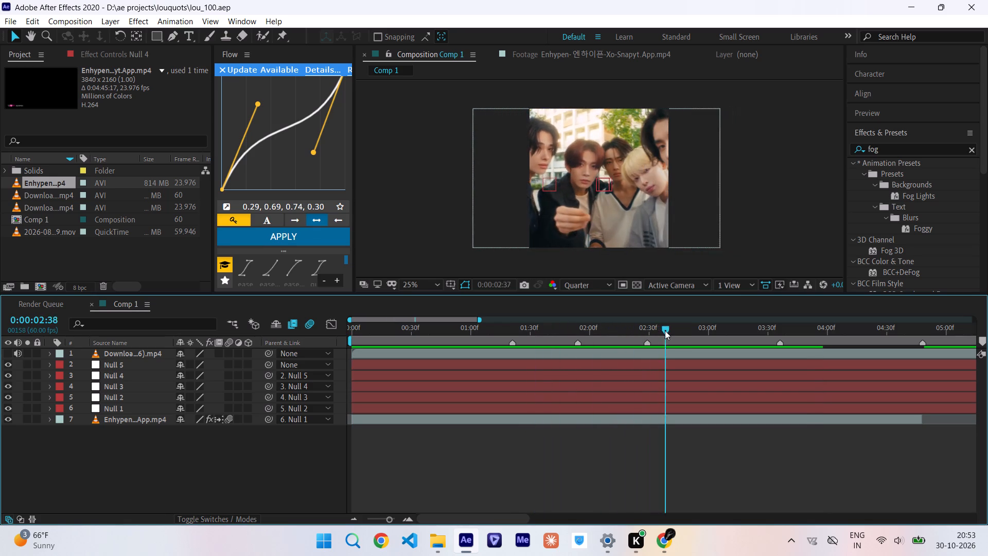
pyautogui.moveTo(665, 331); pyautogui.dragTo(731, 331)
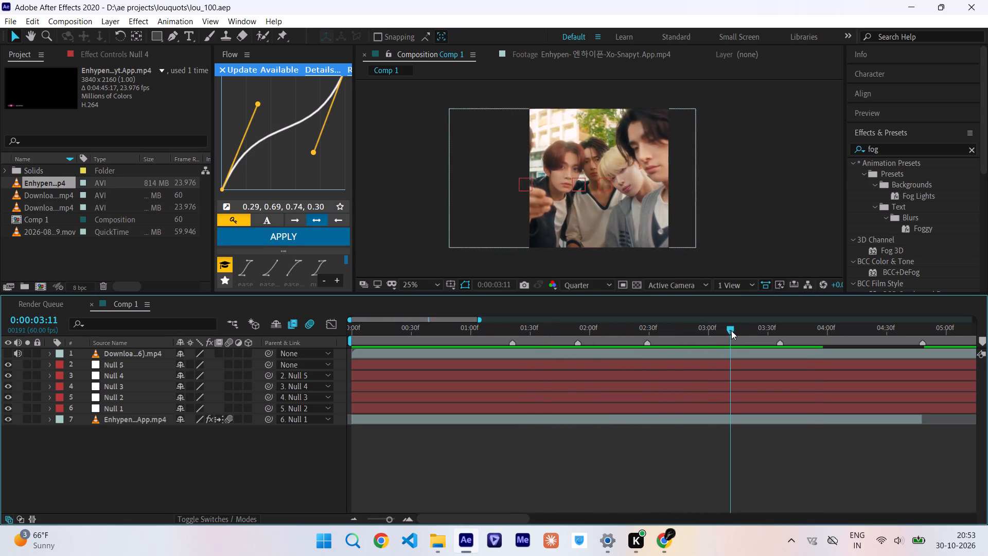
pyautogui.moveTo(731, 331); pyautogui.dragTo(816, 335)
pyautogui.hscroll(1, 795, 333)
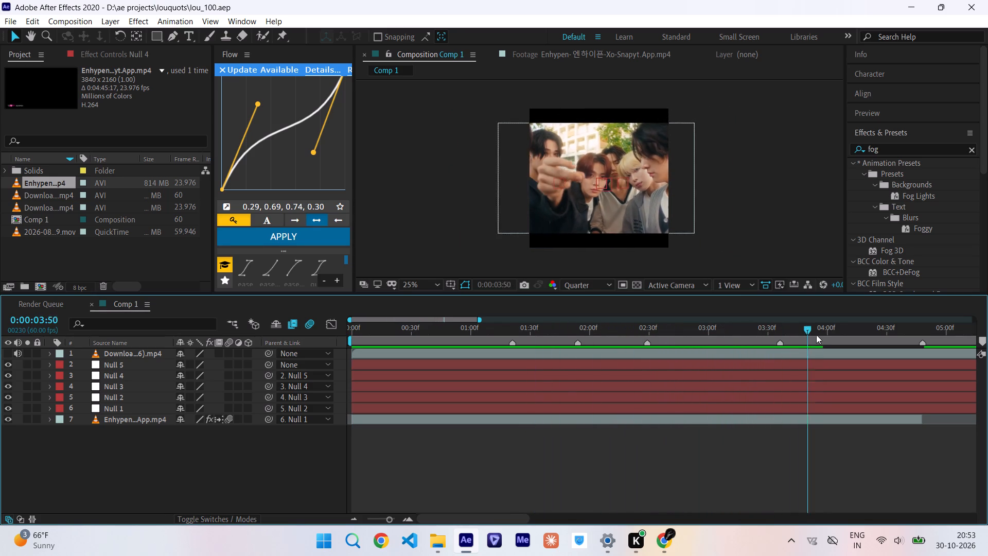
pyautogui.moveTo(816, 335); pyautogui.dragTo(907, 329)
pyautogui.hscroll(1, 816, 335)
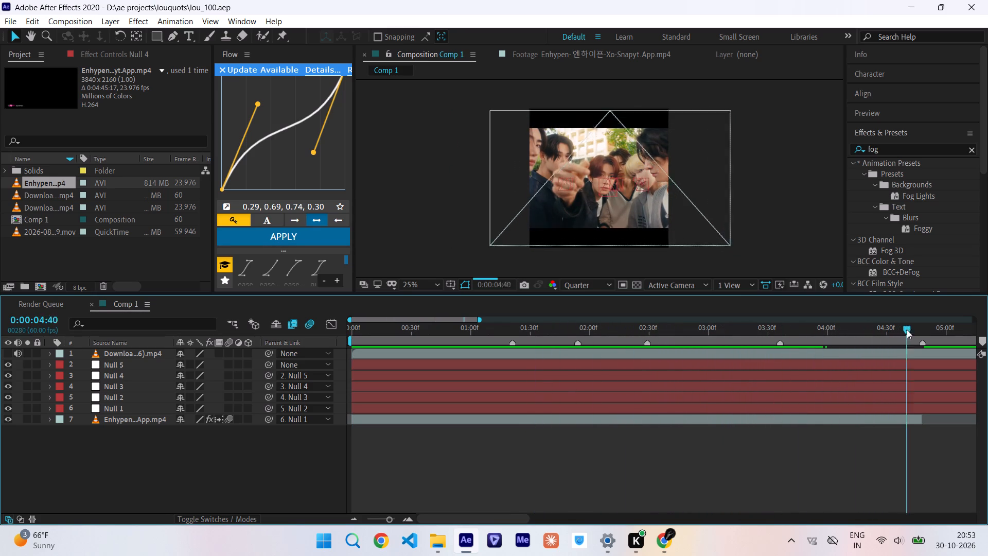
pyautogui.hscroll(1, 907, 329)
pyautogui.moveTo(907, 329); pyautogui.dragTo(185, 433)
pyautogui.press('space')
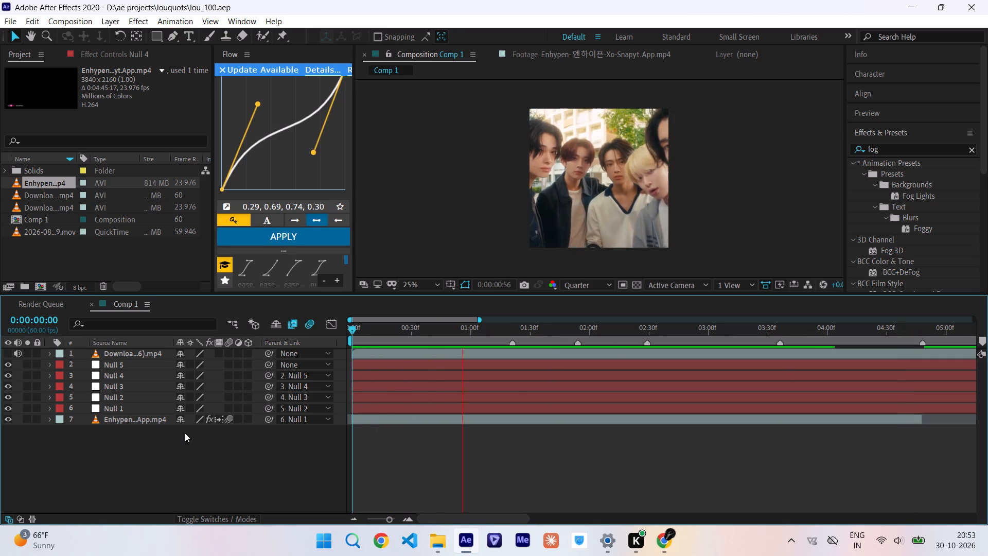
pyautogui.scroll(1, 620, 403)
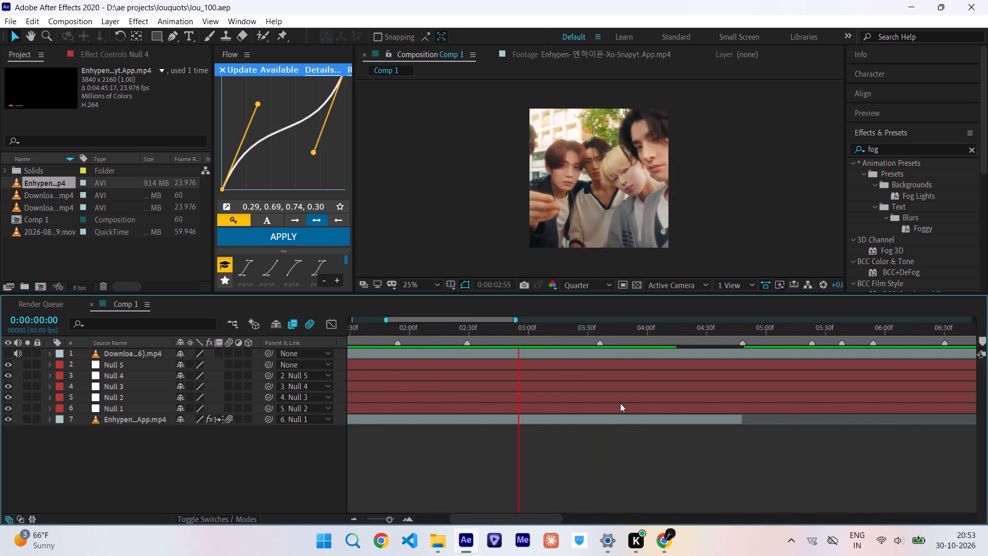
pyautogui.scroll(2, 620, 403)
pyautogui.hscroll(-1, 620, 403)
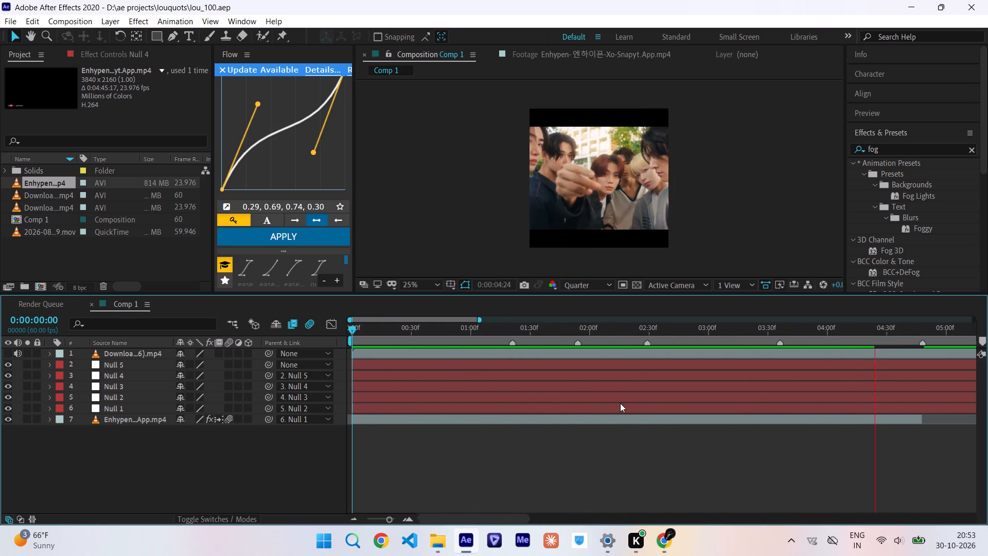
pyautogui.hscroll(-1, 620, 403)
# Replay the ending from 0:00:02:39 and 0:00:02:59, and play the whole edit from the first frame to review the motion.
pyautogui.click(539, 332)
pyautogui.press('space')
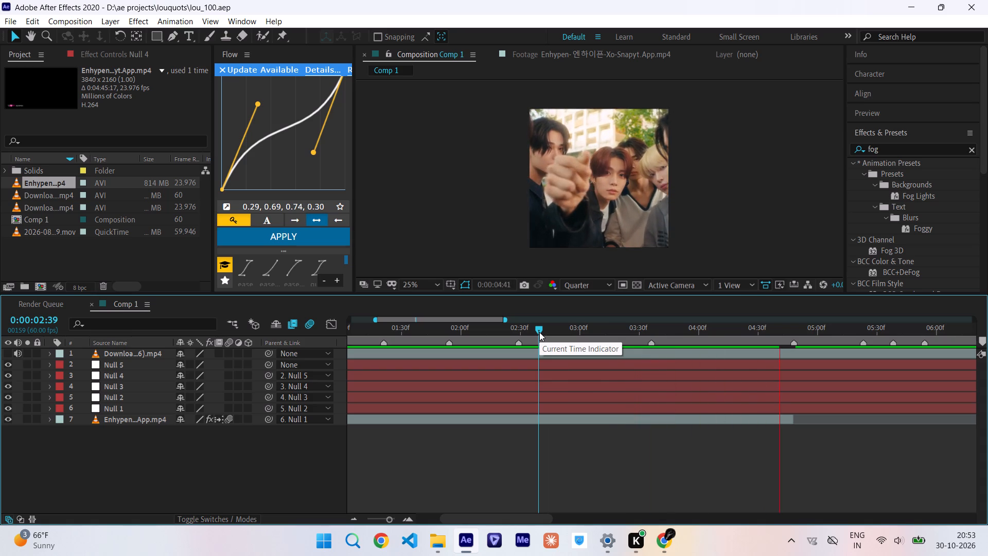
pyautogui.click(539, 329)
pyautogui.press('space')
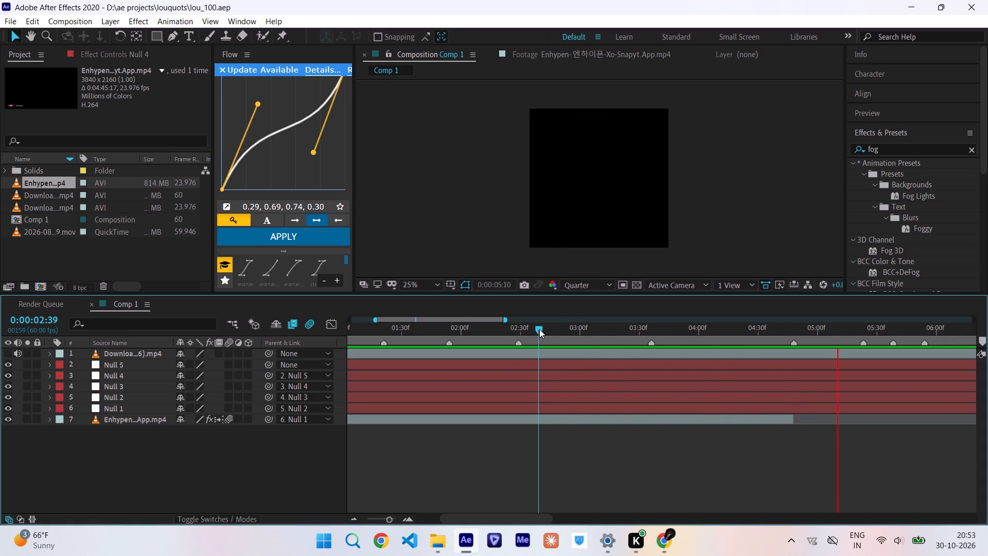
pyautogui.click(577, 333)
pyautogui.press('space')
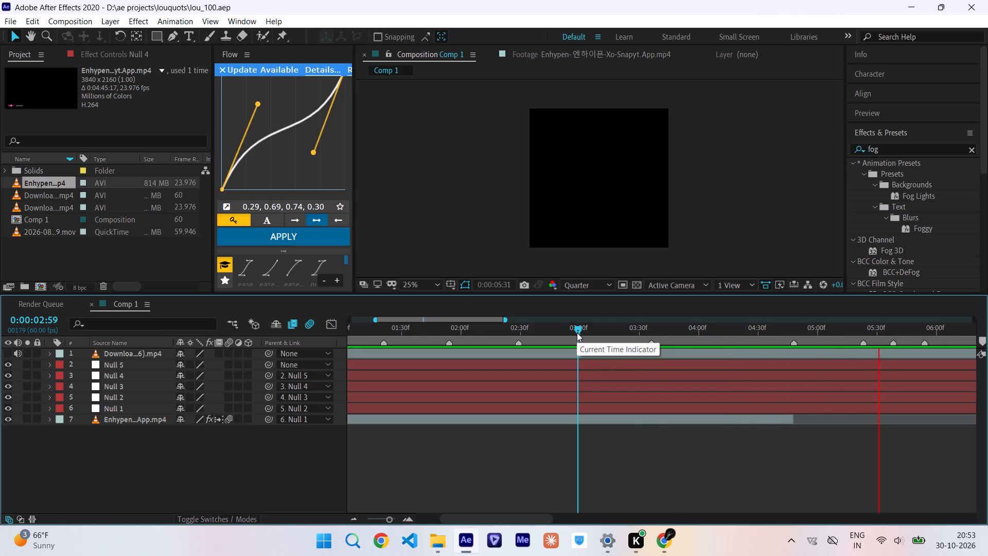
pyautogui.moveTo(577, 333); pyautogui.dragTo(16, 468)
pyautogui.press('space')
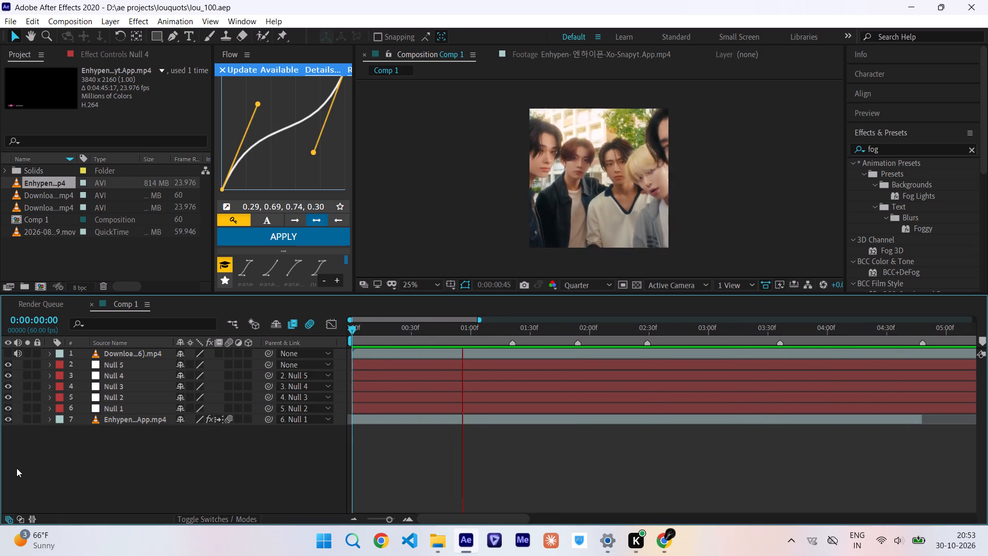
pyautogui.scroll(1, 507, 446)
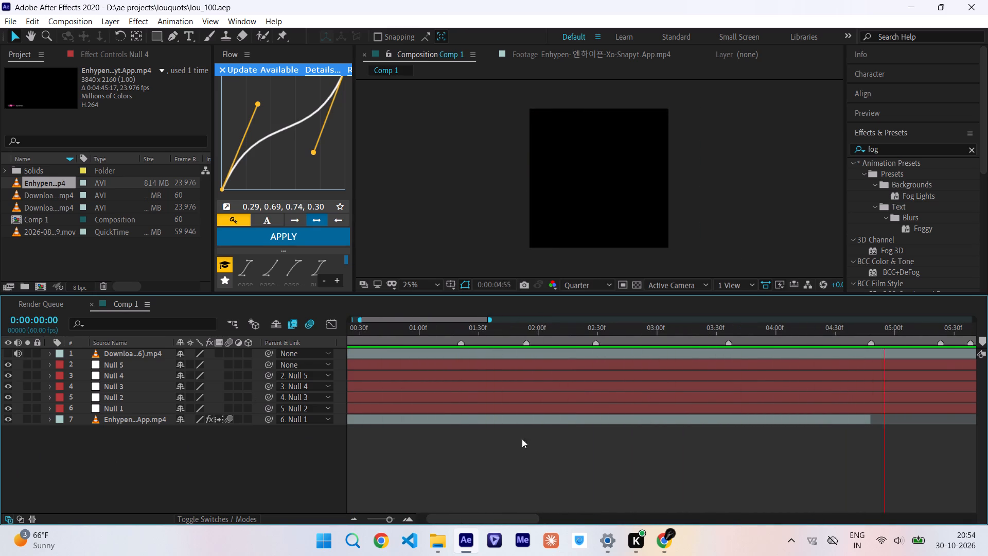
# Play back from 0:00:03:44, from the first frame and from 0:00:03:11 to examine the timing of the last slide and zoom-out.
pyautogui.click(745, 330)
pyautogui.press('space')
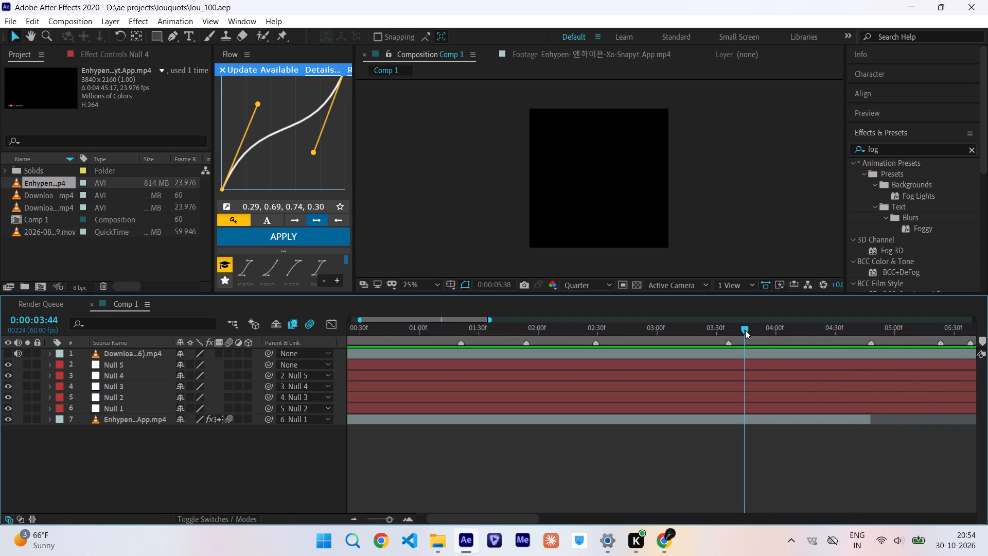
pyautogui.hscroll(-1, 745, 330)
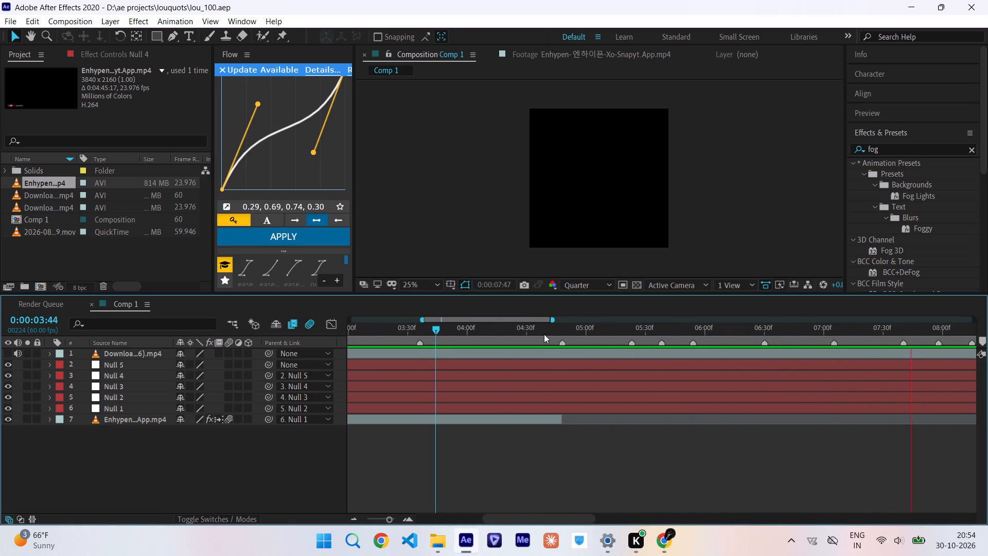
pyautogui.moveTo(544, 334); pyautogui.dragTo(0, 437)
pyautogui.press('space')
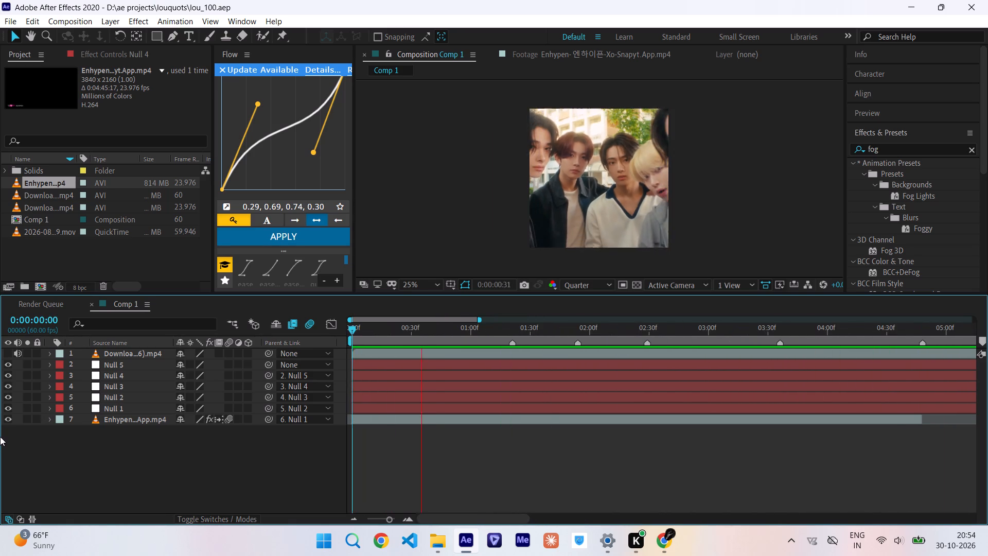
pyautogui.hscroll(-3, 540, 439)
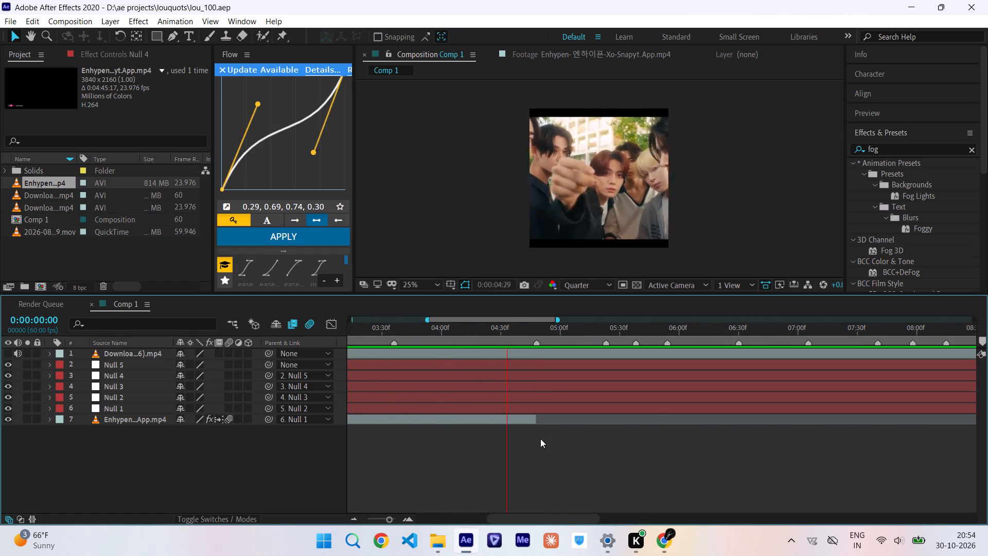
pyautogui.hscroll(1, 540, 439)
pyautogui.click(523, 334)
pyautogui.press('space')
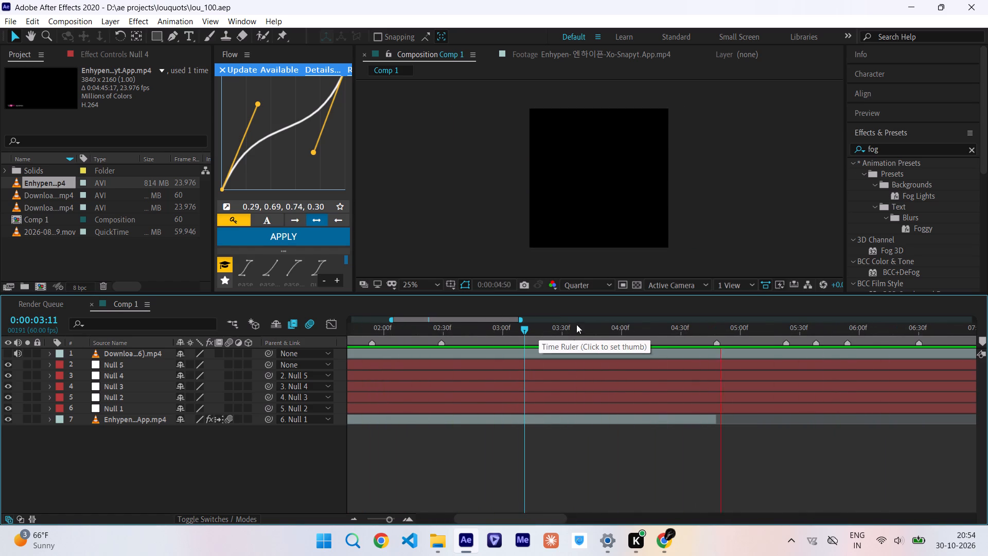
# Shorten both easing handles on Null 4's Scale speed curve, centring its peak of about -58 %/sec on the 0:00:03:36 beat marker.
pyautogui.click(595, 328)
pyautogui.click(596, 363)
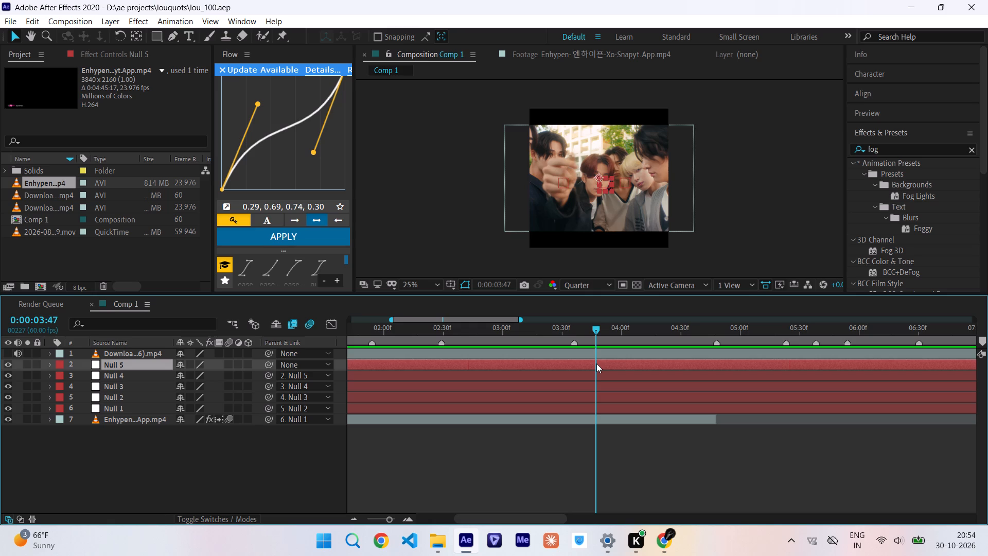
pyautogui.click(601, 375)
pyautogui.press('u')
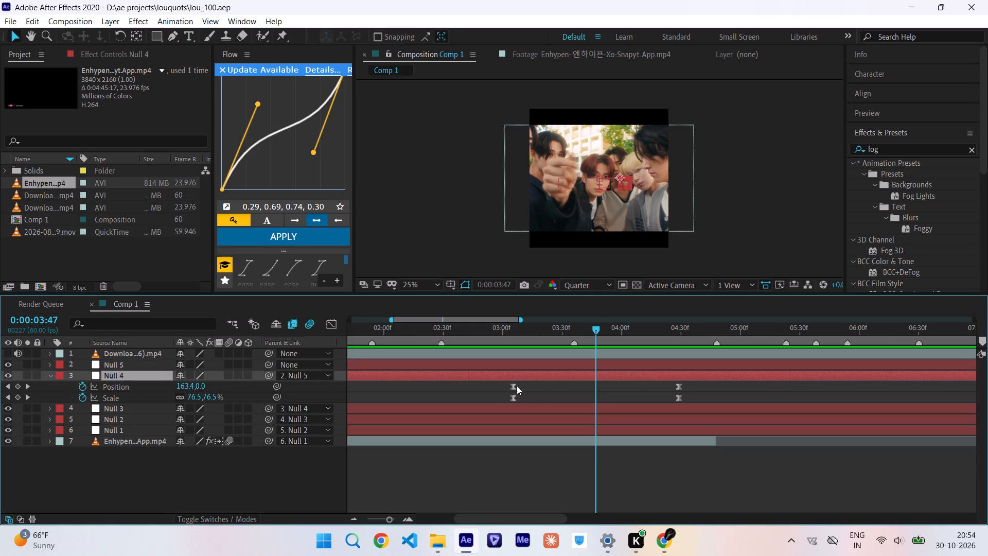
pyautogui.click(574, 328)
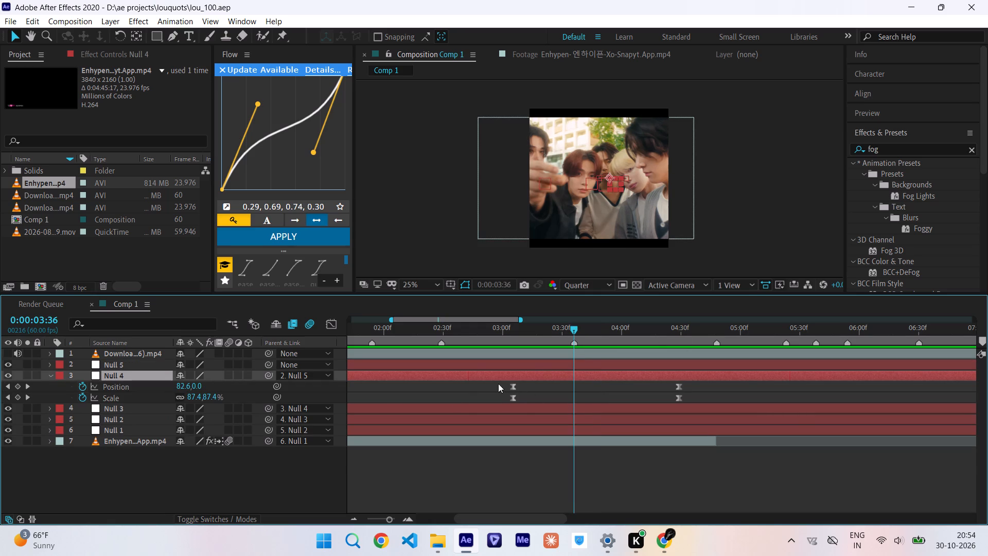
pyautogui.click(144, 397)
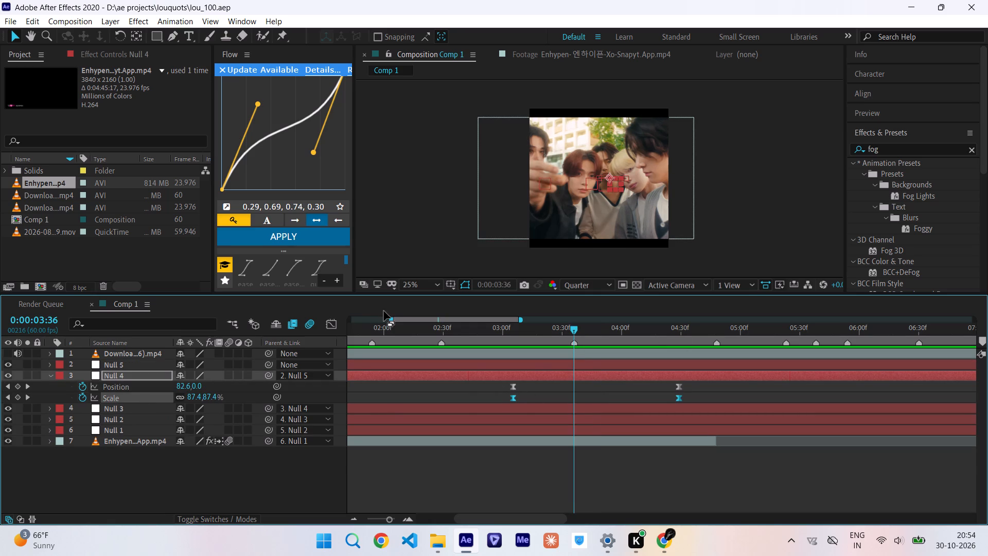
pyautogui.click(332, 322)
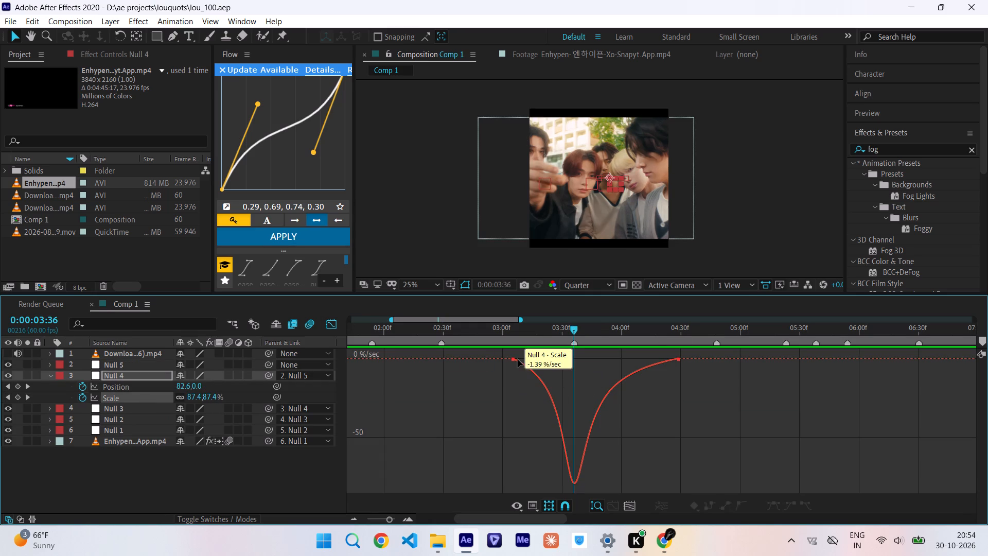
pyautogui.click(515, 359)
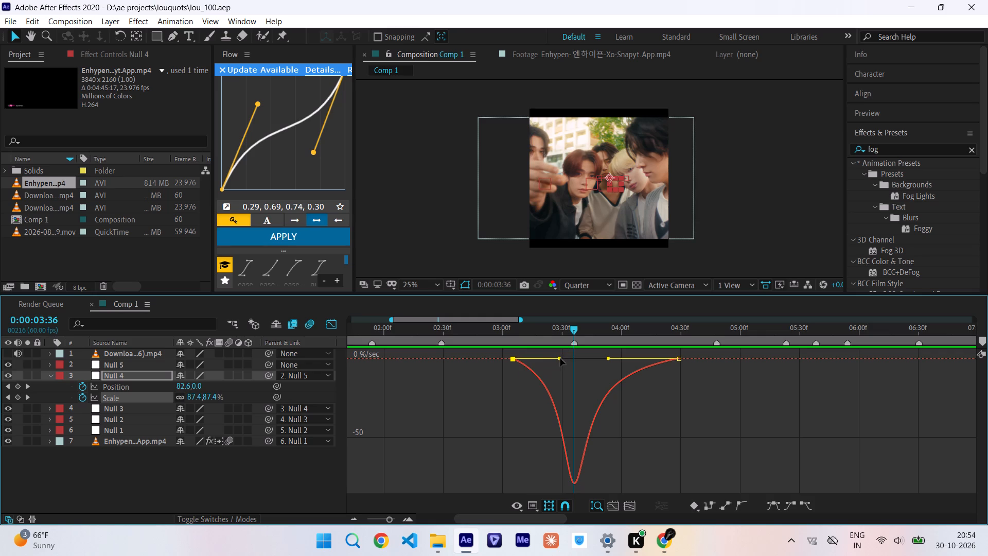
pyautogui.moveTo(560, 358); pyautogui.dragTo(552, 357)
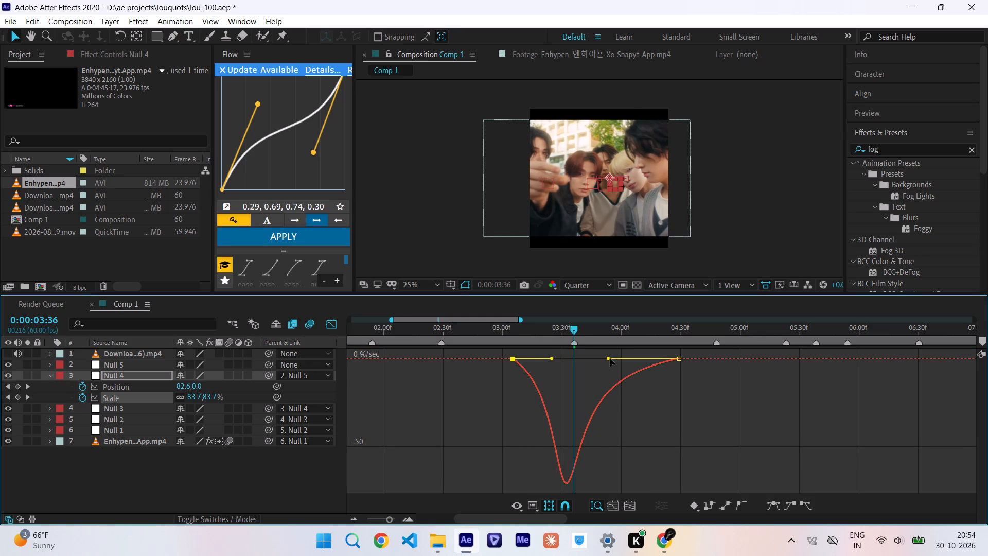
pyautogui.moveTo(610, 358); pyautogui.dragTo(620, 360)
# Scrub the zoom-out to about 0:00:04:24, return to the first frame, and save the project.
pyautogui.moveTo(574, 333); pyautogui.dragTo(578, 333)
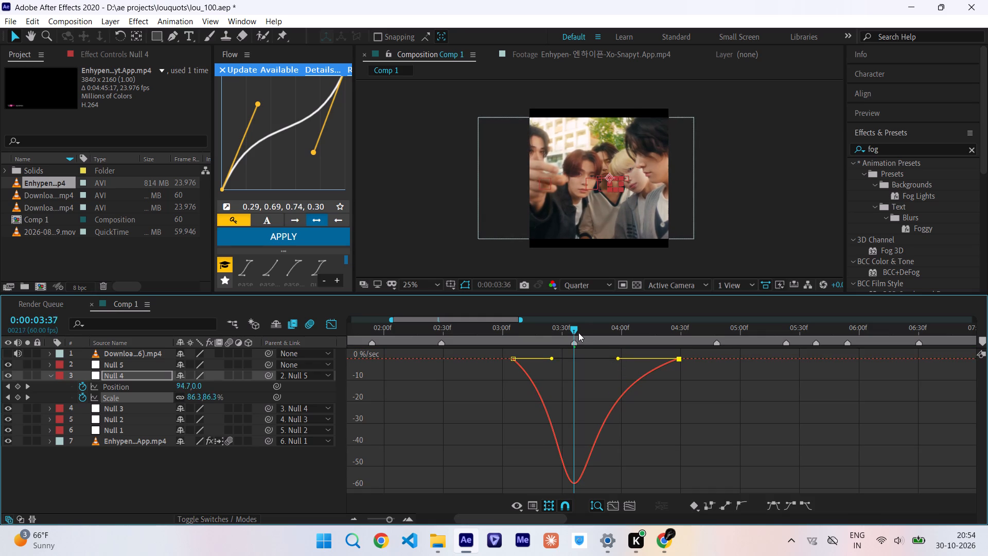
pyautogui.moveTo(578, 333); pyautogui.dragTo(670, 328)
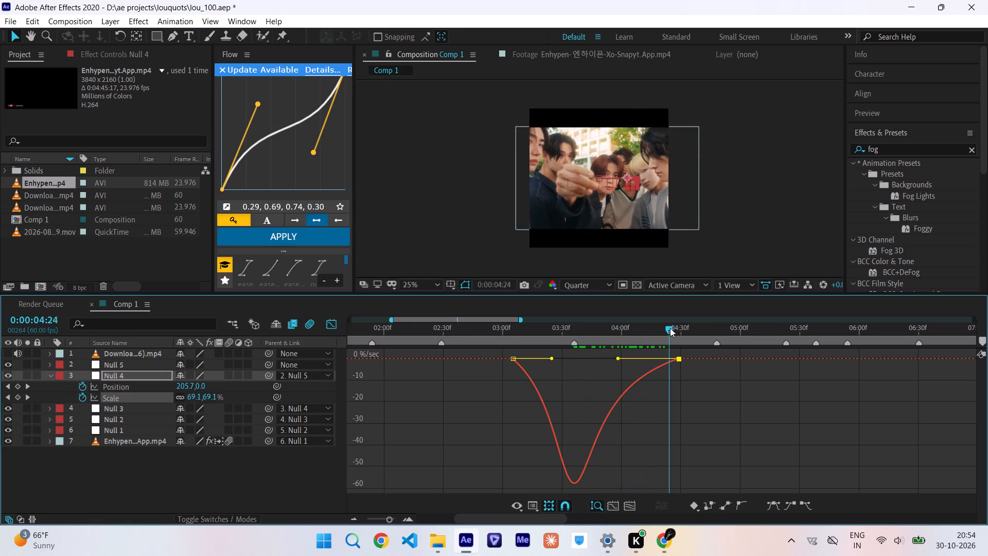
pyautogui.moveTo(670, 328); pyautogui.dragTo(232, 415)
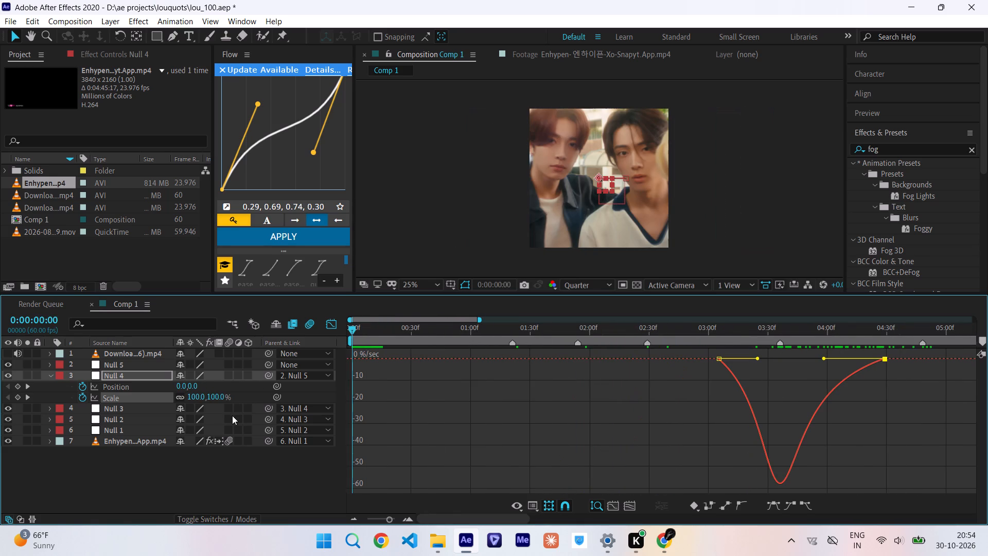
pyautogui.hotkey('ctrl', 's')
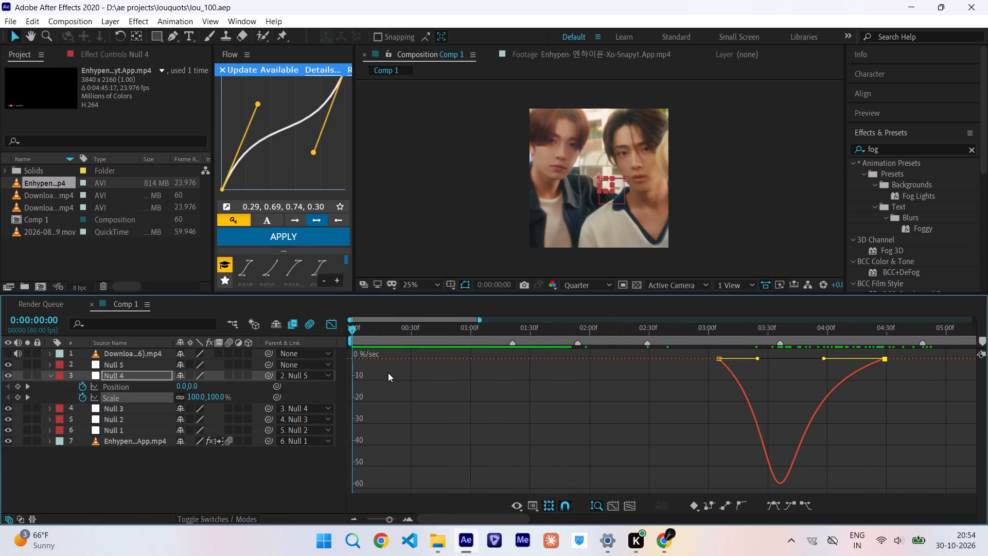
# Play from the first frame, 0:00:02:46, 0:00:02:57, 0:00:03:13 and 0:00:02:13, and scrub the zoom-out to examine its softened easing.
pyautogui.press('space')
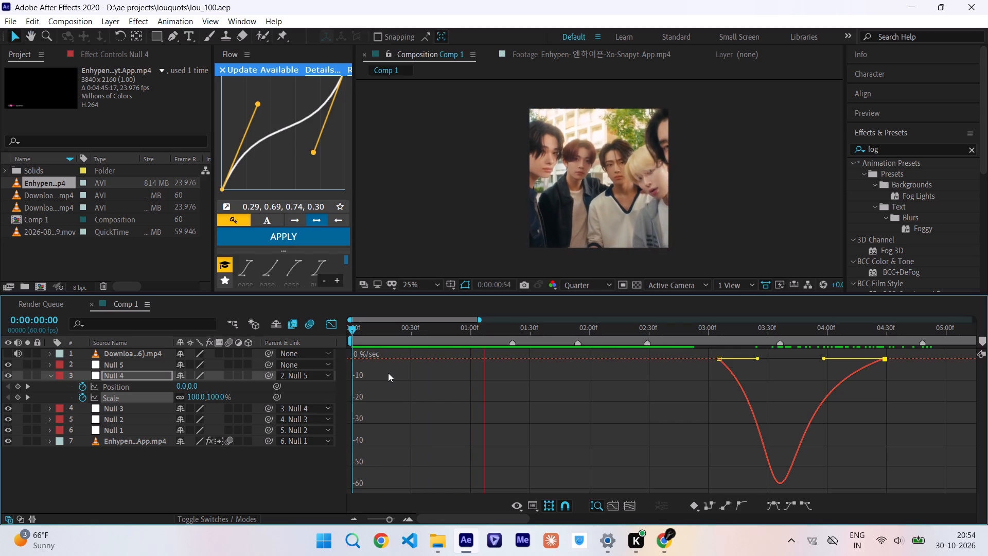
pyautogui.hscroll(-1, 660, 386)
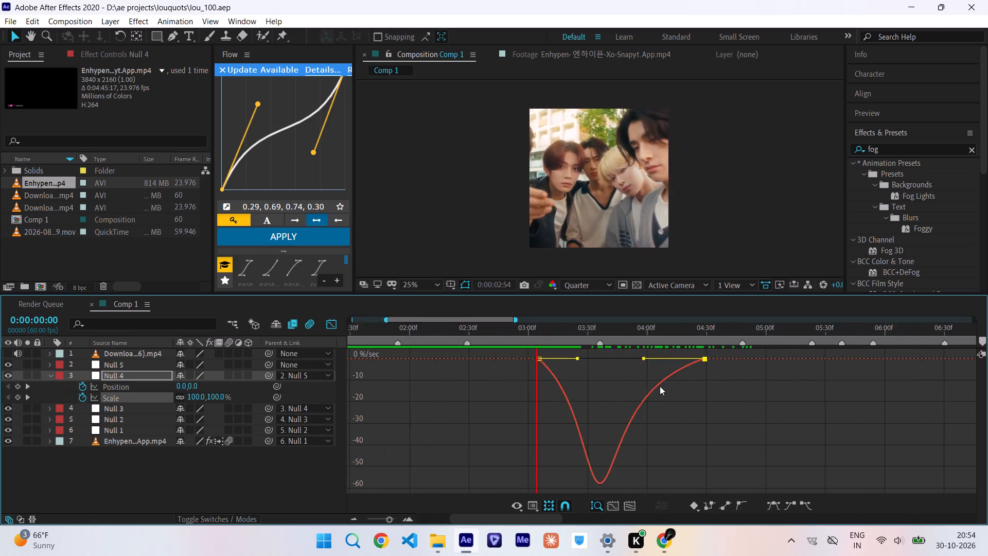
pyautogui.click(449, 334)
pyautogui.press('space')
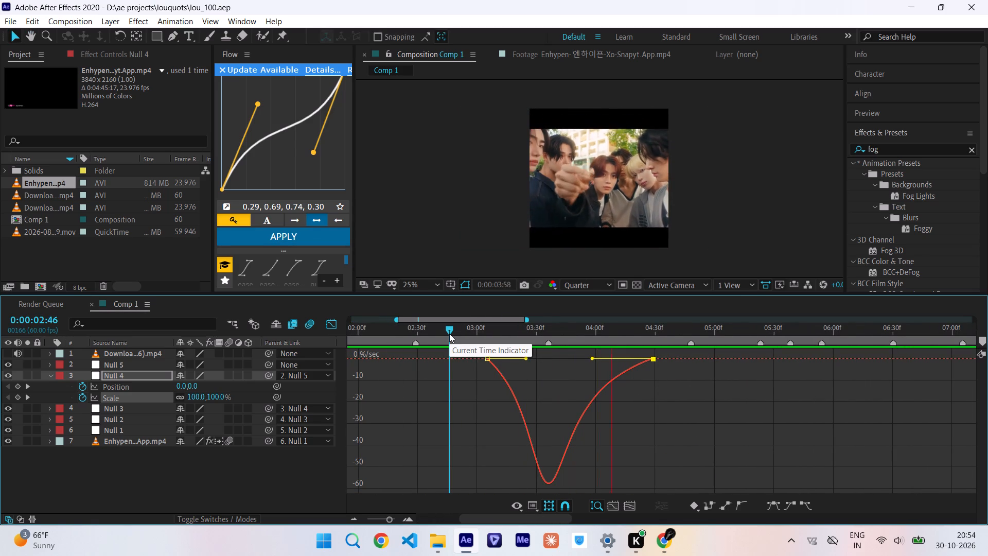
pyautogui.click(470, 326)
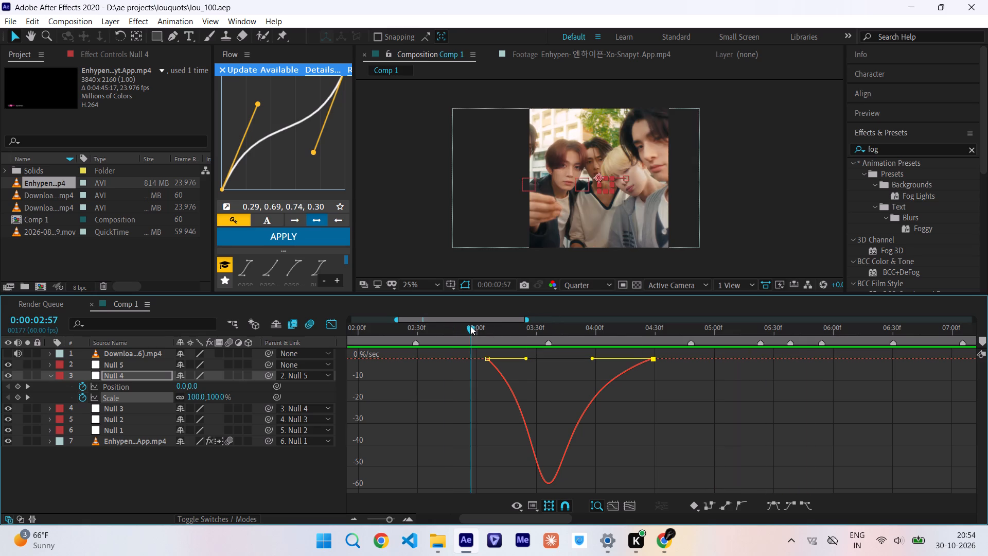
pyautogui.press('space')
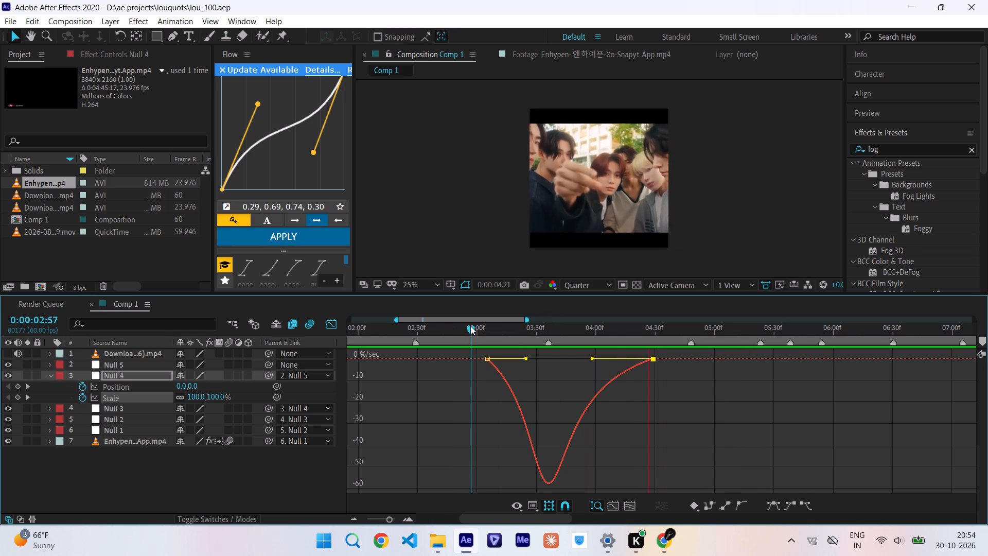
pyautogui.click(502, 323)
pyautogui.press('space')
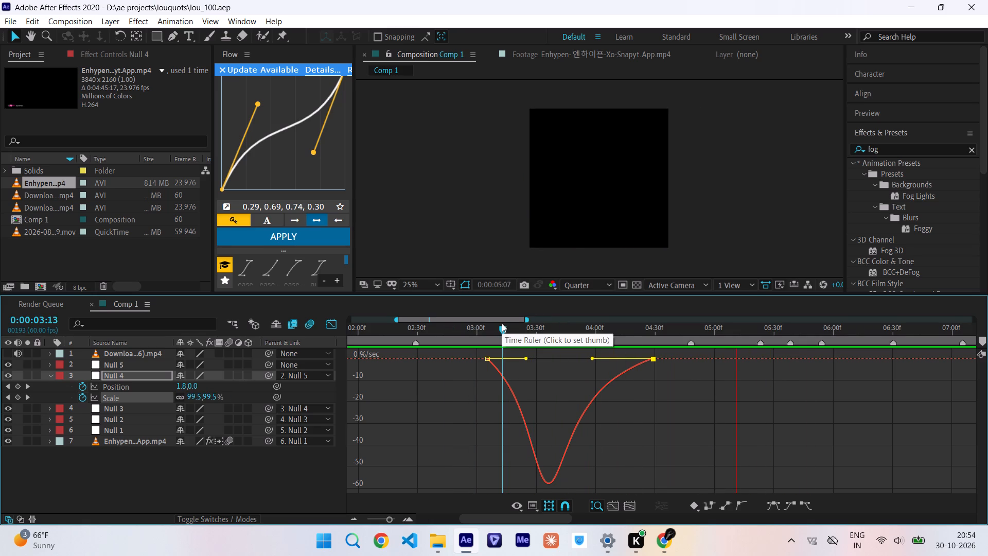
pyautogui.click(563, 329)
pyautogui.moveTo(563, 329); pyautogui.dragTo(632, 324)
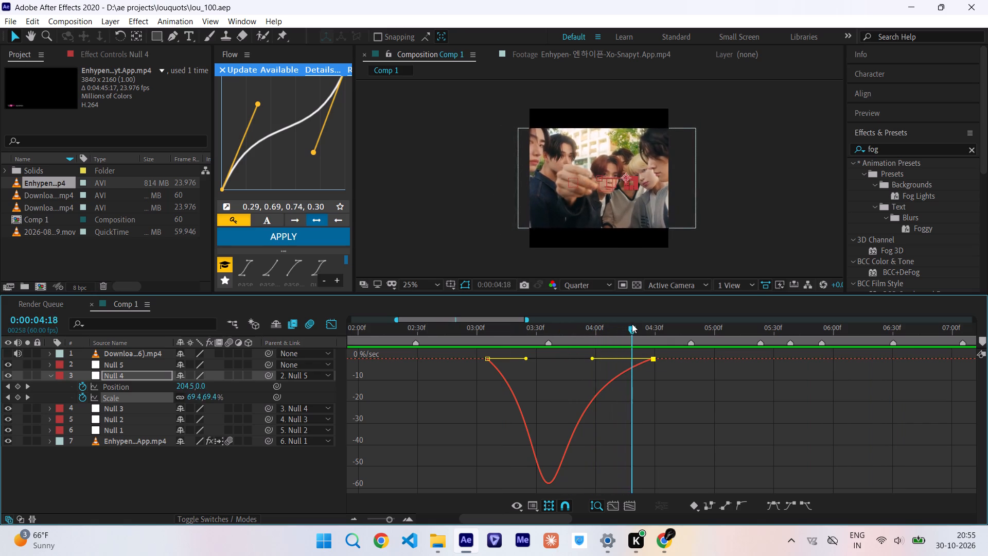
pyautogui.moveTo(632, 324); pyautogui.dragTo(384, 353)
pyautogui.press('space')
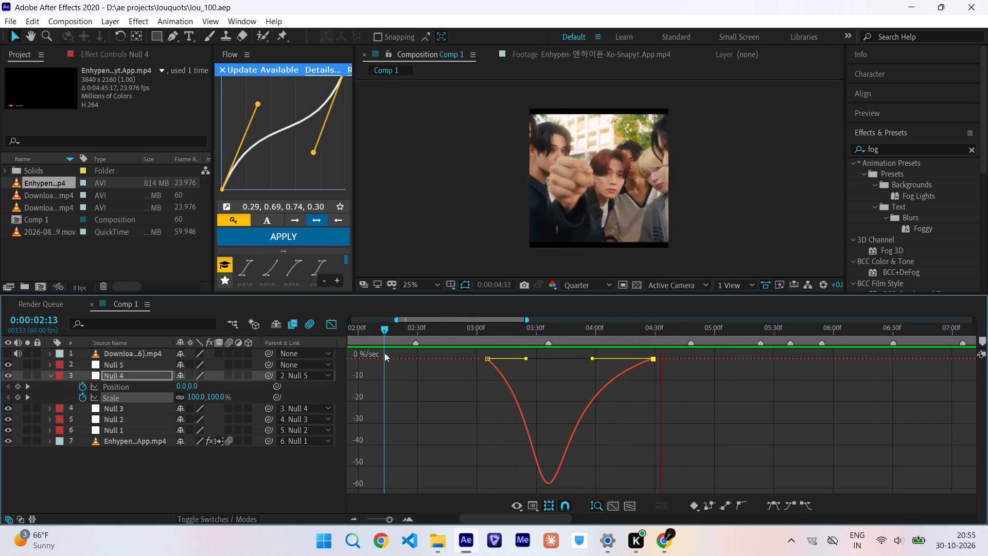
pyautogui.moveTo(553, 327); pyautogui.dragTo(559, 328)
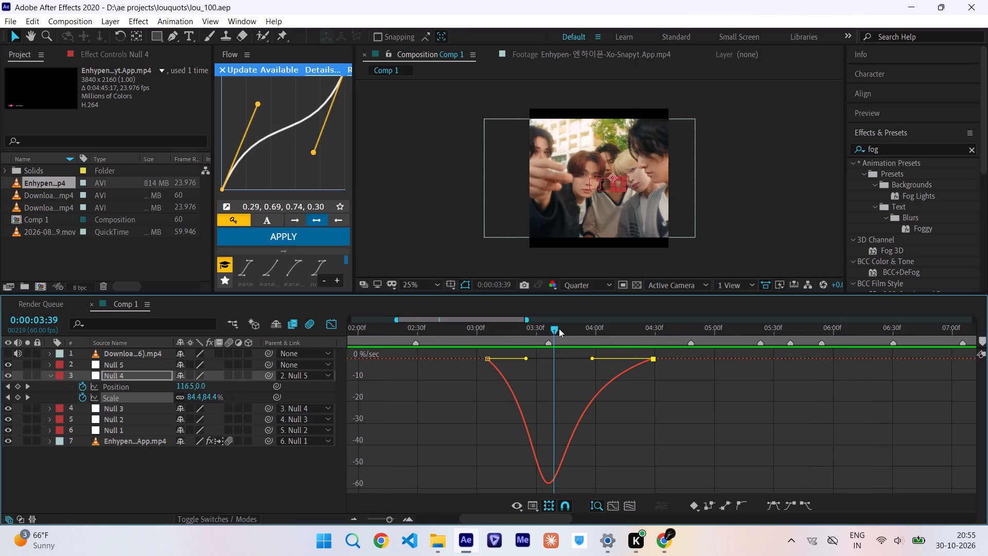
pyautogui.moveTo(559, 328); pyautogui.dragTo(624, 333)
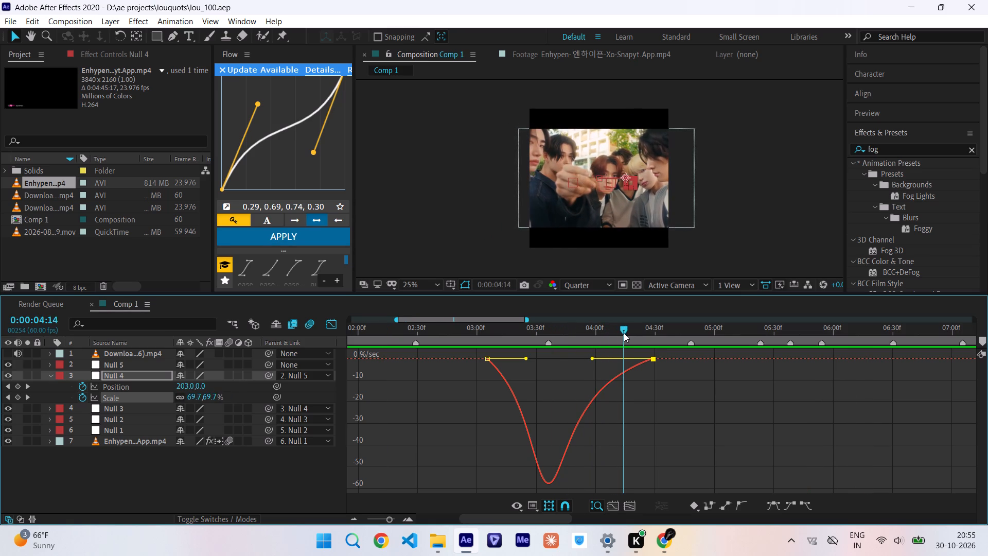
# Return to the keyframe view and play the whole edit from the first frame to review the motion.
pyautogui.click(330, 326)
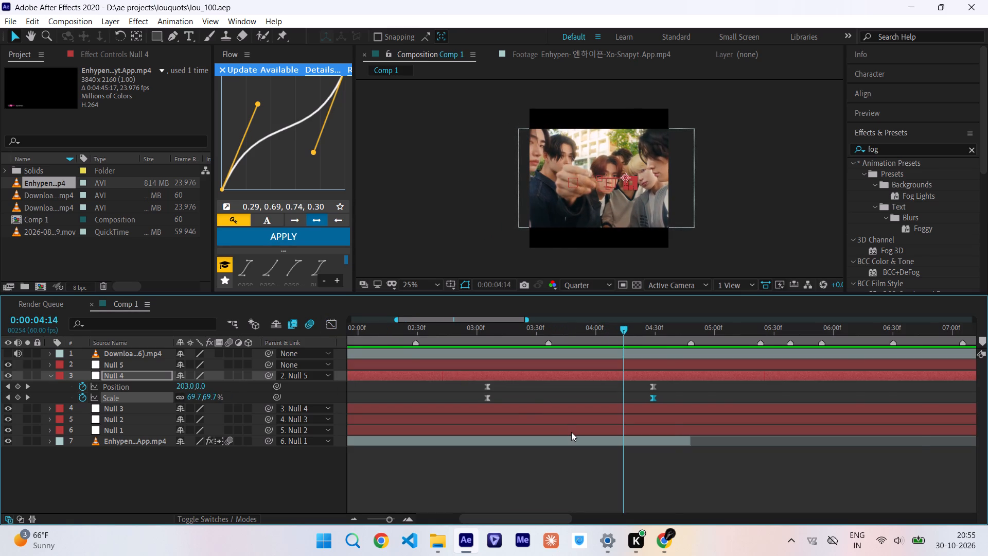
pyautogui.hscroll(6, 571, 432)
pyautogui.moveTo(526, 336); pyautogui.dragTo(174, 418)
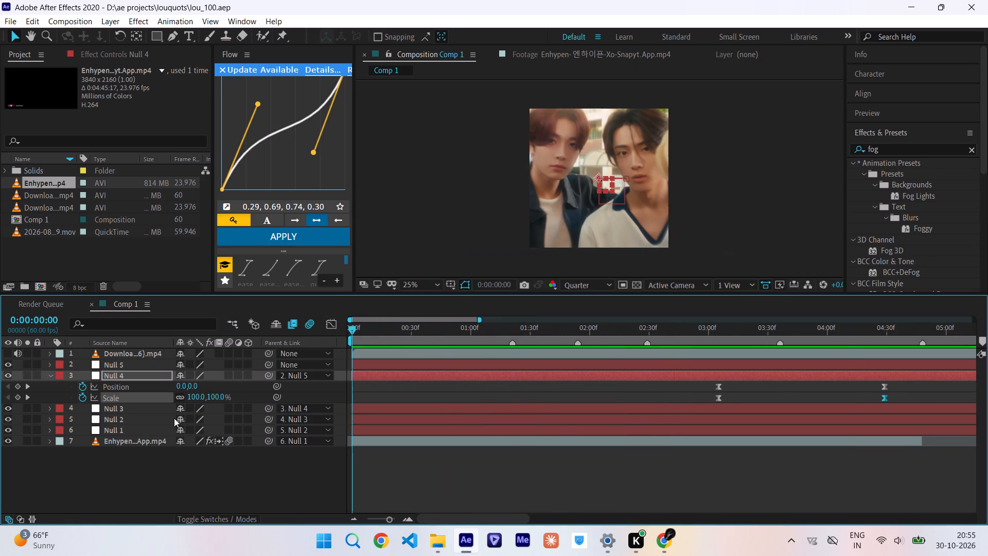
pyautogui.moveTo(174, 418); pyautogui.dragTo(162, 428)
pyautogui.press('space')
pyautogui.hscroll(-1, 594, 427)
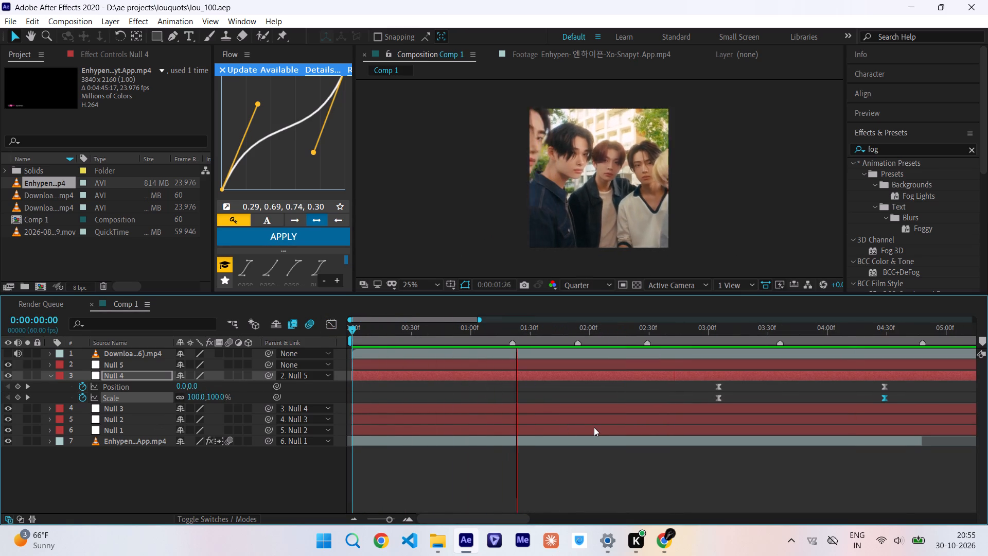
pyautogui.hscroll(-1, 594, 427)
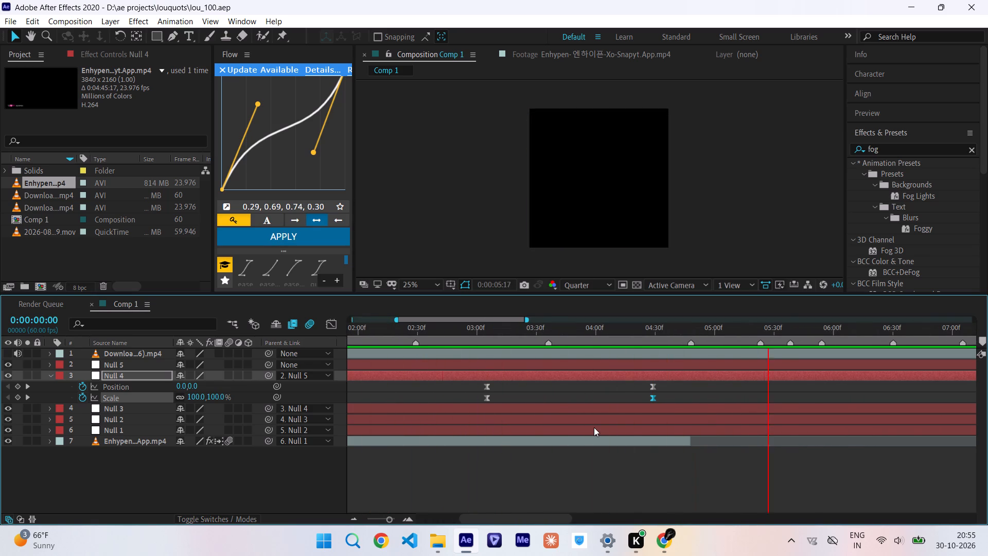
# Split Null 1 through Null 5 at the 0:00:04:48 beat marker, delete the parts after it, and collapse the layers' keyframed properties.
pyautogui.moveTo(680, 329); pyautogui.dragTo(691, 343)
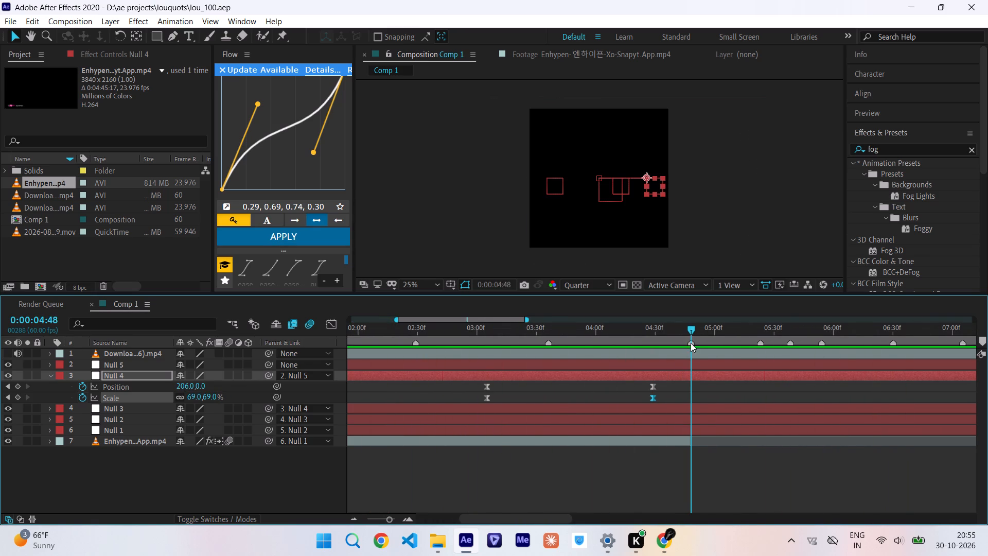
pyautogui.moveTo(691, 343); pyautogui.dragTo(691, 346)
pyautogui.moveTo(82, 366); pyautogui.dragTo(137, 431)
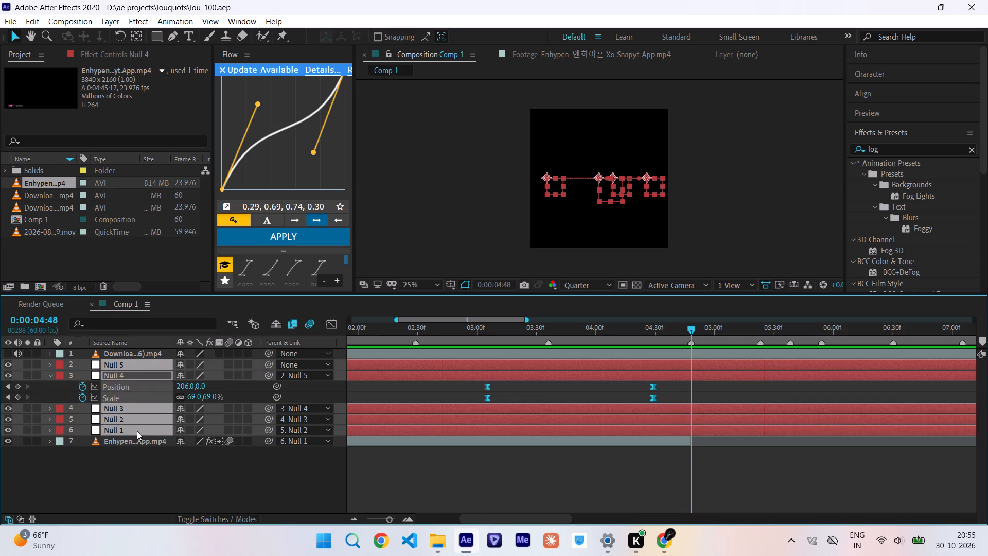
pyautogui.hotkey('ctrl', 'shift', 'd')
pyautogui.press('Delete')
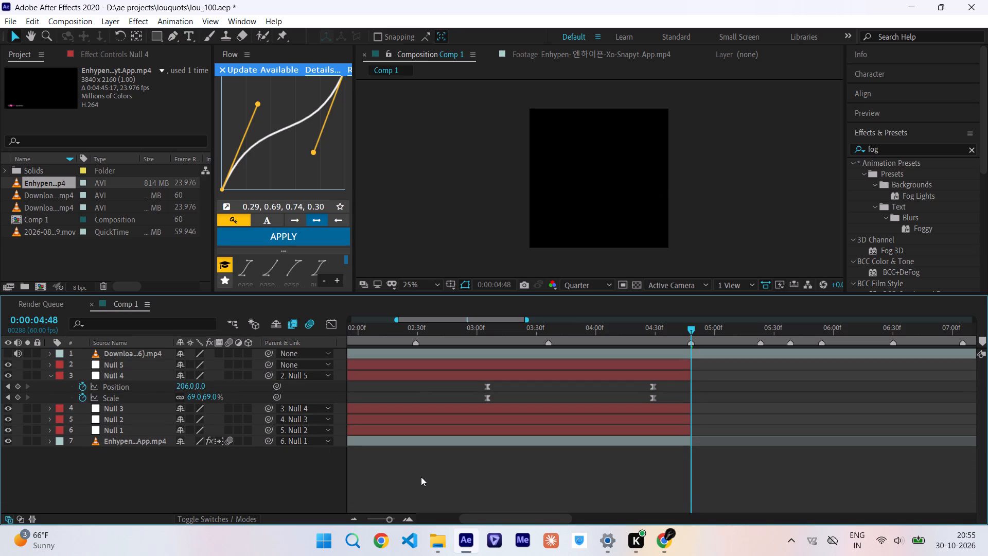
pyautogui.click(421, 477)
pyautogui.write('uu')
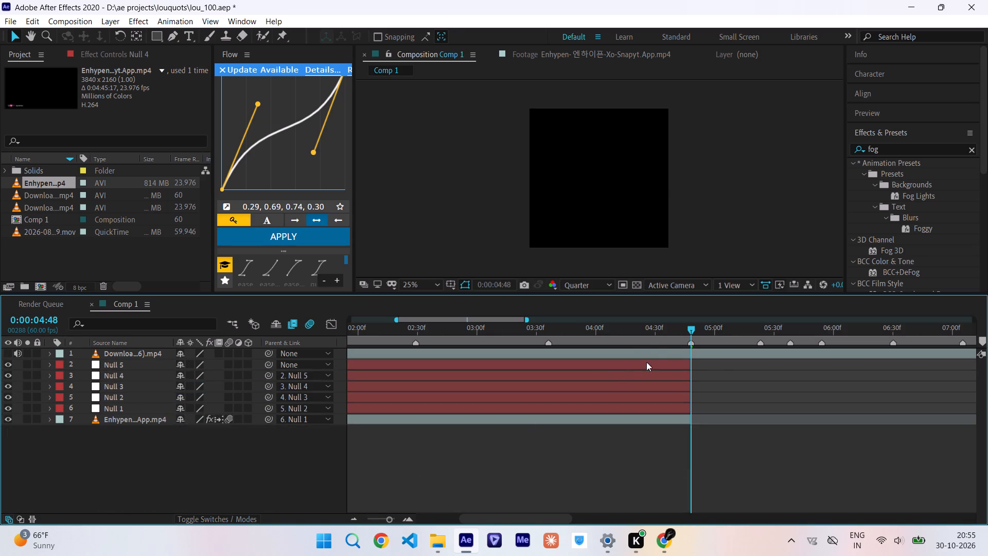
# Play the whole edit from the first frame, save the project, and move the playhead to 0:00:04:12.
pyautogui.moveTo(646, 340); pyautogui.dragTo(185, 442)
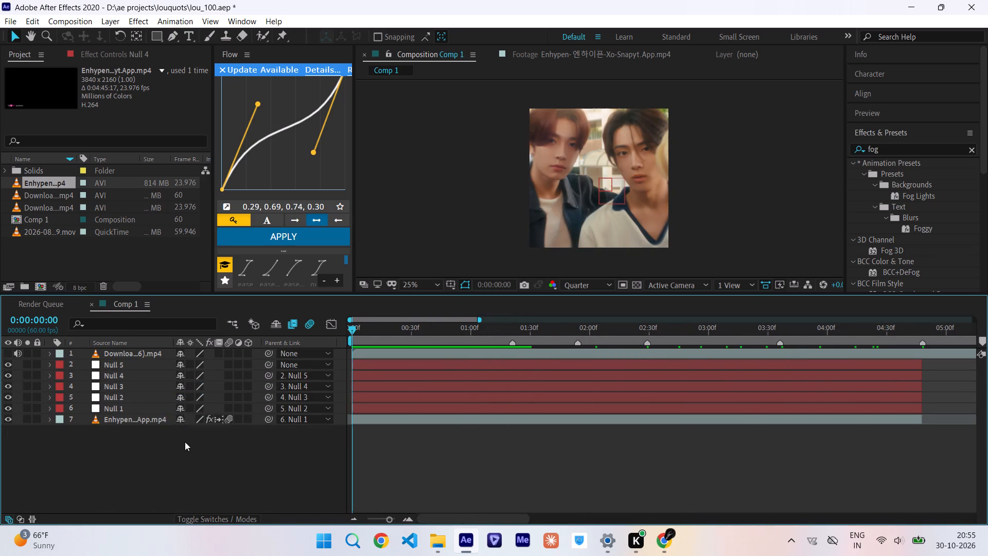
pyautogui.moveTo(185, 442); pyautogui.dragTo(181, 446)
pyautogui.press('space')
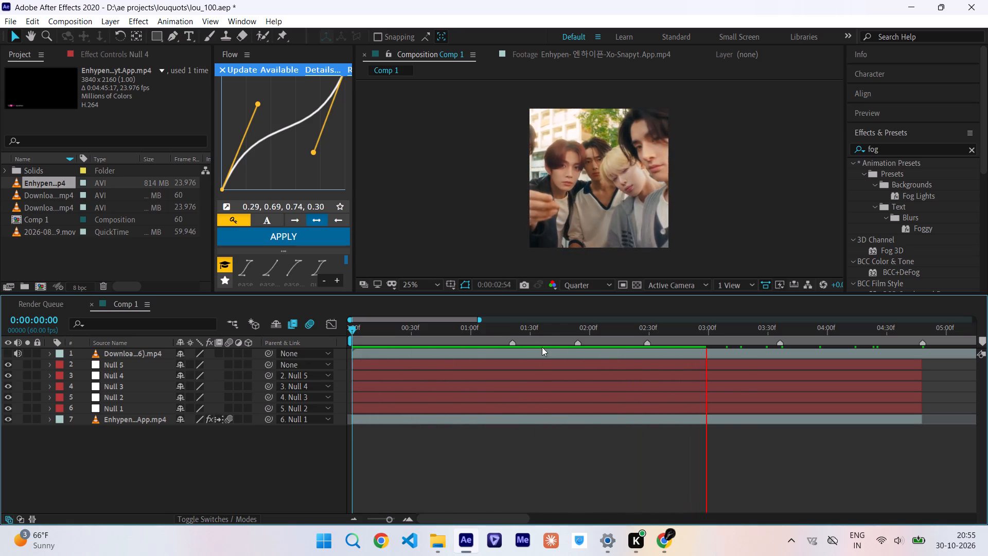
pyautogui.hotkey('ctrl', 's')
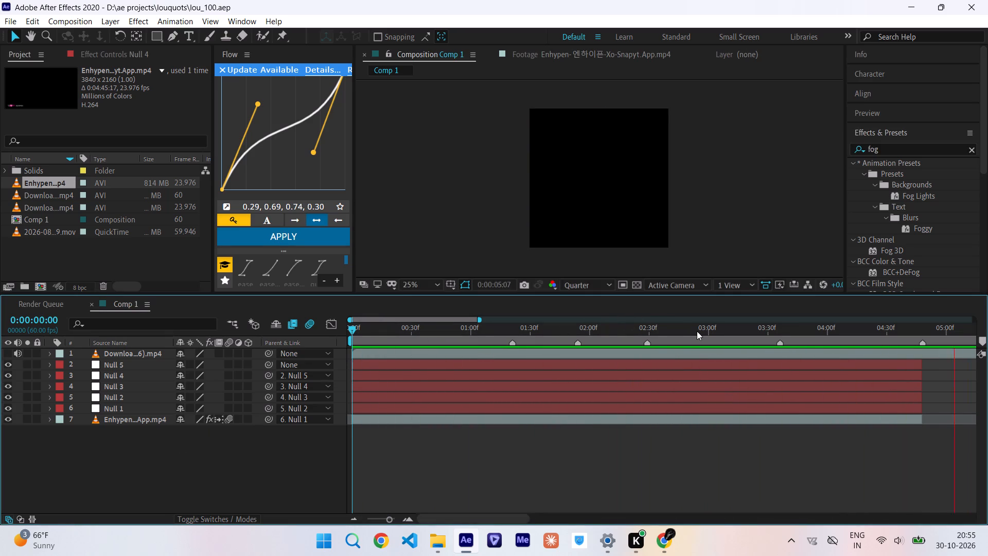
pyautogui.moveTo(697, 331); pyautogui.dragTo(850, 339)
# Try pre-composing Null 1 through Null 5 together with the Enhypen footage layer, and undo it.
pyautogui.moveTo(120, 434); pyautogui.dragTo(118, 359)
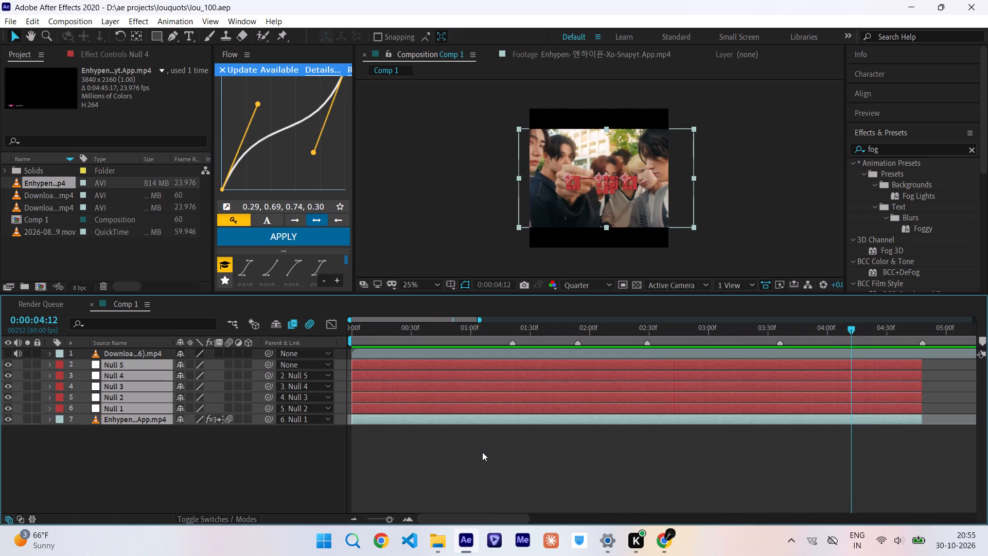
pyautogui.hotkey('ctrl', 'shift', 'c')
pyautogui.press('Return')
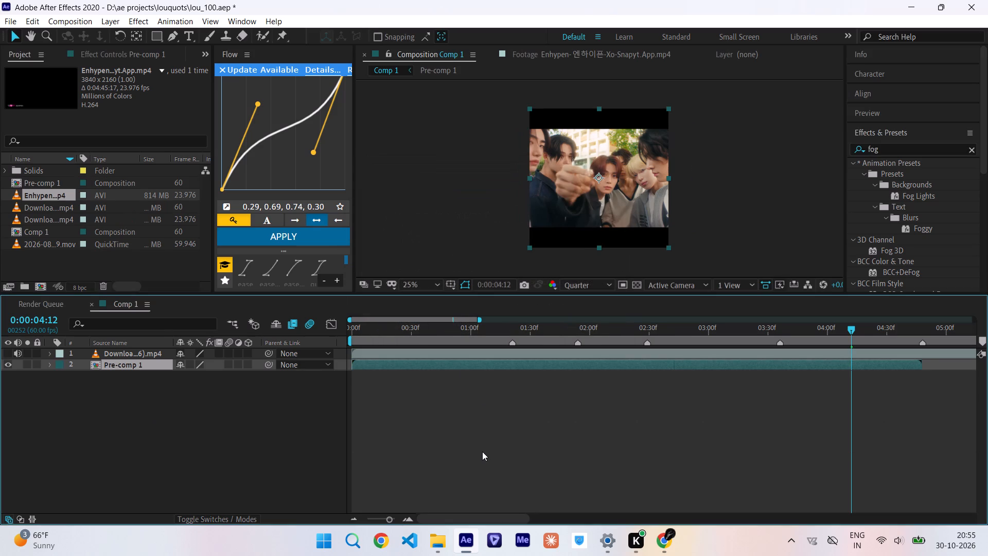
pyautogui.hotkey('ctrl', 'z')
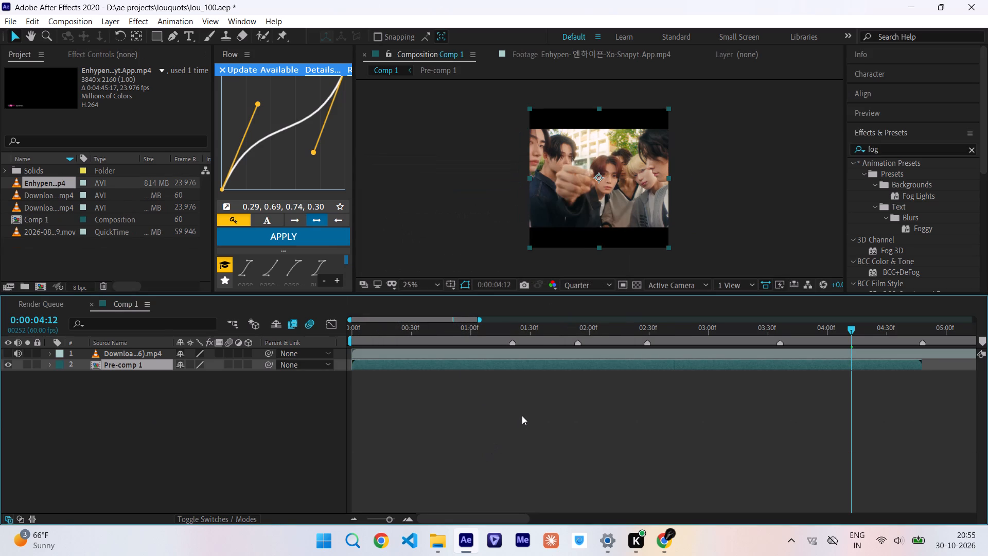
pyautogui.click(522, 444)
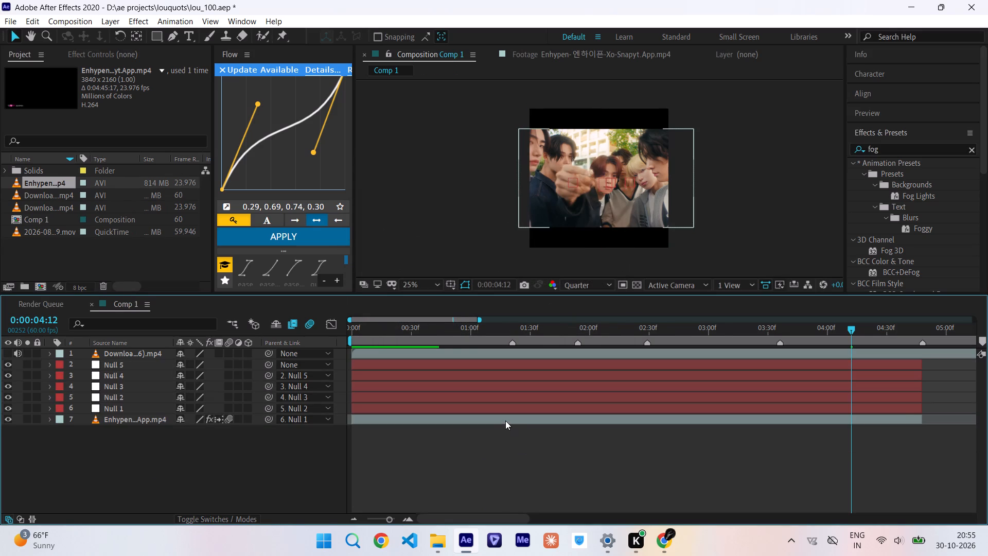
# Duplicate the Enhypen footage layer and place the unparented copy beneath the original as the bottom layer.
pyautogui.click(505, 421)
pyautogui.hotkey('ctrl', 'c')
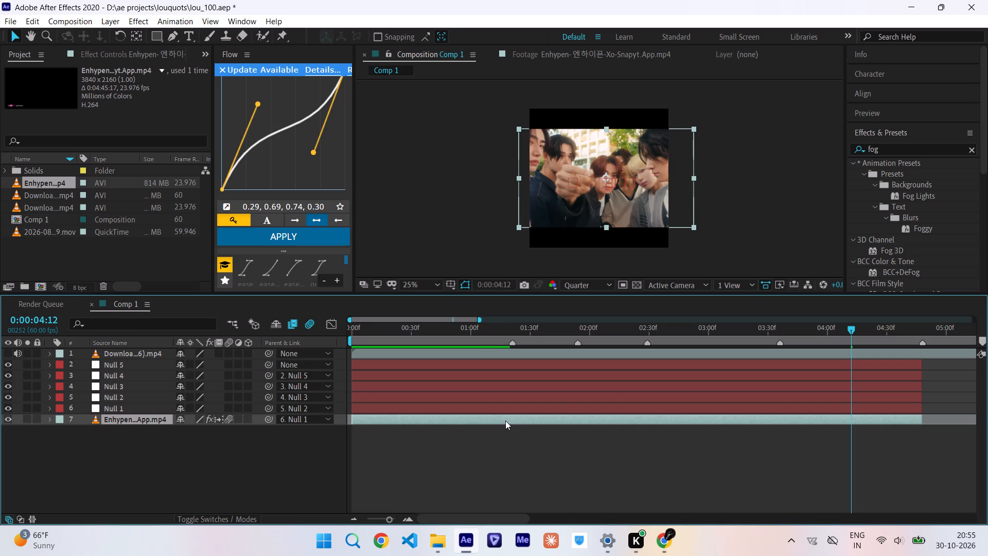
pyautogui.click(462, 366)
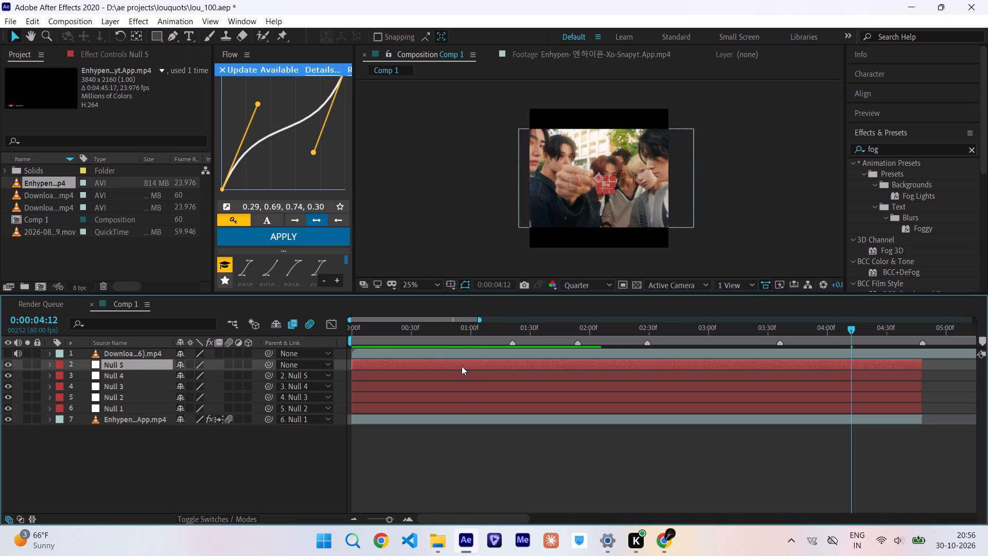
pyautogui.hotkey('ctrl', 'v')
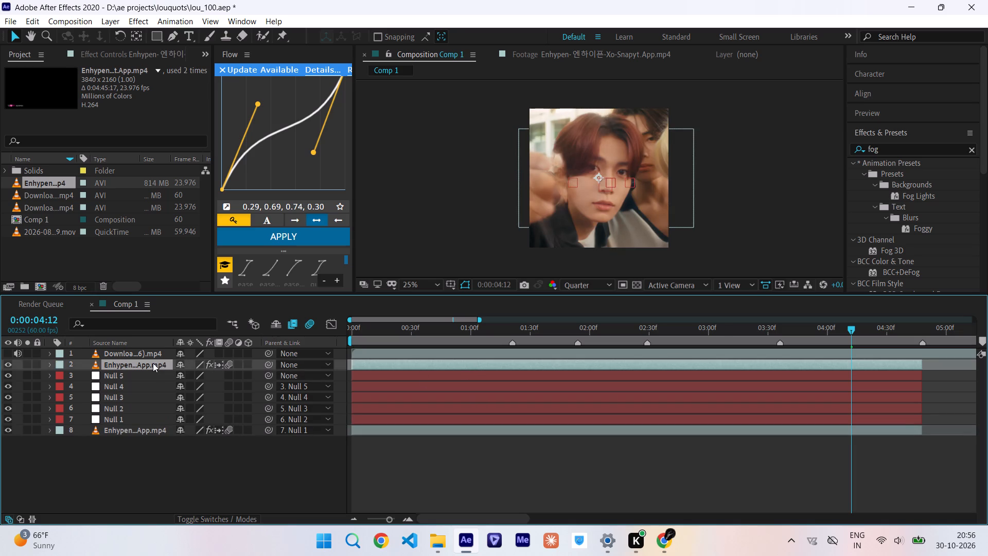
pyautogui.moveTo(153, 363); pyautogui.dragTo(162, 462)
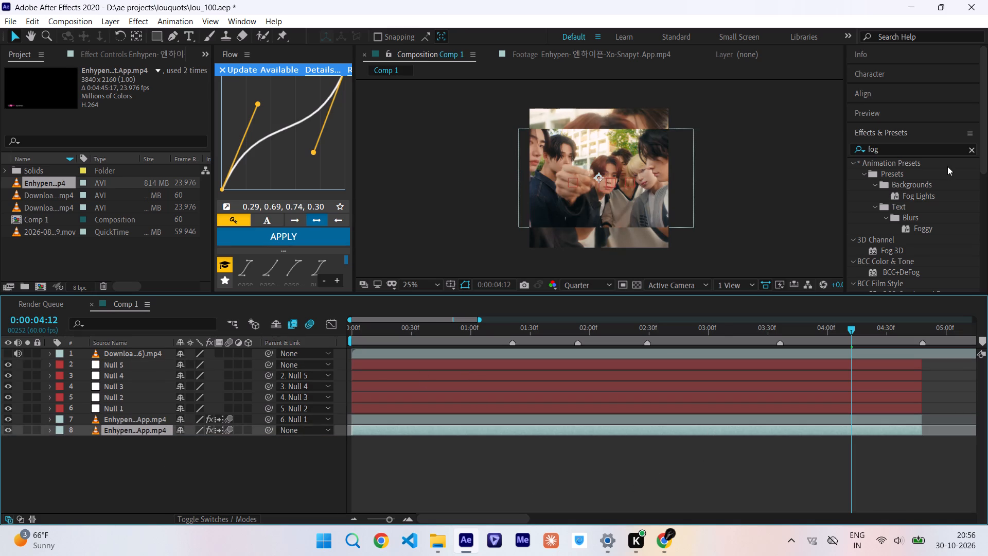
# Apply the Black & White effect to the bottom Enhypen footage copy.
pyautogui.moveTo(887, 147); pyautogui.dragTo(834, 158)
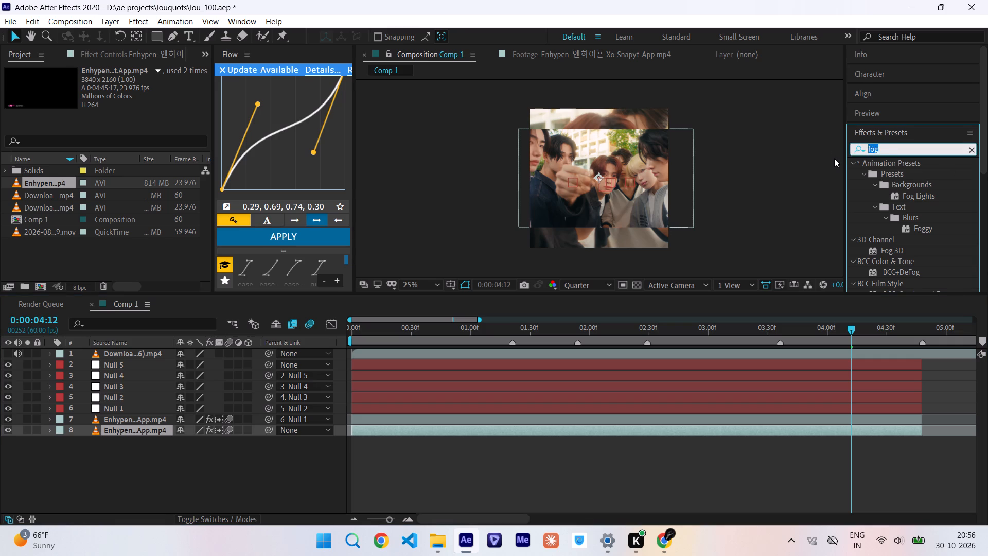
pyautogui.write('black')
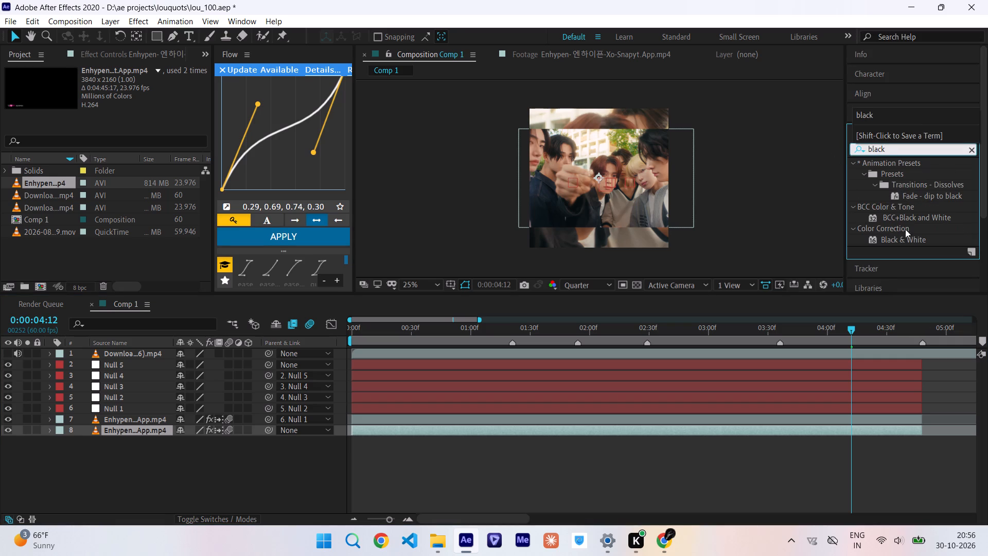
pyautogui.moveTo(909, 242); pyautogui.dragTo(777, 429)
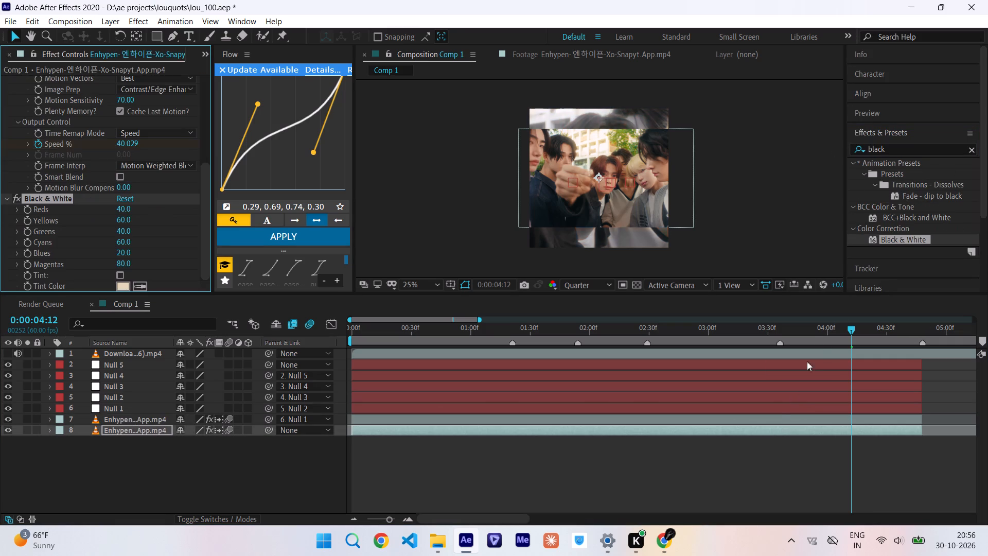
# Apply the BCC+Blur effect to the bottom Enhypen footage copy.
pyautogui.moveTo(901, 148); pyautogui.dragTo(835, 160)
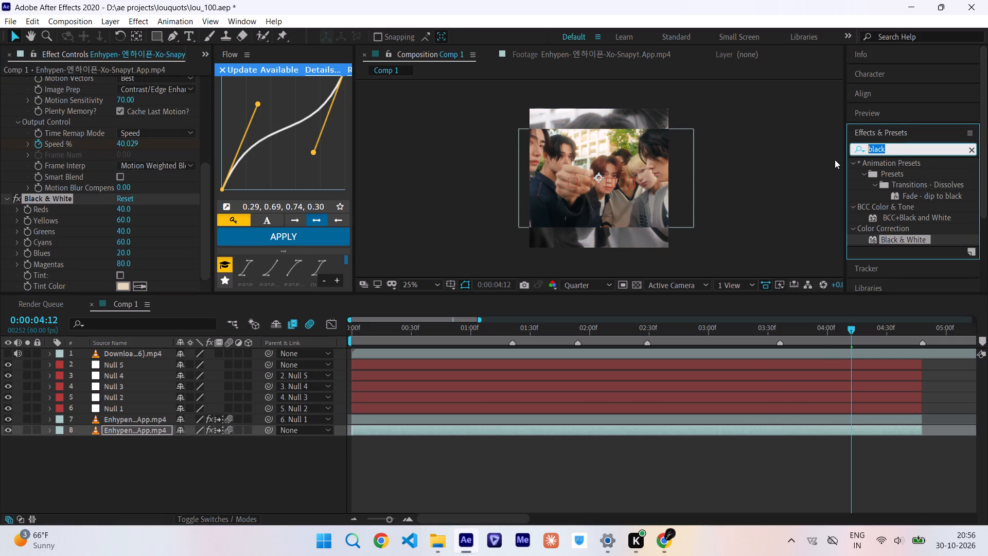
pyautogui.write('bcc+')
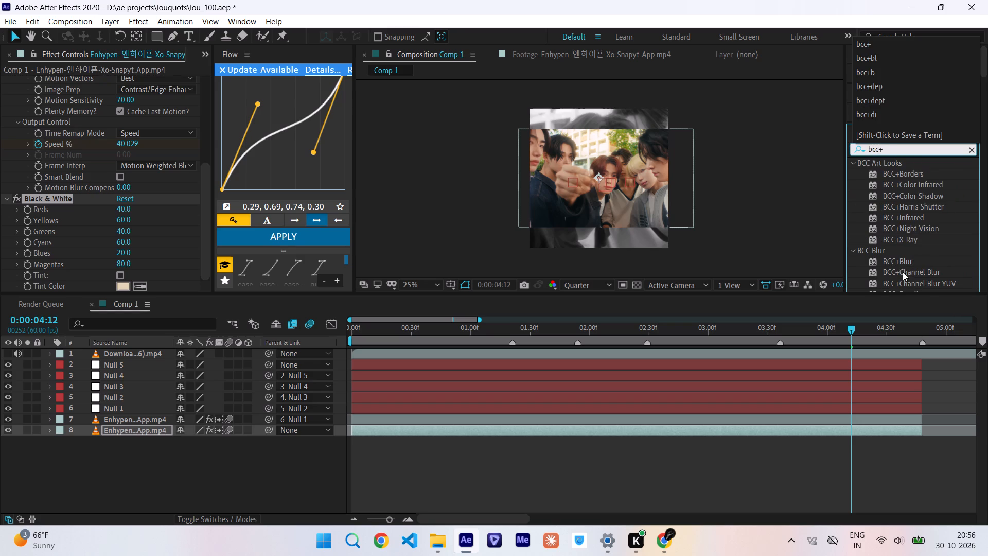
pyautogui.moveTo(899, 261); pyautogui.dragTo(781, 428)
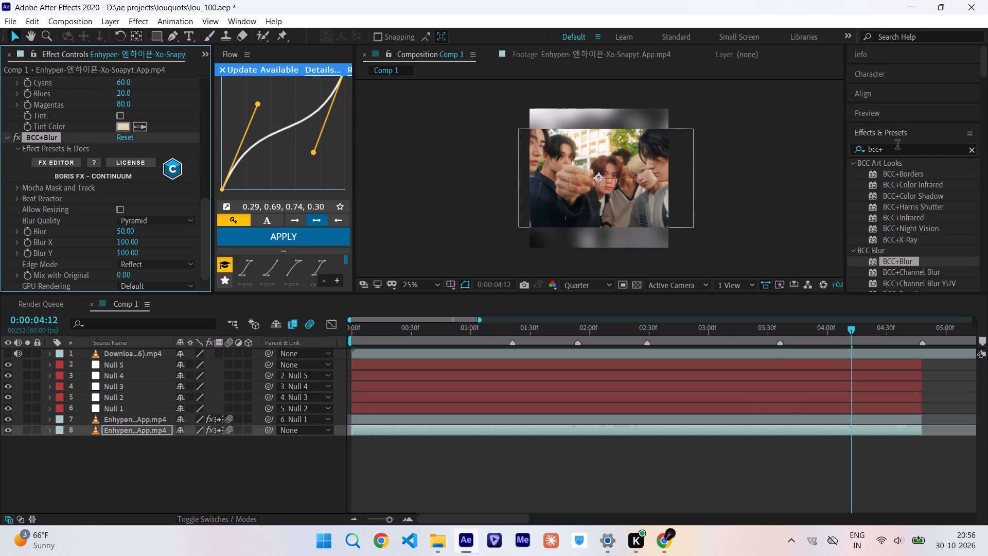
# Apply Drop Shadow to the original Enhypen footage layer parented to Null 1 and set the shadow opacity to 100%.
pyautogui.moveTo(897, 146); pyautogui.dragTo(827, 162)
pyautogui.write('drop sh')
pyautogui.moveTo(893, 195); pyautogui.dragTo(790, 444)
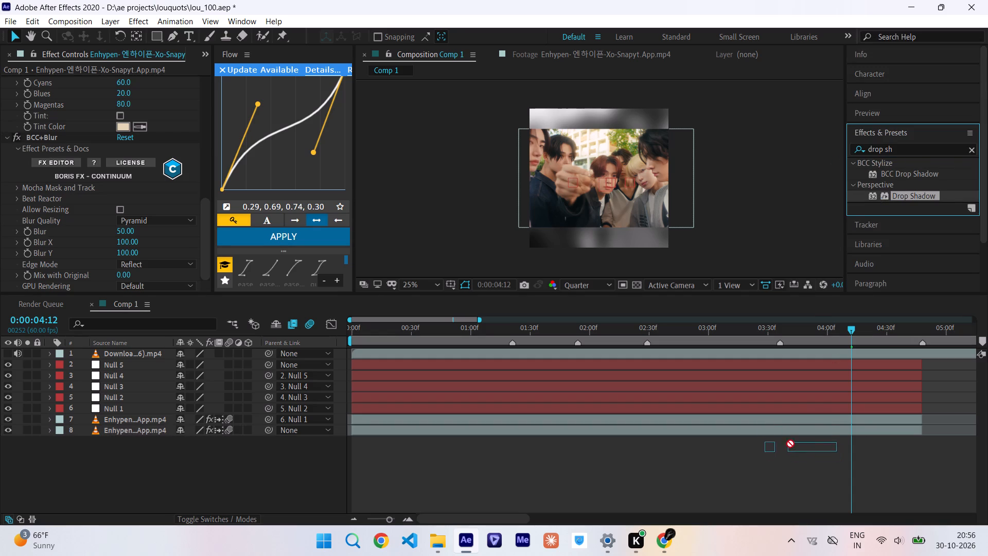
pyautogui.moveTo(790, 444); pyautogui.dragTo(781, 420)
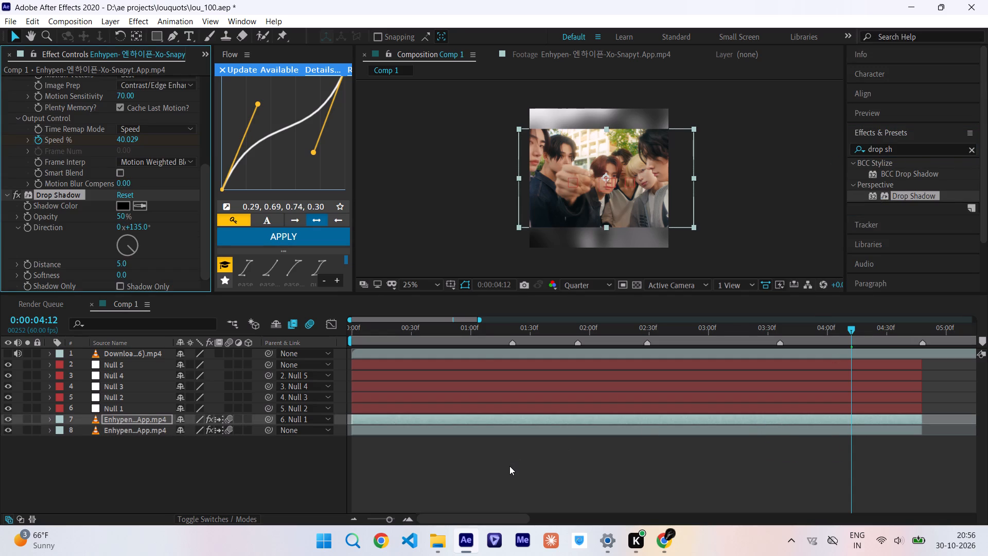
pyautogui.click(509, 466)
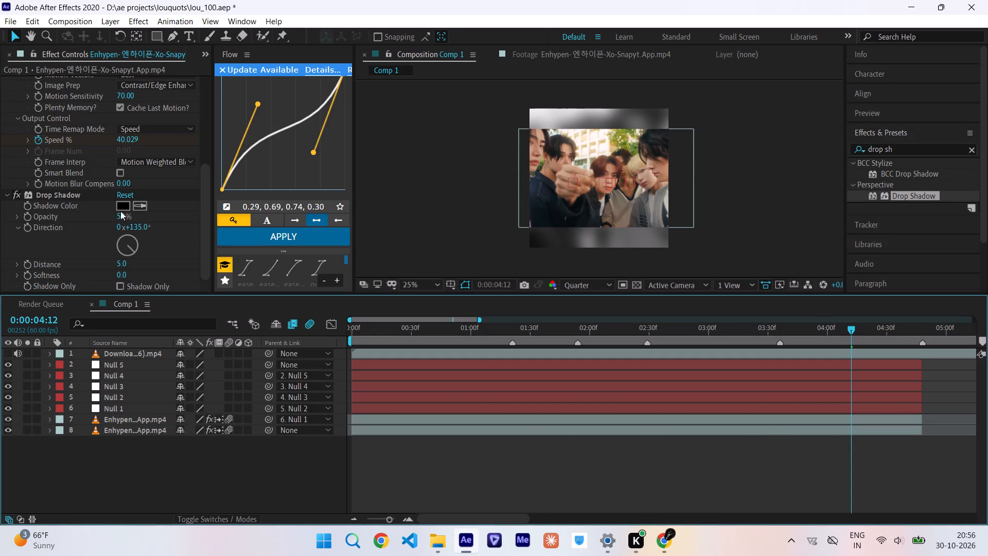
pyautogui.moveTo(120, 213); pyautogui.dragTo(372, 209)
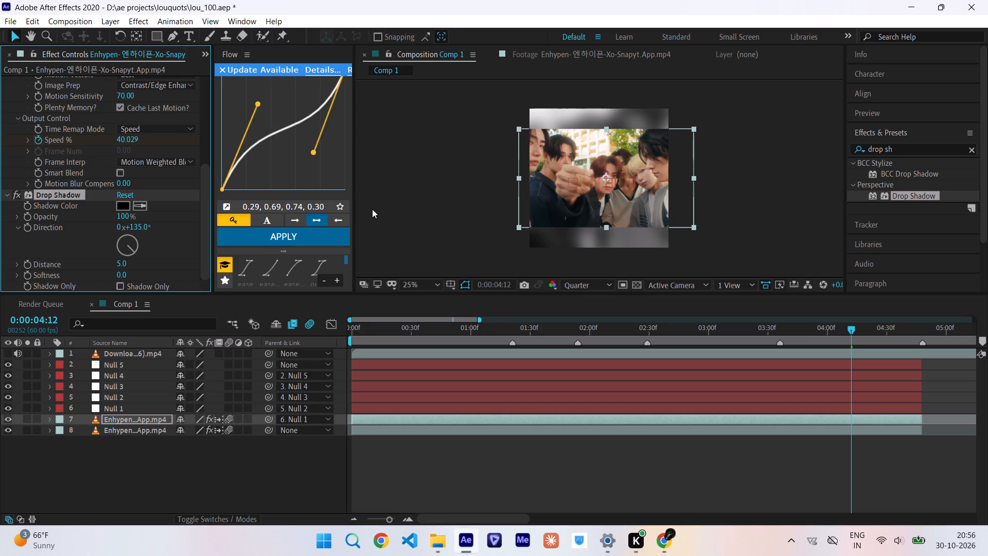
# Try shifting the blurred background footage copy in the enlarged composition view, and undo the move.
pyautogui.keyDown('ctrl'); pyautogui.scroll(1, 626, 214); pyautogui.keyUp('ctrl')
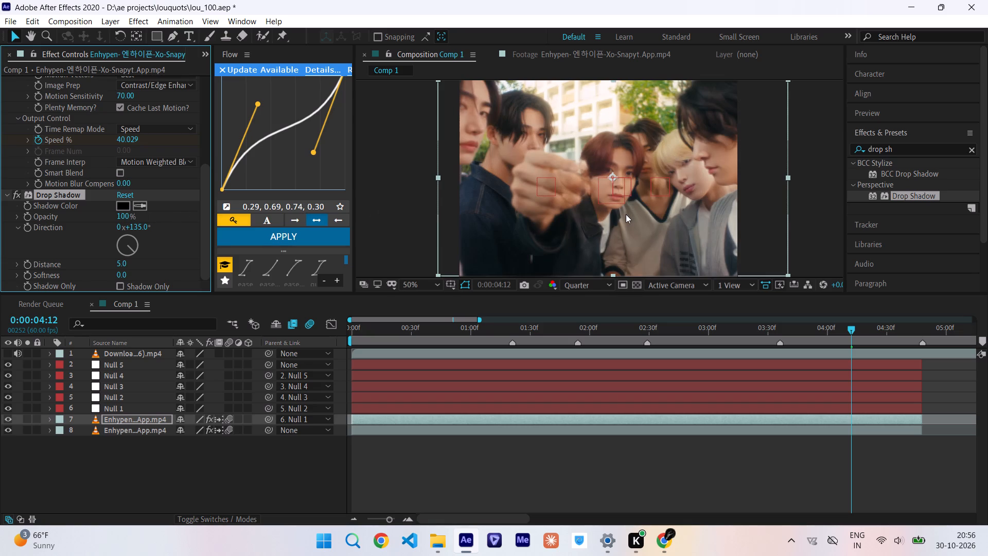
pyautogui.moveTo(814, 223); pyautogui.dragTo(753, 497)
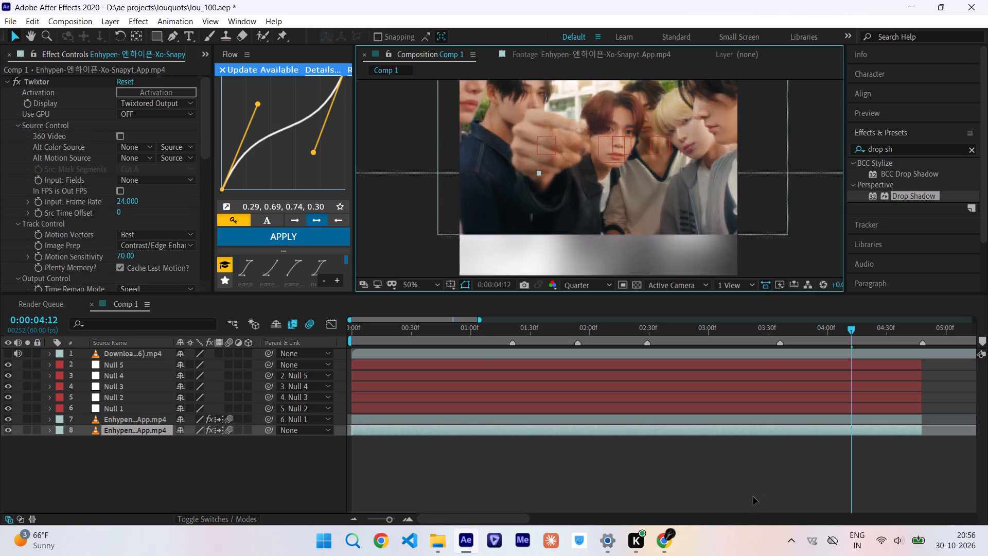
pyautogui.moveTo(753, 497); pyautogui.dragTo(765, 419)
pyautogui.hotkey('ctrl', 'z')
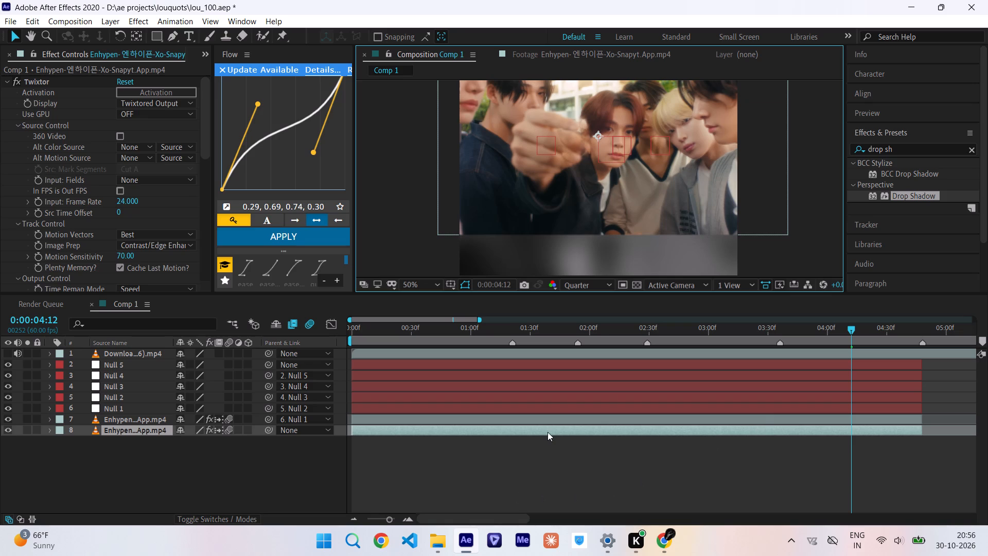
# Set the composition preview resolution to Full.
pyautogui.click(576, 284)
pyautogui.click(581, 315)
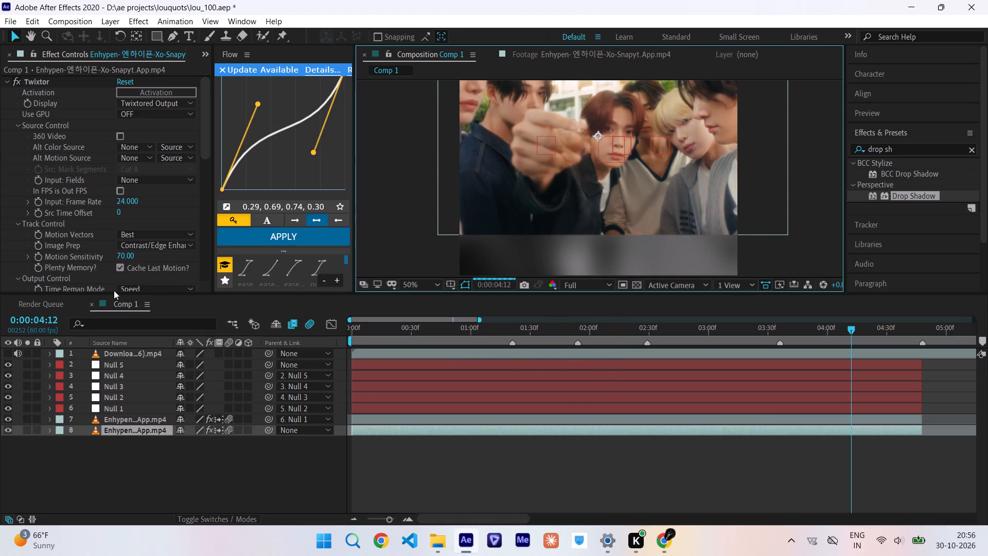
# Review the background copy's effect settings and compare the frame with the original footage's Drop Shadow off and on.
pyautogui.scroll(-4, 41, 218)
pyautogui.scroll(-1, 17, 152)
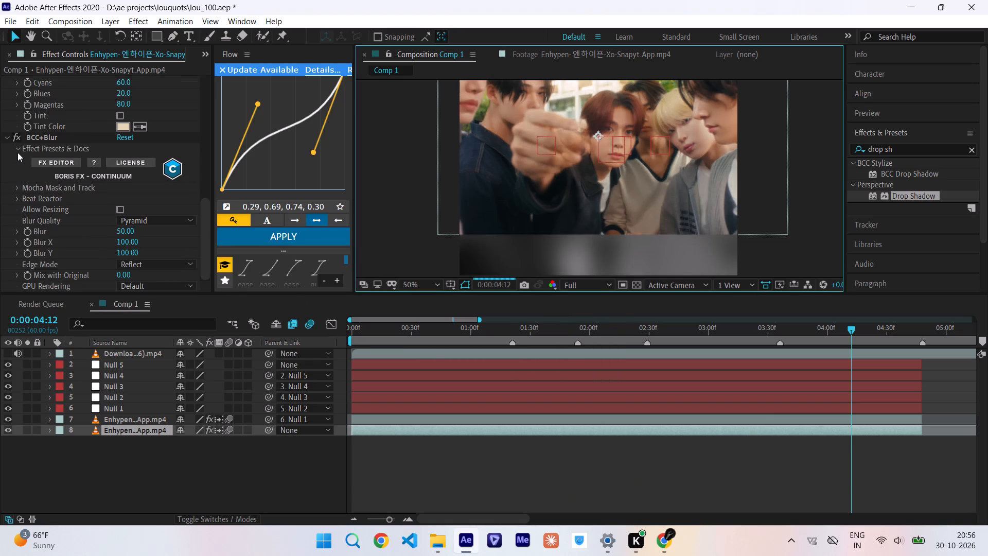
pyautogui.scroll(-1, 17, 152)
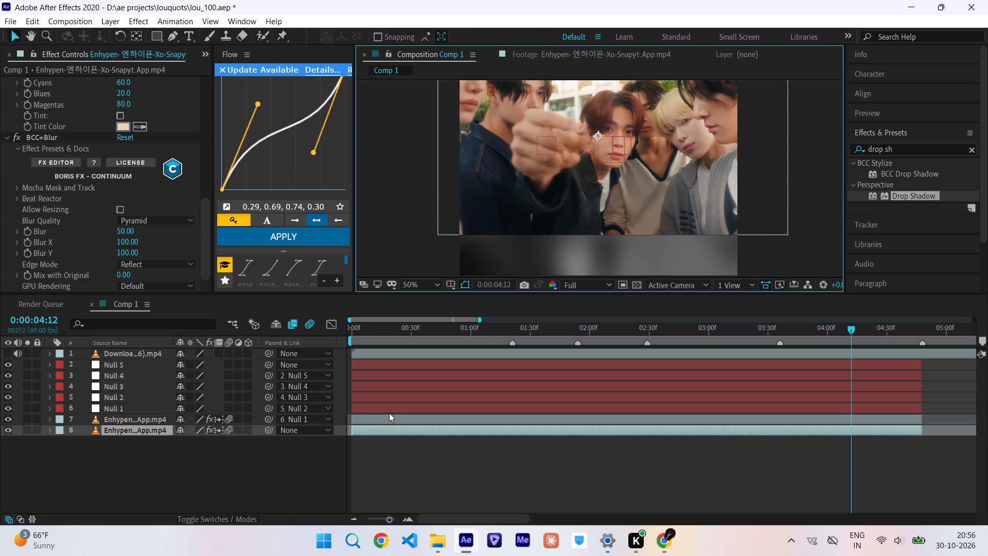
pyautogui.click(391, 419)
pyautogui.scroll(-5, 123, 193)
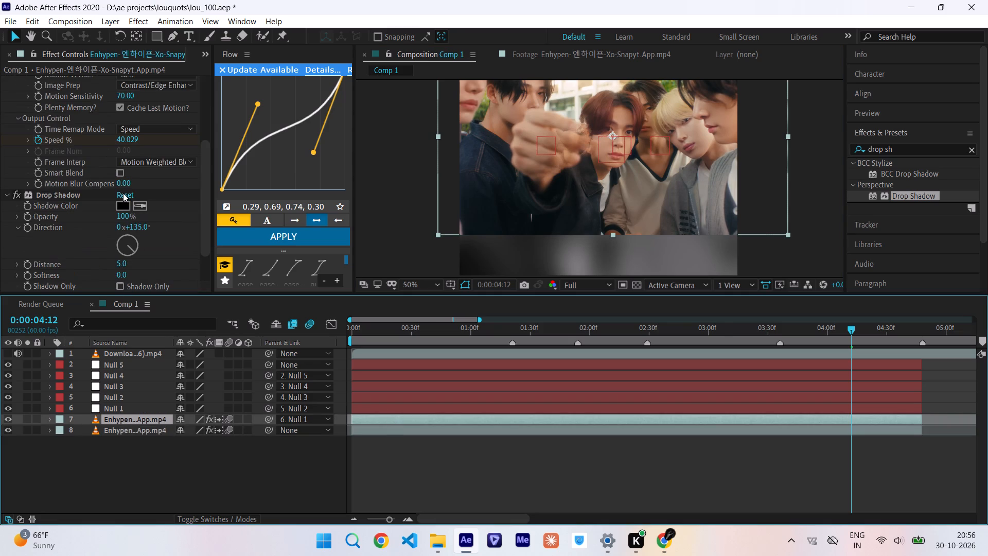
pyautogui.click(14, 193)
pyautogui.click(14, 193)
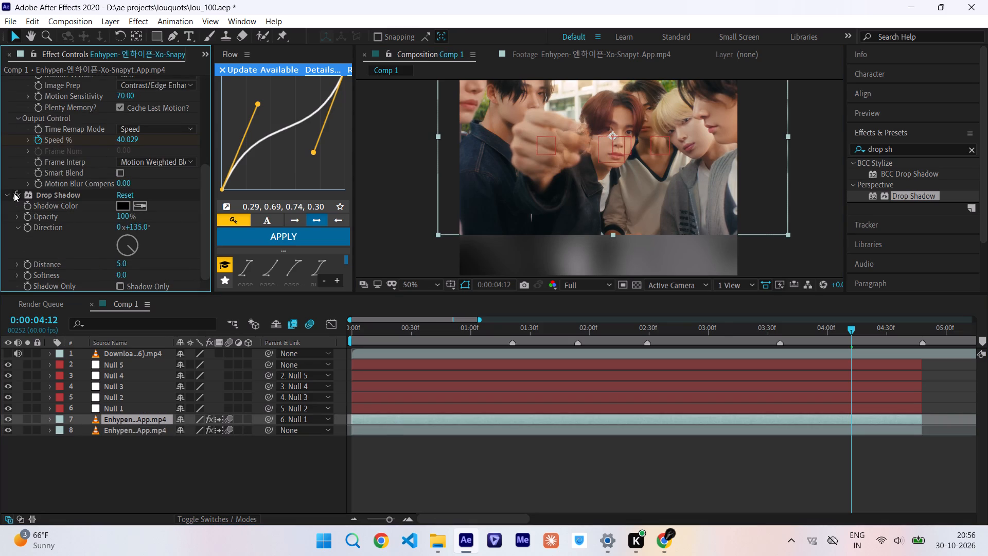
# Set the Drop Shadow's softness to 8 and its distance to 42 on the original Enhypen footage layer.
pyautogui.click(123, 273)
pyautogui.press('8')
pyautogui.press('Return')
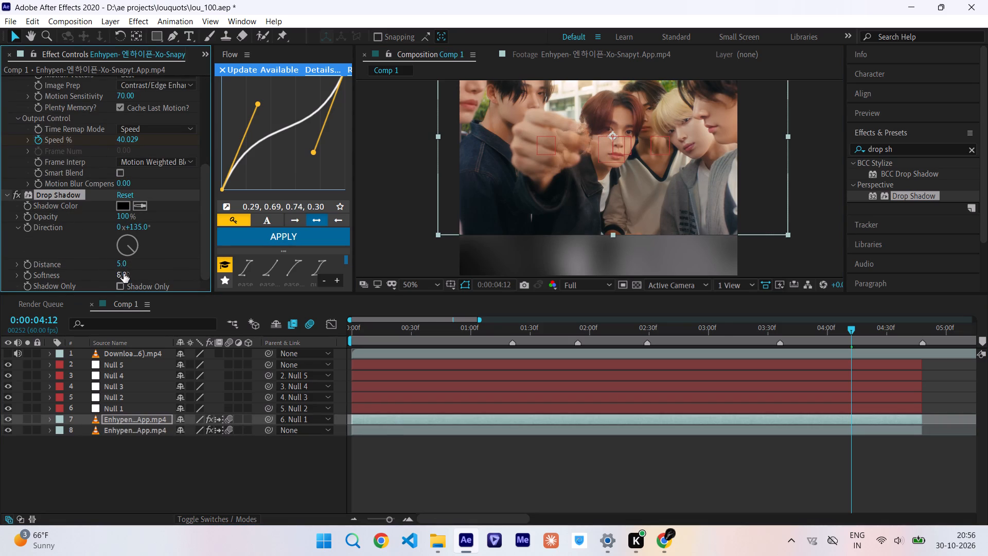
pyautogui.click(118, 261)
pyautogui.press('8')
pyautogui.press('Return')
pyautogui.moveTo(118, 261); pyautogui.dragTo(140, 261)
pyautogui.moveTo(140, 261); pyautogui.dragTo(147, 261)
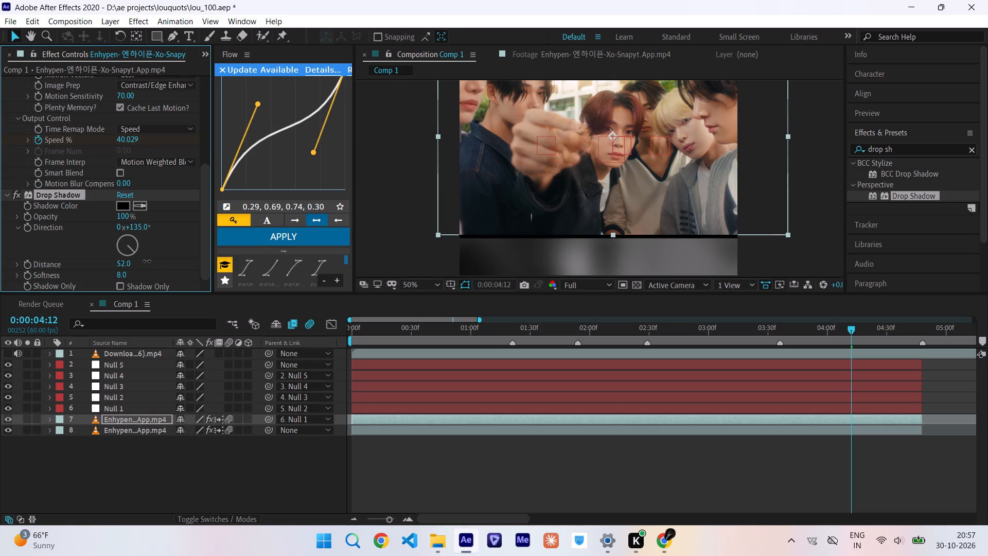
pyautogui.moveTo(147, 261); pyautogui.dragTo(140, 261)
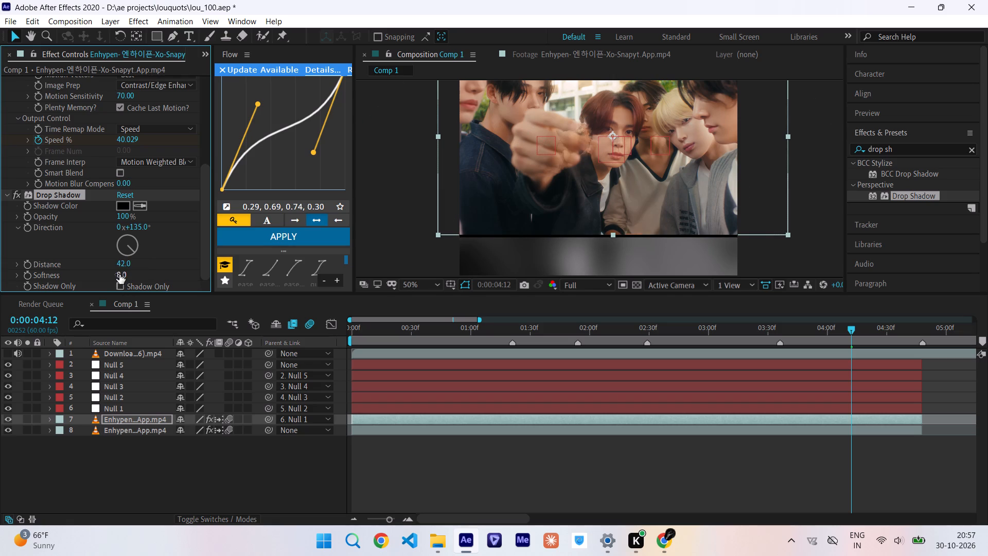
# Raise the Drop Shadow's softness to 160 on the original Enhypen footage layer, check the whole frame, and deselect the layer.
pyautogui.moveTo(119, 274); pyautogui.dragTo(206, 279)
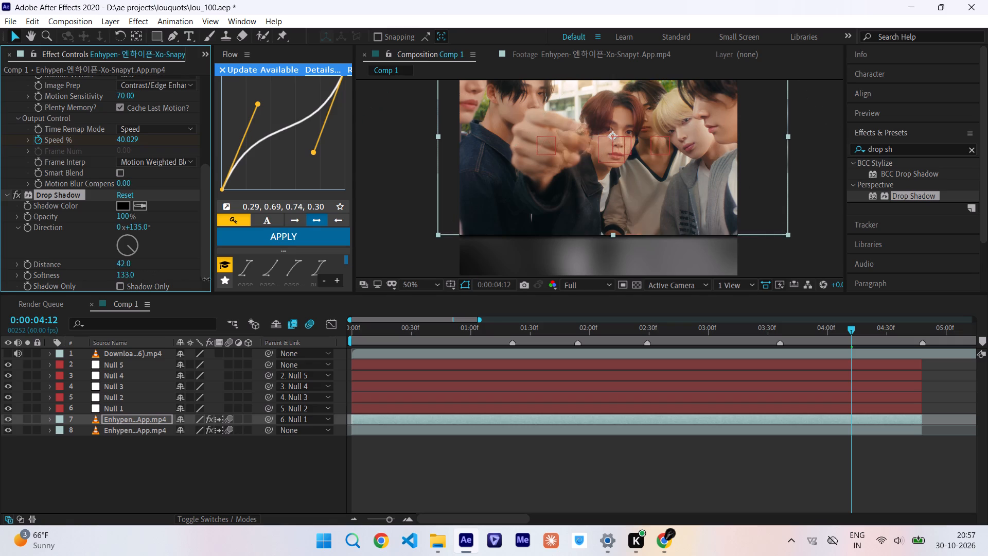
pyautogui.moveTo(206, 279); pyautogui.dragTo(224, 282)
pyautogui.keyDown('ctrl'); pyautogui.scroll(-2, 398, 188); pyautogui.keyUp('ctrl')
pyautogui.keyDown('ctrl'); pyautogui.scroll(1, 398, 188); pyautogui.keyUp('ctrl')
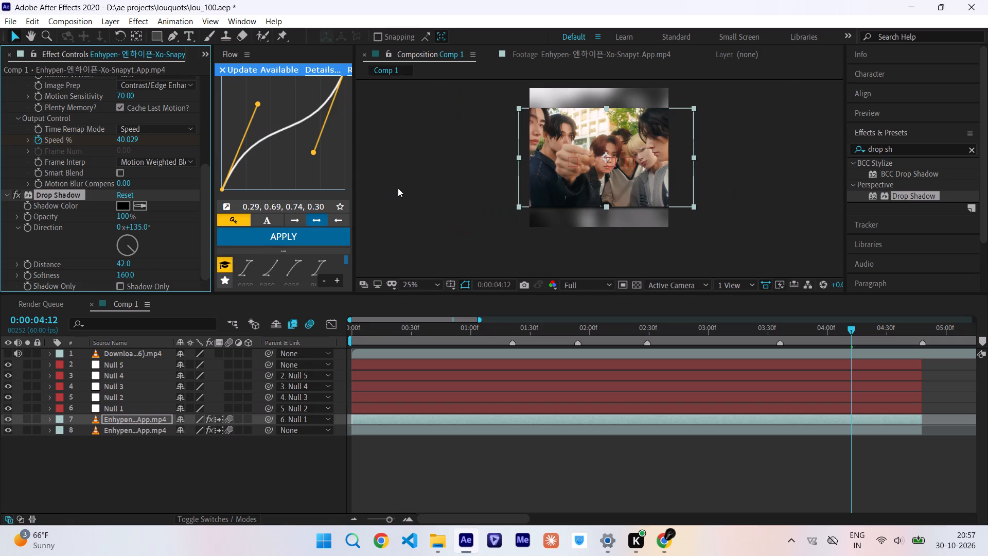
pyautogui.click(504, 464)
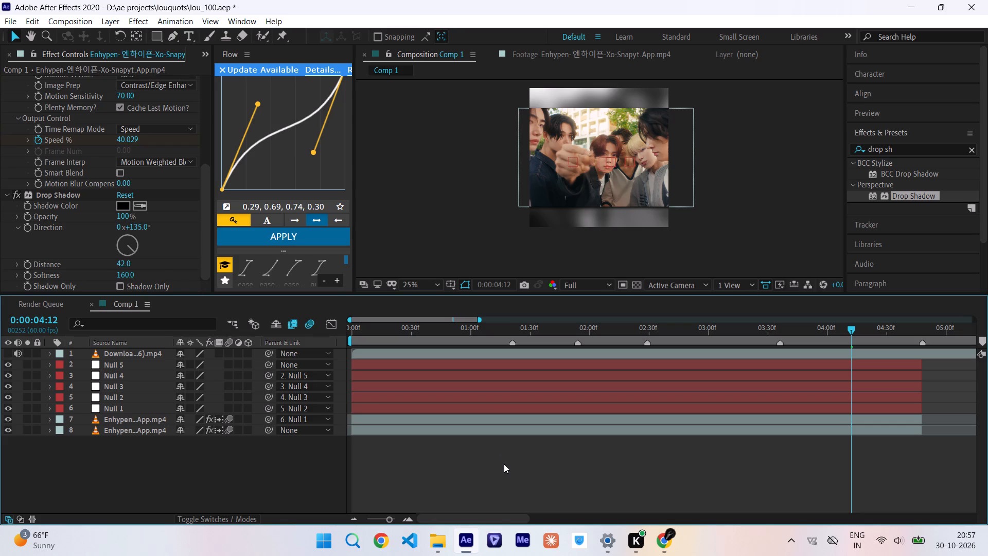
# Set the composition preview resolution to Quarter.
pyautogui.click(593, 283)
pyautogui.click(591, 359)
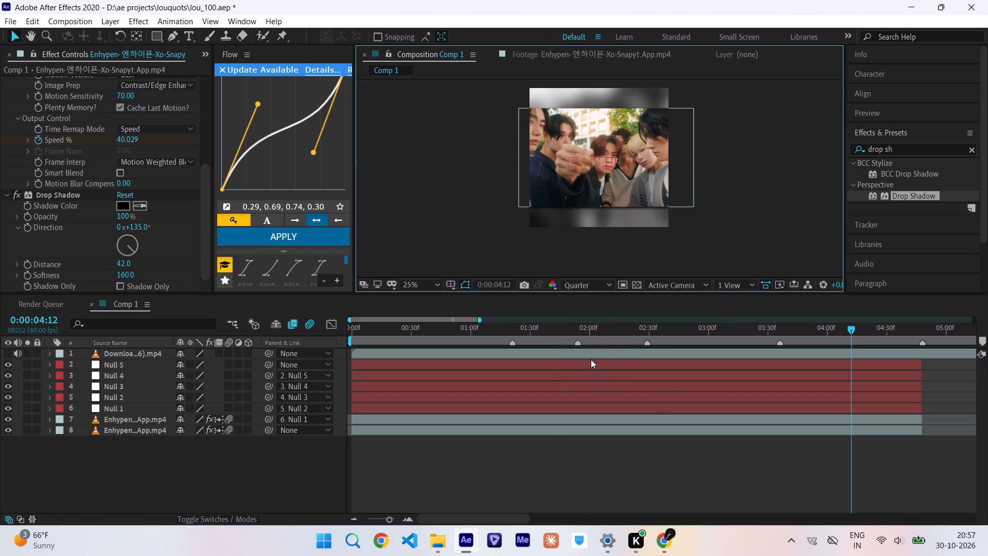
# Scrub through Comp 1 from about 1:13 to the end of the footage at 4:50 to check the motion and shadow.
pyautogui.moveTo(558, 331); pyautogui.dragTo(531, 336)
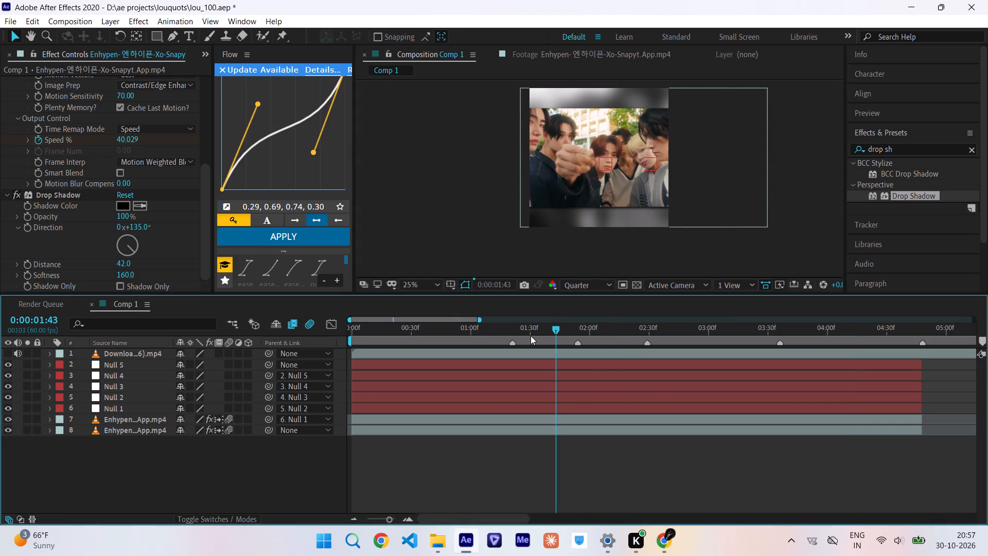
pyautogui.moveTo(531, 336); pyautogui.dragTo(496, 332)
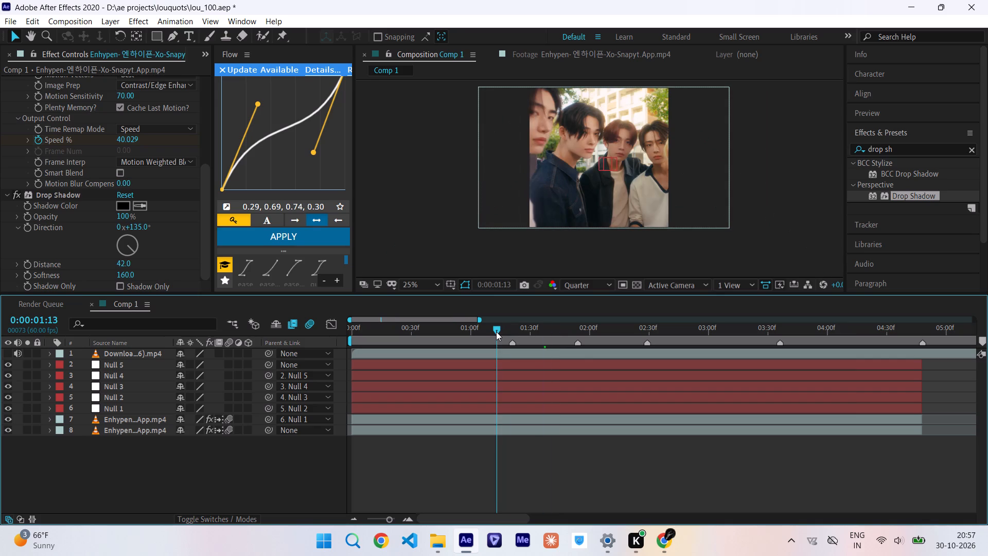
pyautogui.moveTo(496, 332); pyautogui.dragTo(585, 332)
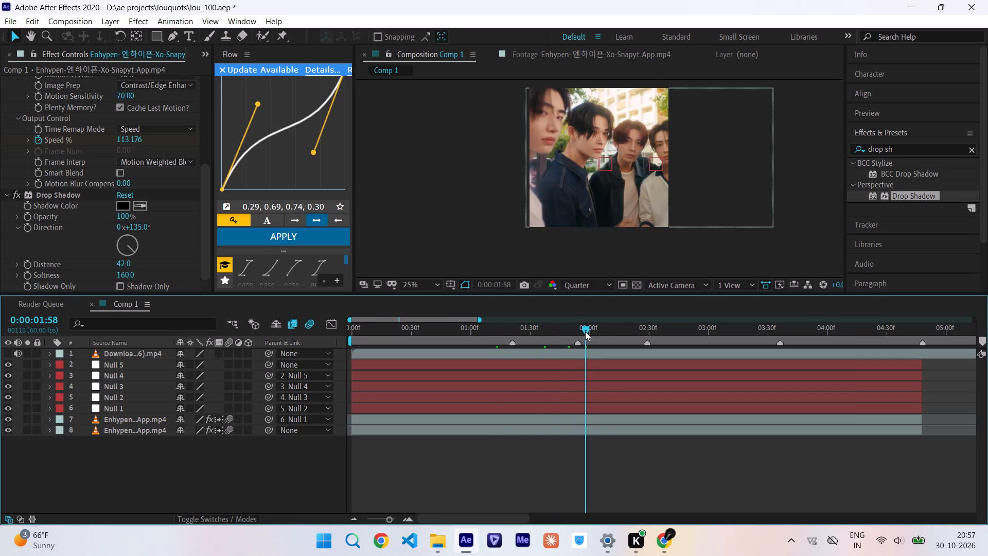
pyautogui.moveTo(585, 332); pyautogui.dragTo(660, 337)
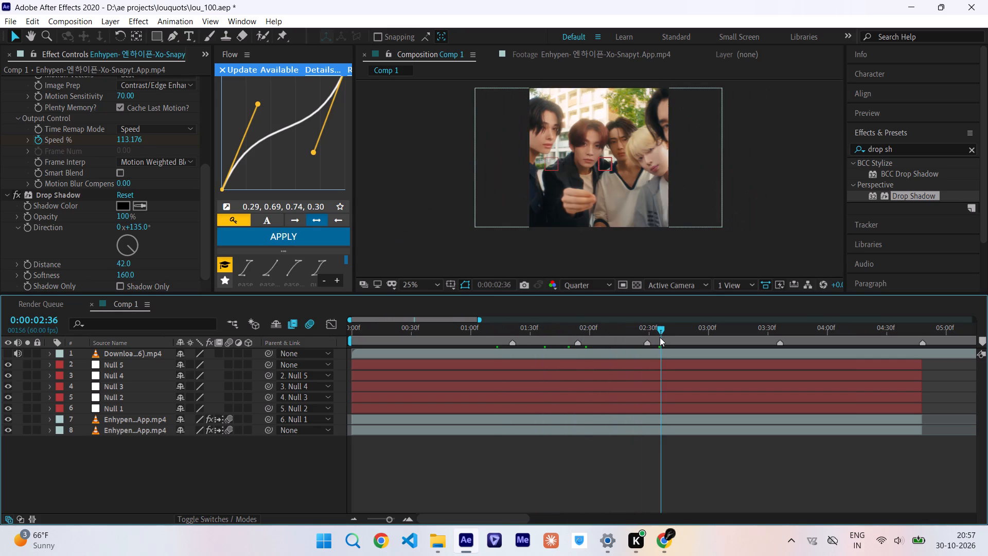
pyautogui.moveTo(660, 337); pyautogui.dragTo(729, 338)
pyautogui.hscroll(1, 729, 338)
pyautogui.moveTo(729, 338); pyautogui.dragTo(787, 340)
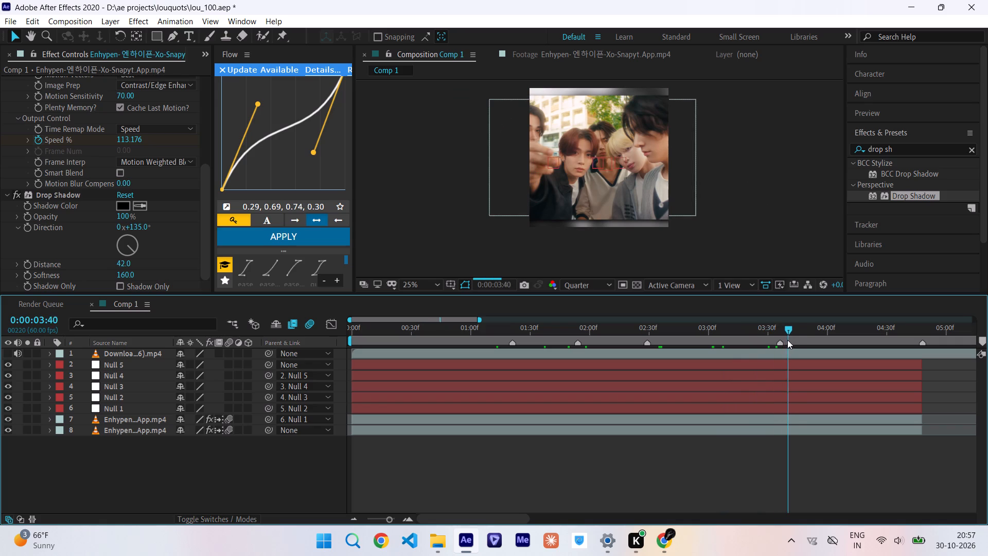
pyautogui.moveTo(787, 340); pyautogui.dragTo(817, 340)
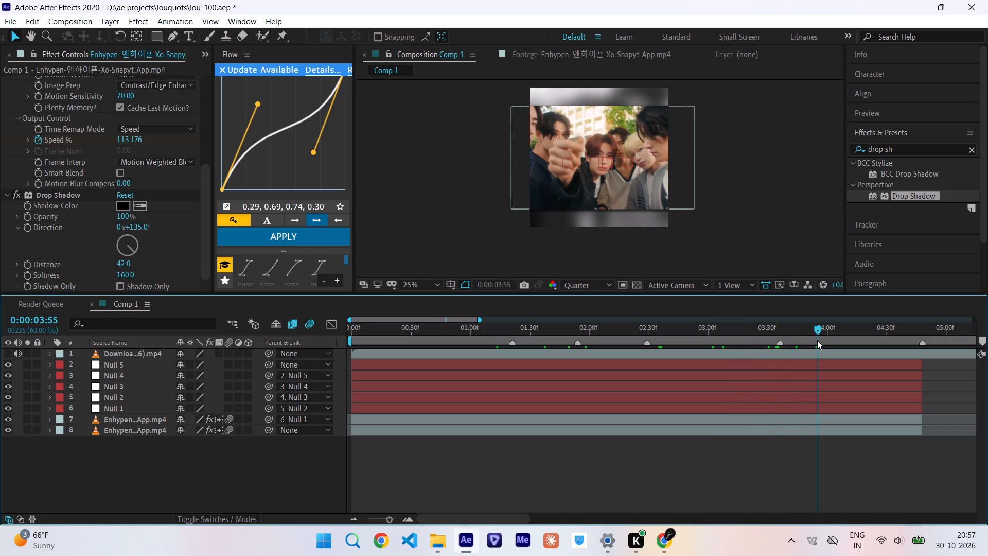
pyautogui.moveTo(817, 340); pyautogui.dragTo(843, 340)
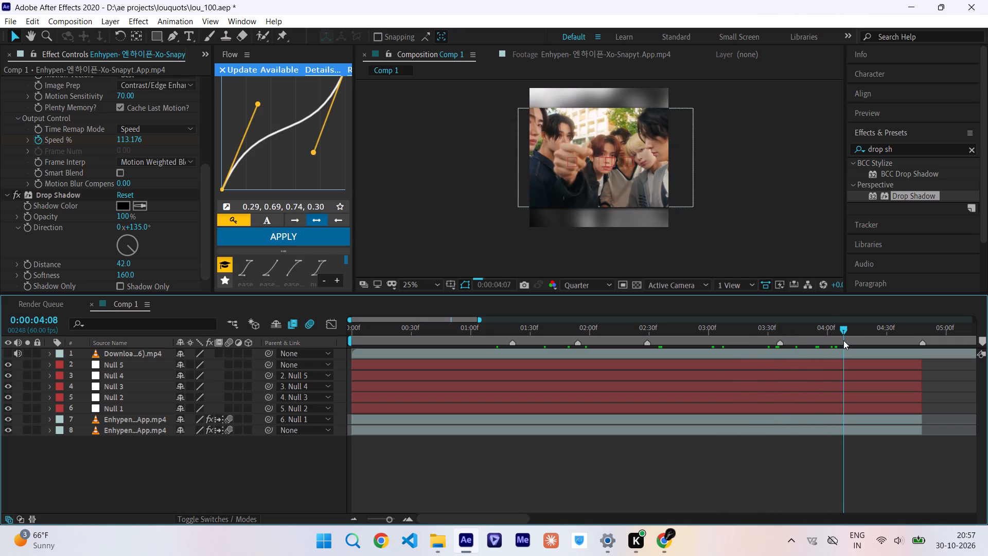
pyautogui.moveTo(843, 340); pyautogui.dragTo(846, 340)
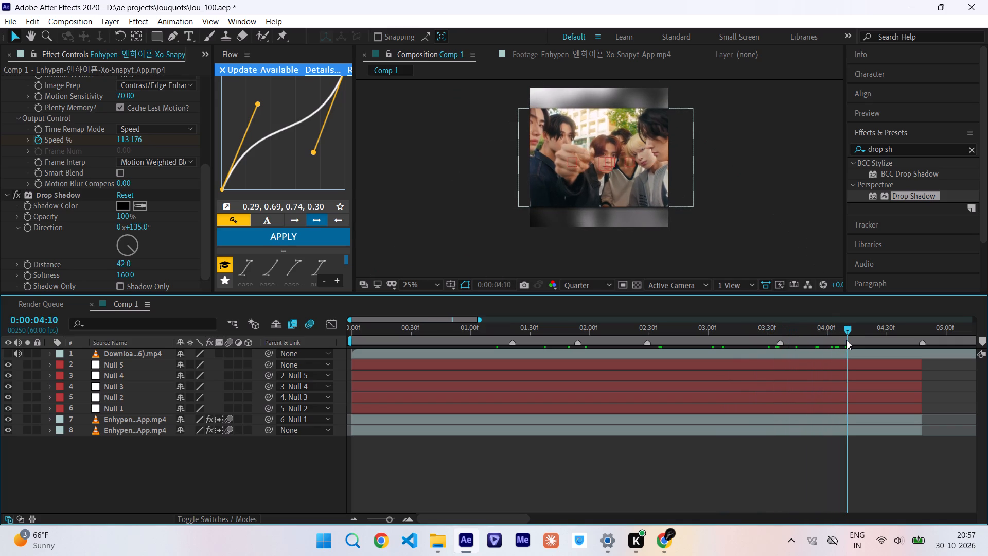
pyautogui.moveTo(846, 340); pyautogui.dragTo(851, 339)
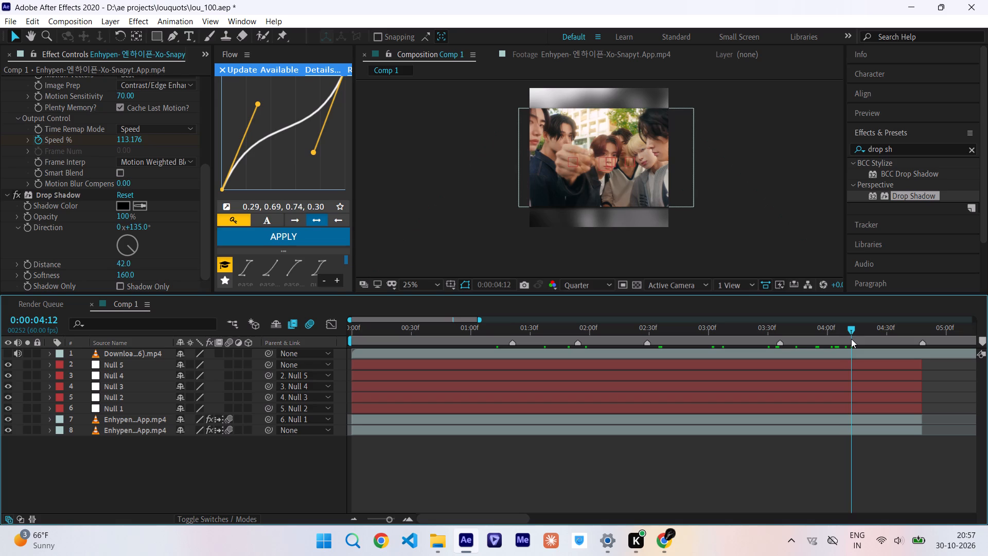
pyautogui.moveTo(851, 339); pyautogui.dragTo(876, 337)
pyautogui.hscroll(1, 858, 339)
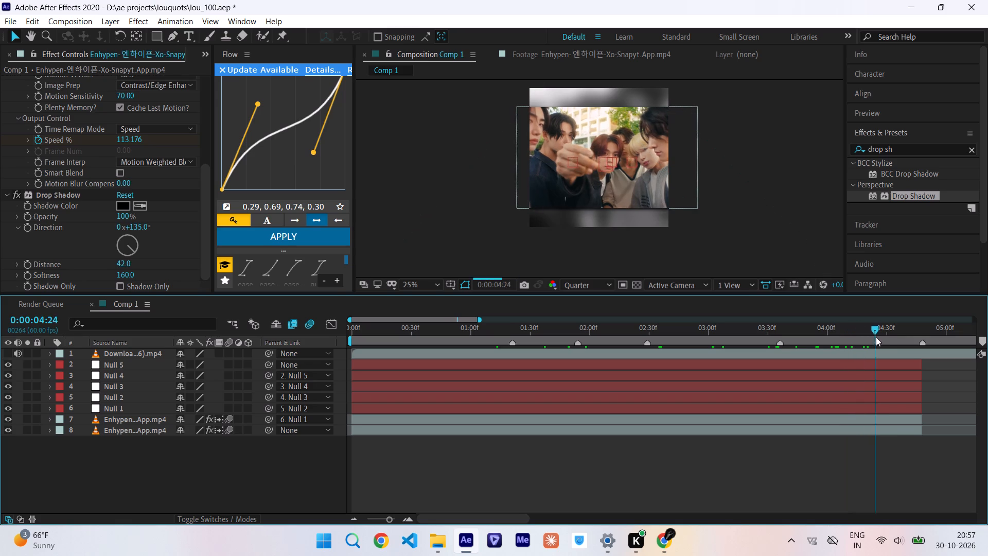
pyautogui.moveTo(876, 337); pyautogui.dragTo(925, 335)
pyautogui.hscroll(1, 876, 337)
# Start the composition preview with the playhead at 0:00:04:50 and save the project.
pyautogui.press('space')
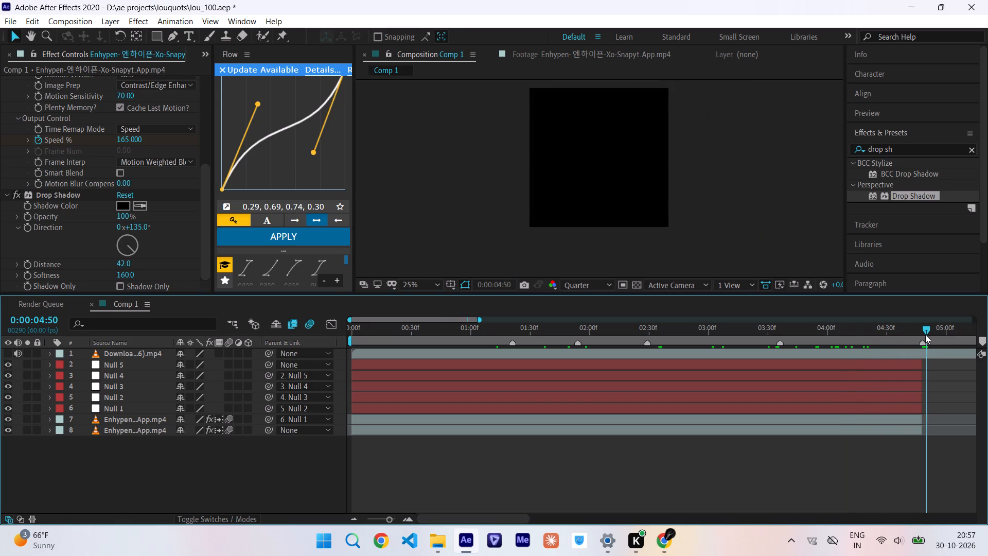
pyautogui.hotkey('ctrl', 's')
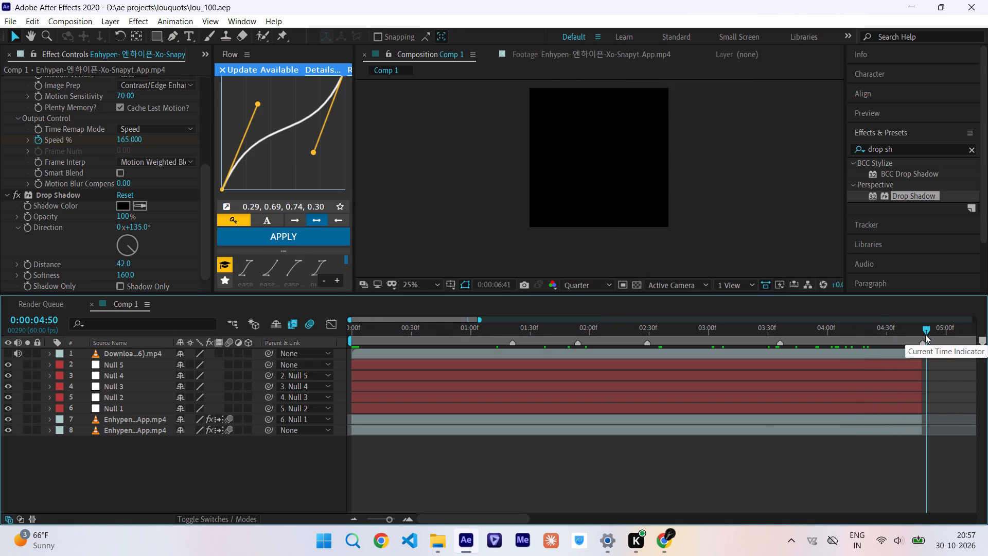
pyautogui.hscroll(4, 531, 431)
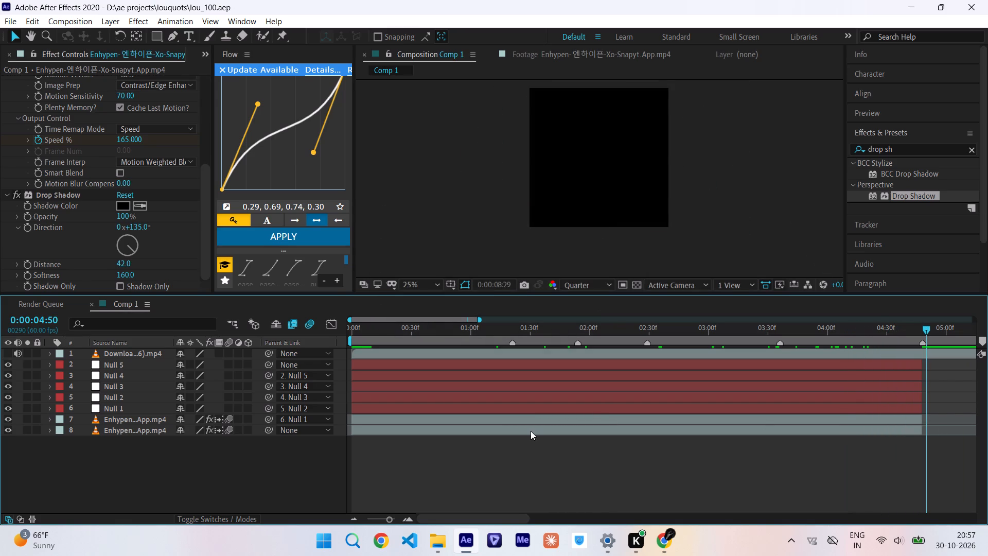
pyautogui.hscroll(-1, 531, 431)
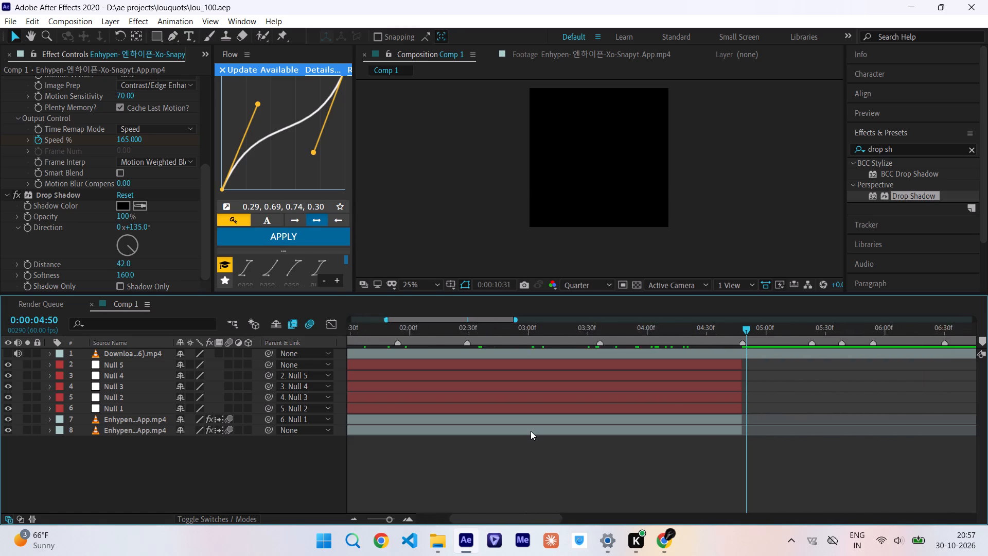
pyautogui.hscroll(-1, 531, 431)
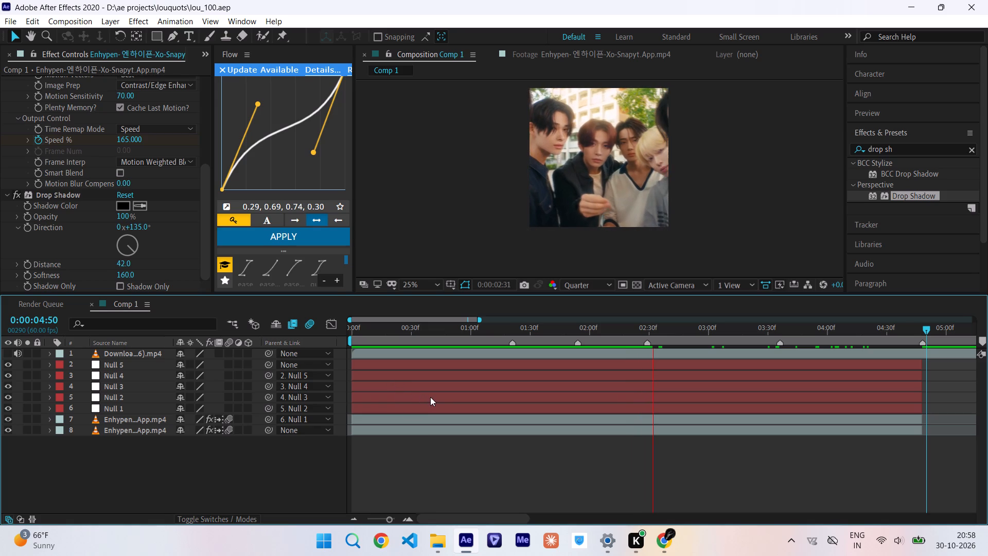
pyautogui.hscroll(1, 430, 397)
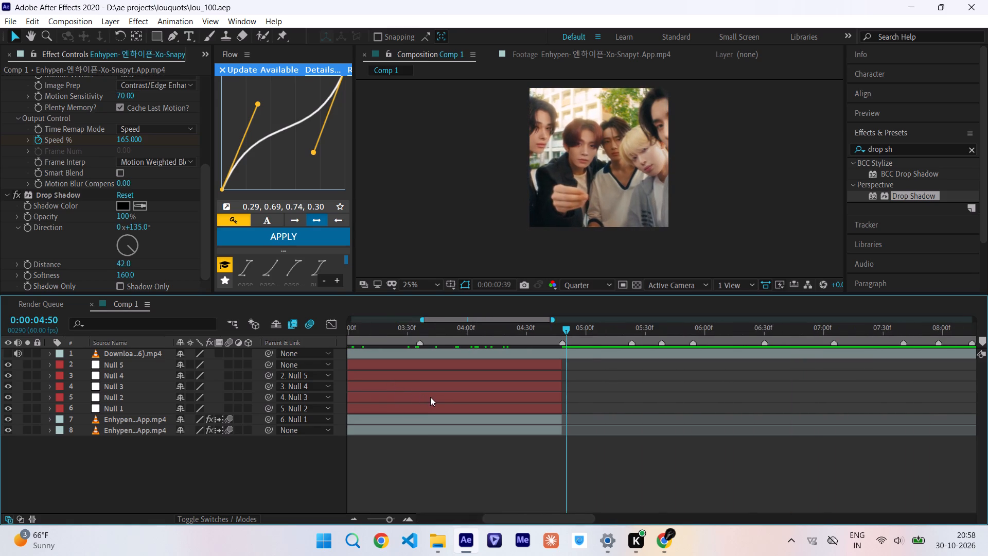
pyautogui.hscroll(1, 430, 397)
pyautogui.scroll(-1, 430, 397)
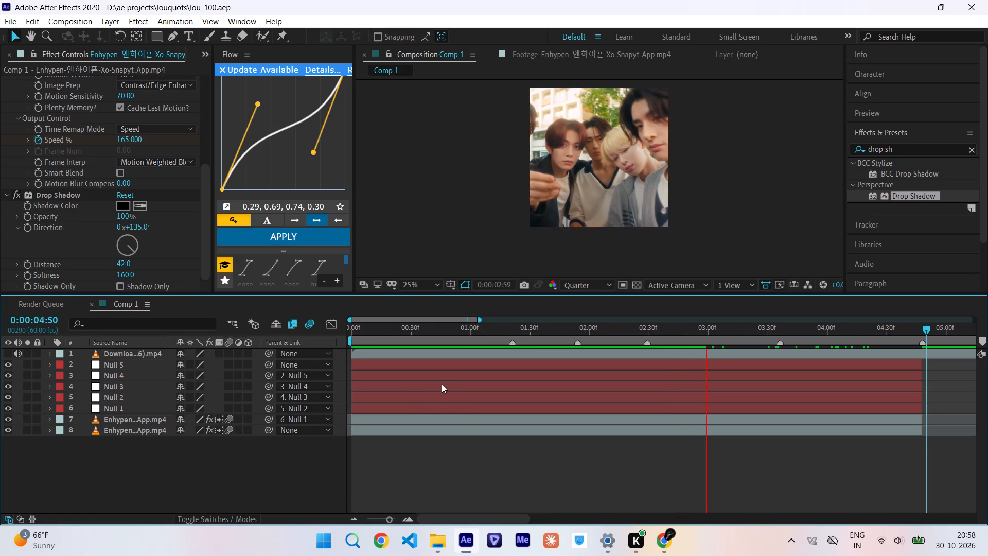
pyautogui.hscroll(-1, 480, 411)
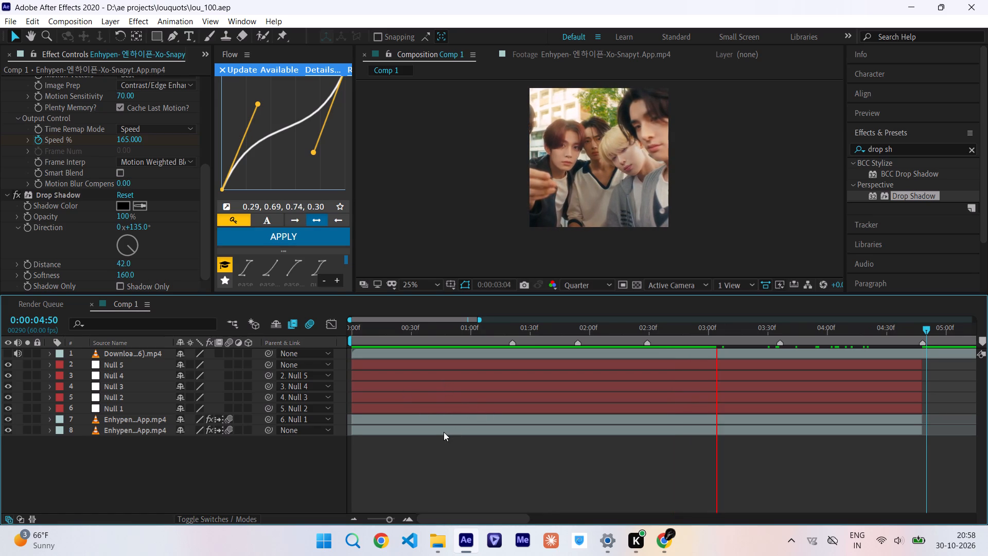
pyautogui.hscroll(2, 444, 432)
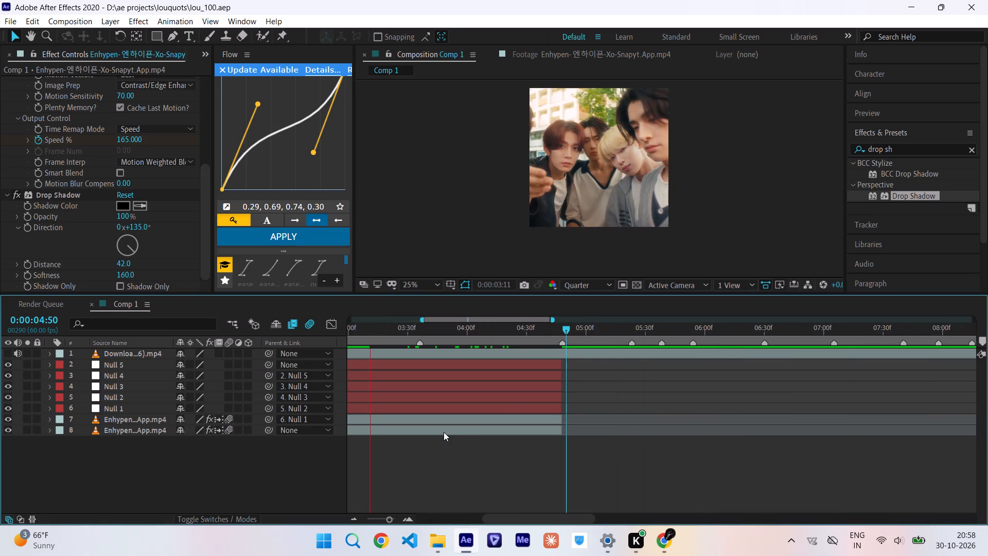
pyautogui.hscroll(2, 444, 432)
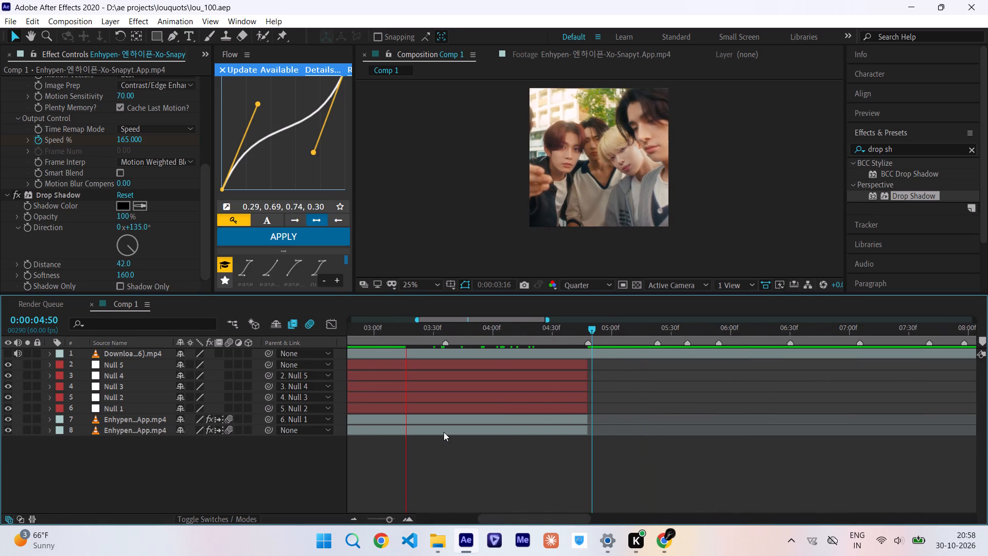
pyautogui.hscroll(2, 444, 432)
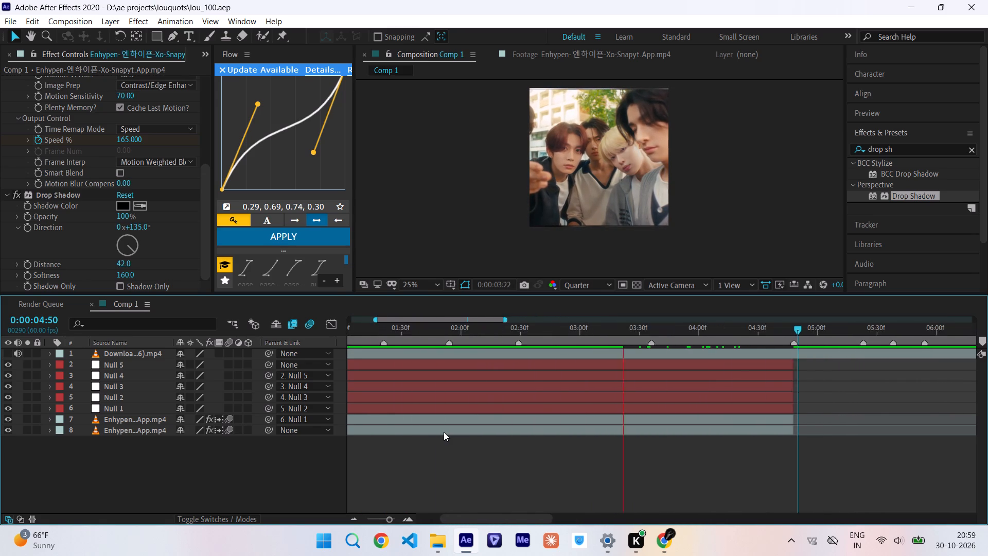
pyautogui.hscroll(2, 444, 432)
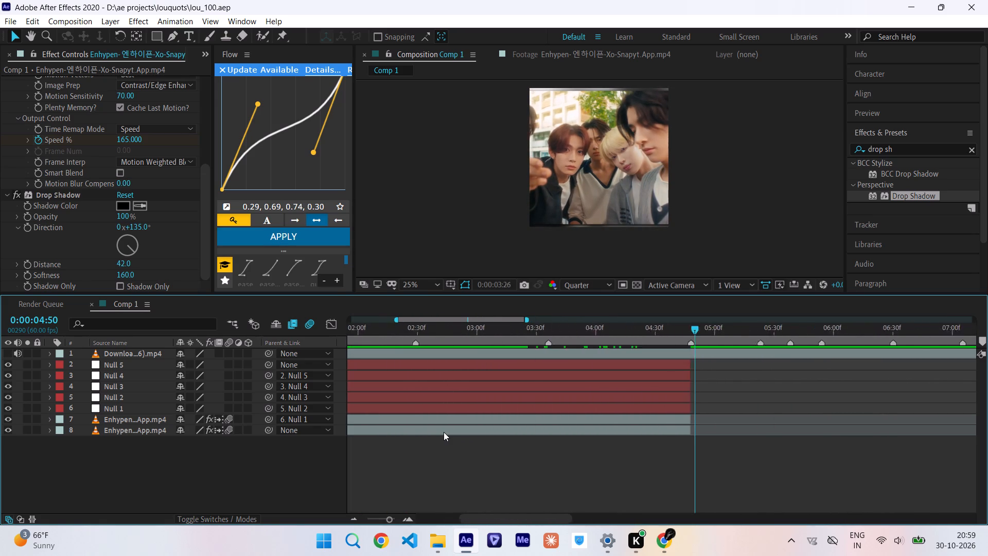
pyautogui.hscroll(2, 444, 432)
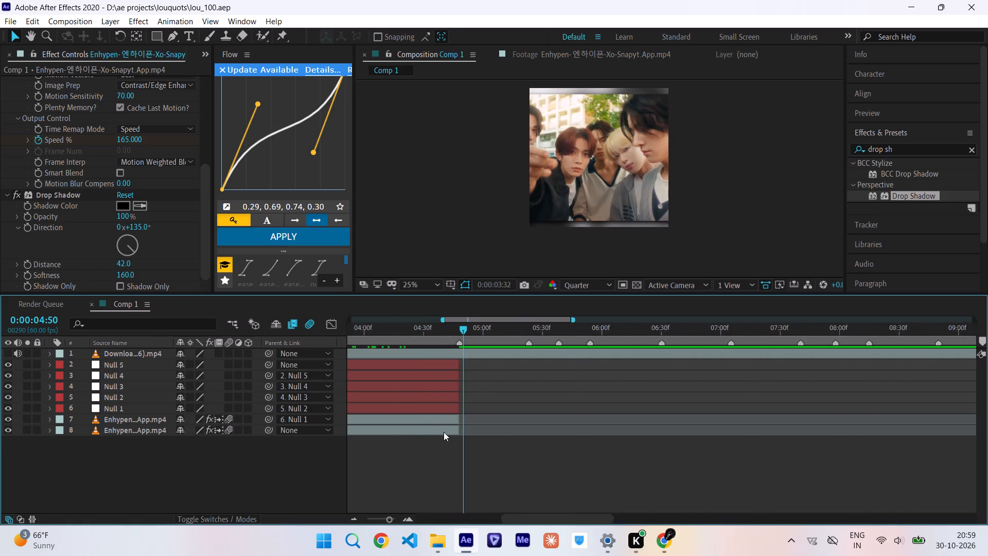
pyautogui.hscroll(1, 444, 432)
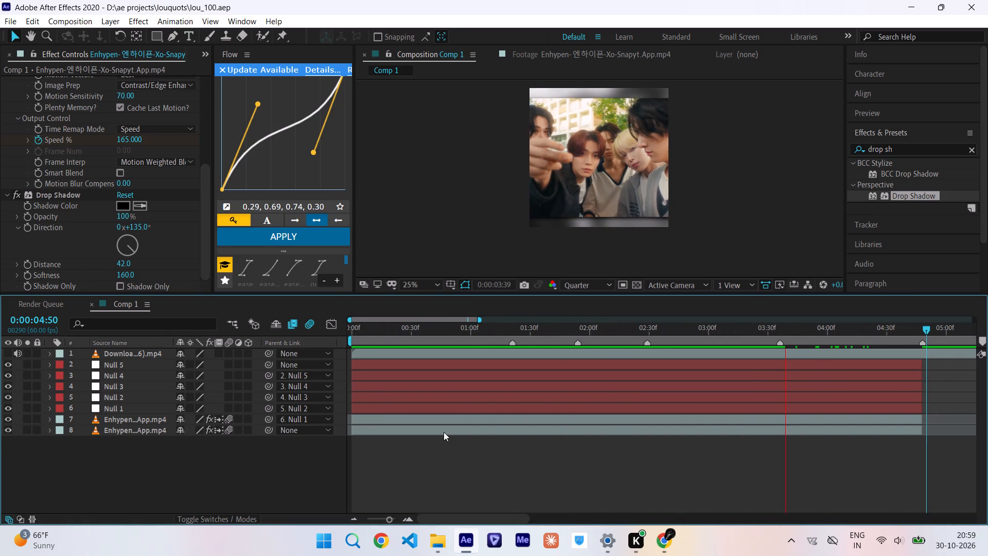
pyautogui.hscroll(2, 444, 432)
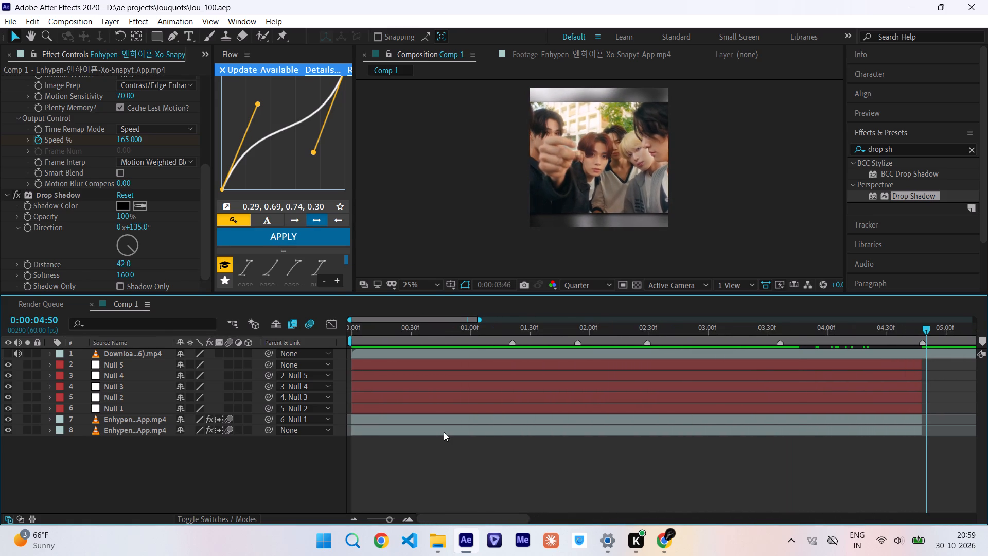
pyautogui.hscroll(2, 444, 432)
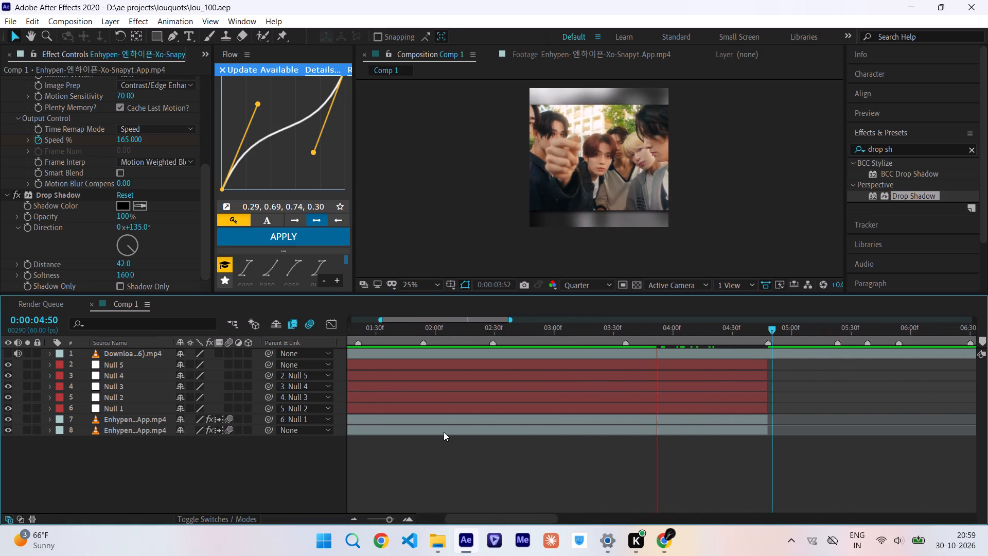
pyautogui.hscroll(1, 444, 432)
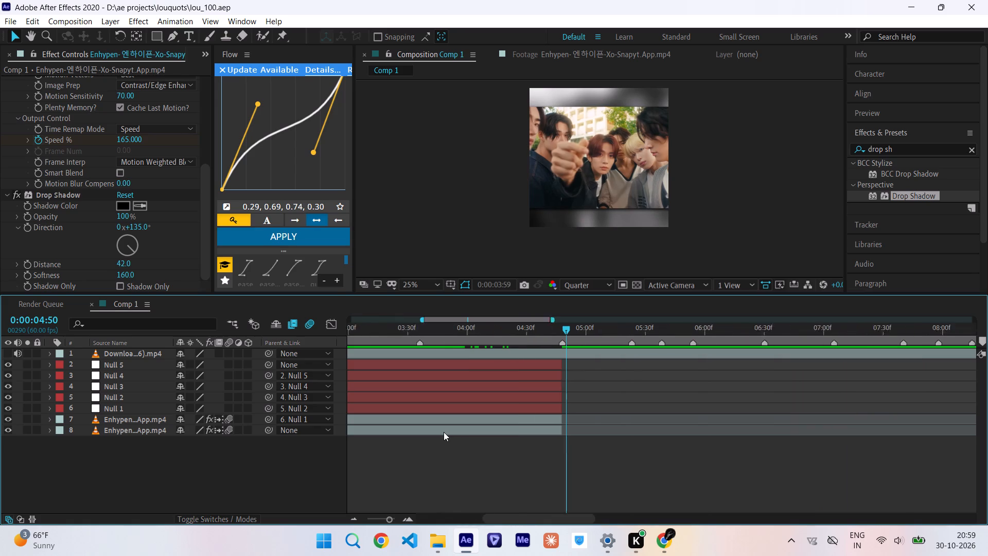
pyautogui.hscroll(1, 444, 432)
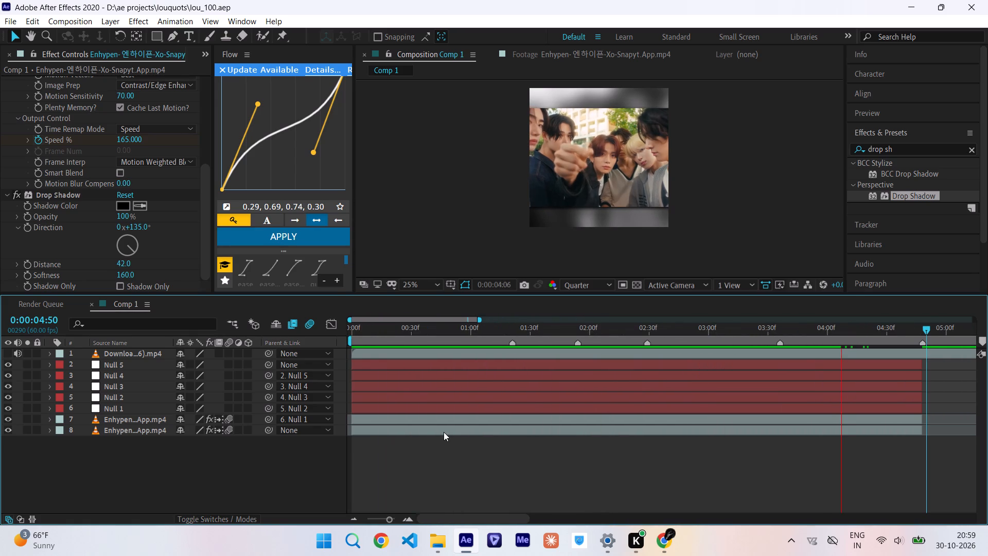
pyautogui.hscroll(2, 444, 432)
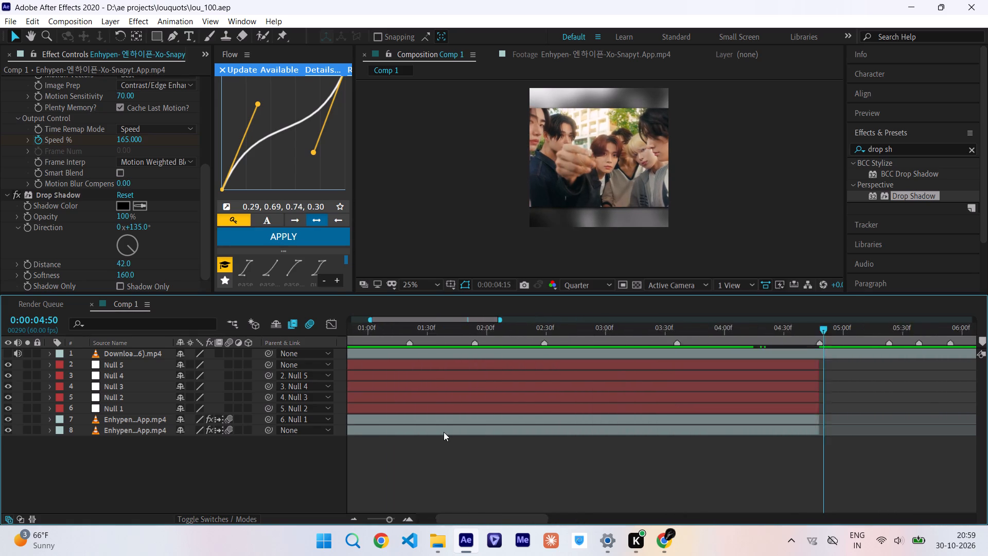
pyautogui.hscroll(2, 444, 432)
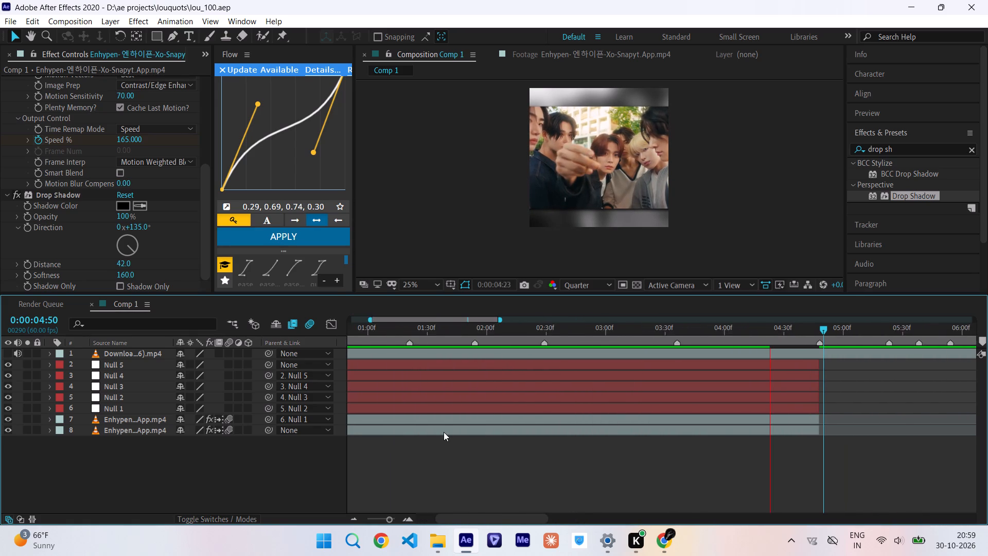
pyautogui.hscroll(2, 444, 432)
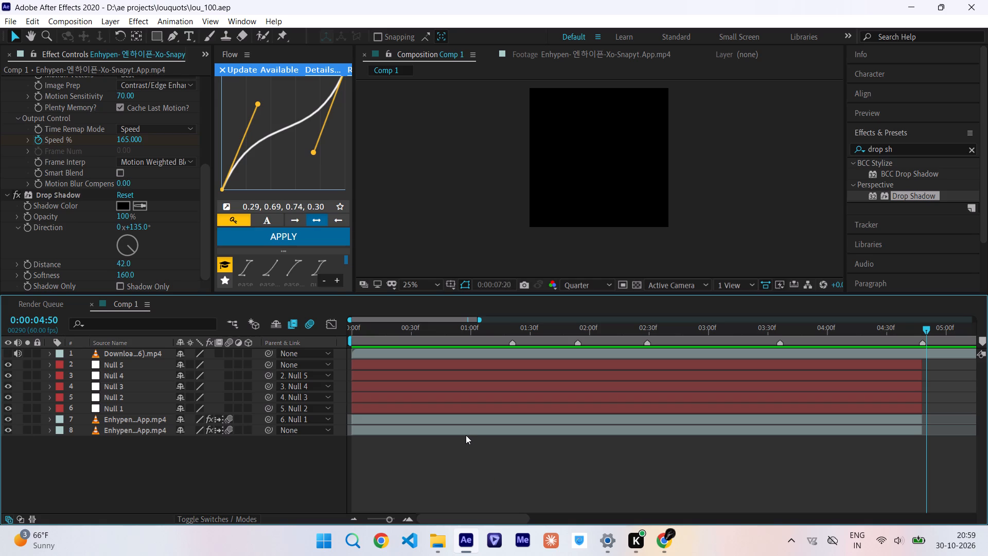
# Play Comp 1 from the start and from 0:00:03:22, scrubbing between about 2:52 and 4:11 to check the zoom-out motion.
pyautogui.moveTo(441, 338); pyautogui.dragTo(290, 377)
pyautogui.press('space')
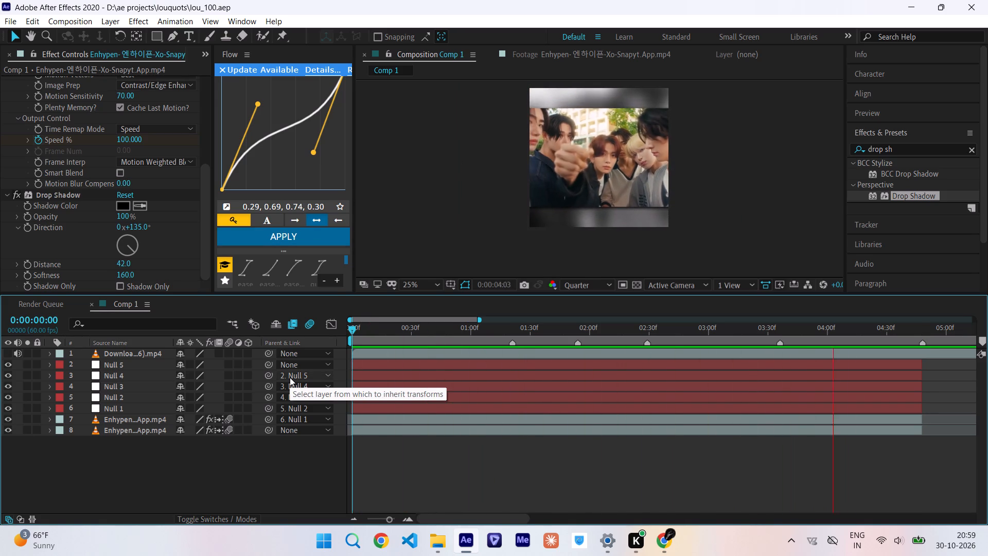
pyautogui.moveTo(675, 330); pyautogui.dragTo(713, 332)
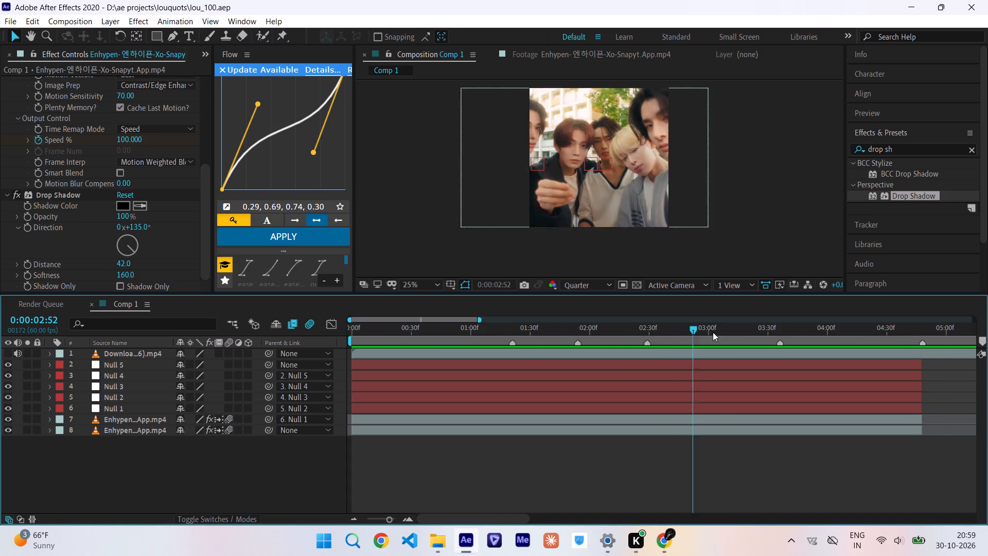
pyautogui.moveTo(713, 332); pyautogui.dragTo(833, 334)
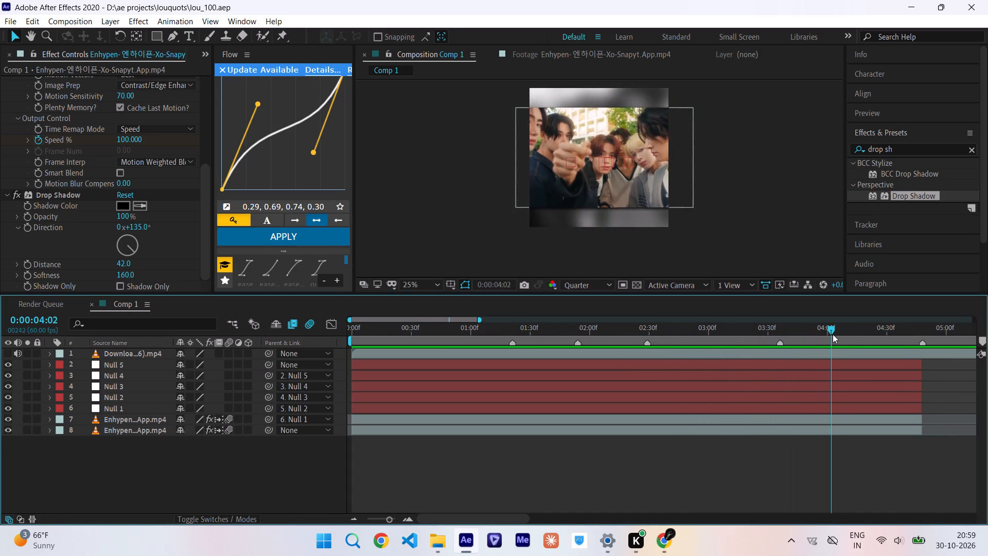
pyautogui.moveTo(833, 334); pyautogui.dragTo(751, 346)
pyautogui.press('space')
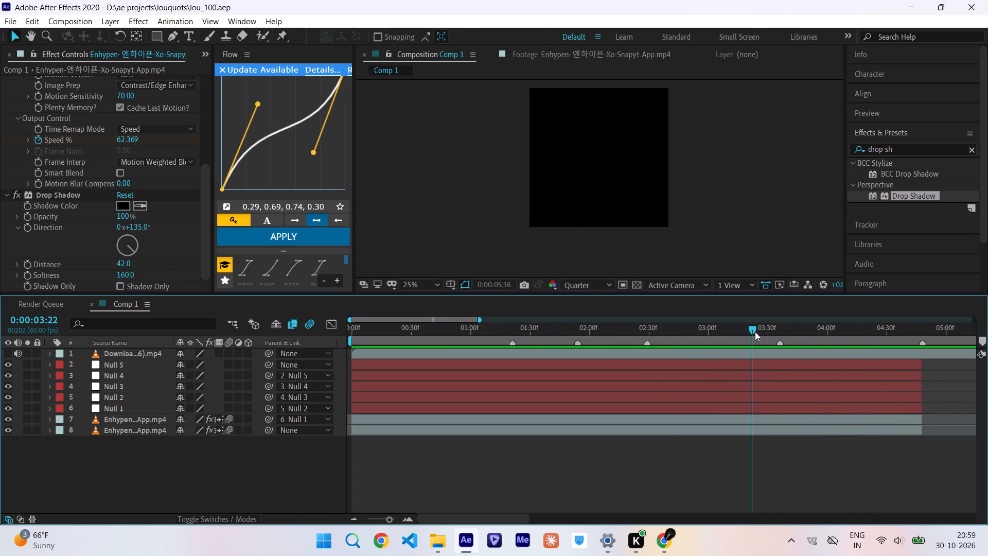
pyautogui.moveTo(755, 332); pyautogui.dragTo(859, 348)
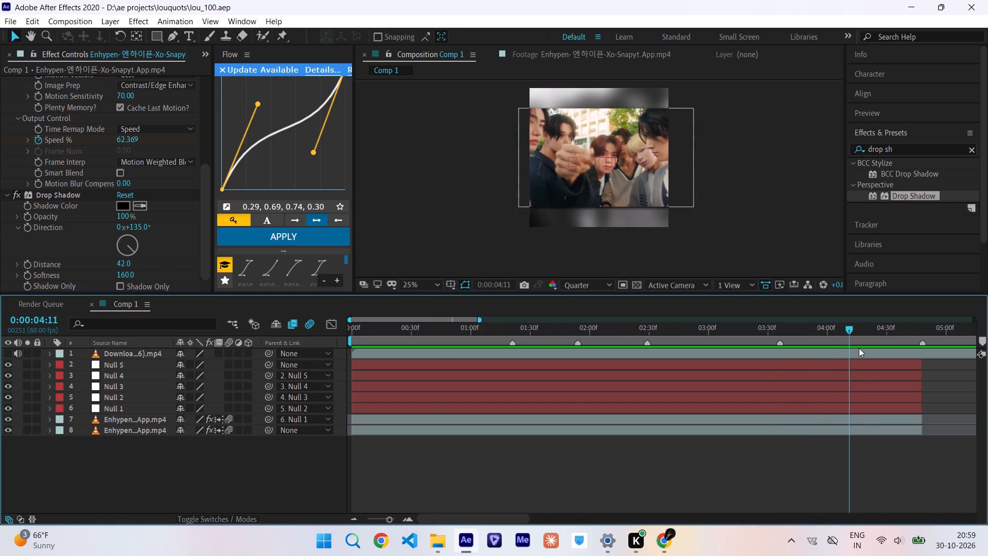
# Replay Comp 1 from the start twice, scrubbing between about 2:49 and 4:27 to examine the footage's motion over the blurred background.
pyautogui.moveTo(859, 348); pyautogui.dragTo(130, 407)
pyautogui.press('space')
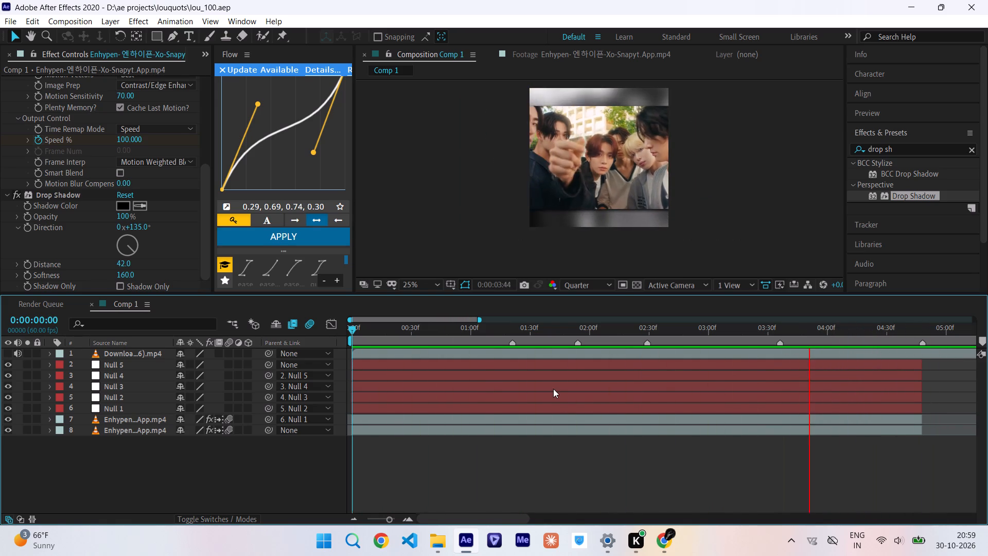
pyautogui.moveTo(671, 332); pyautogui.dragTo(693, 335)
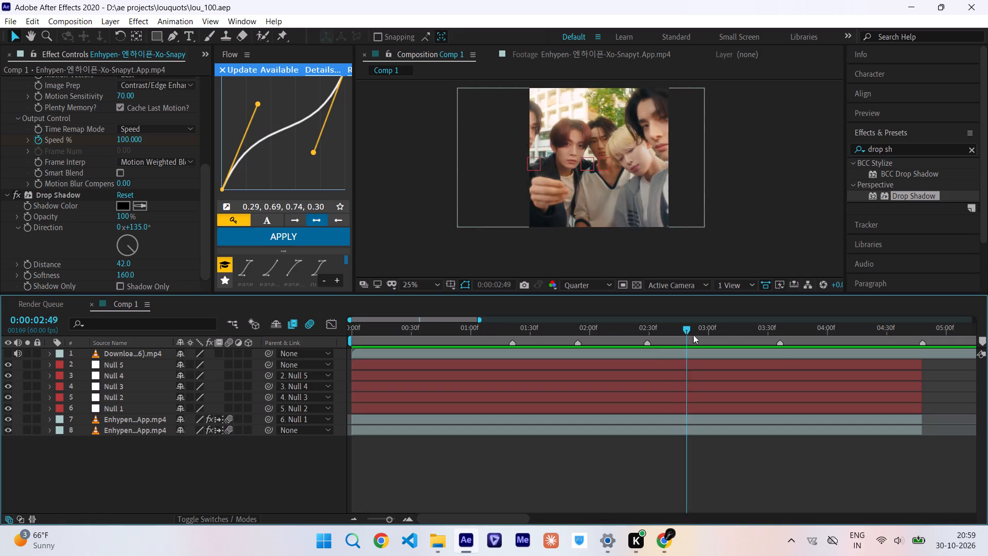
pyautogui.moveTo(693, 335); pyautogui.dragTo(805, 338)
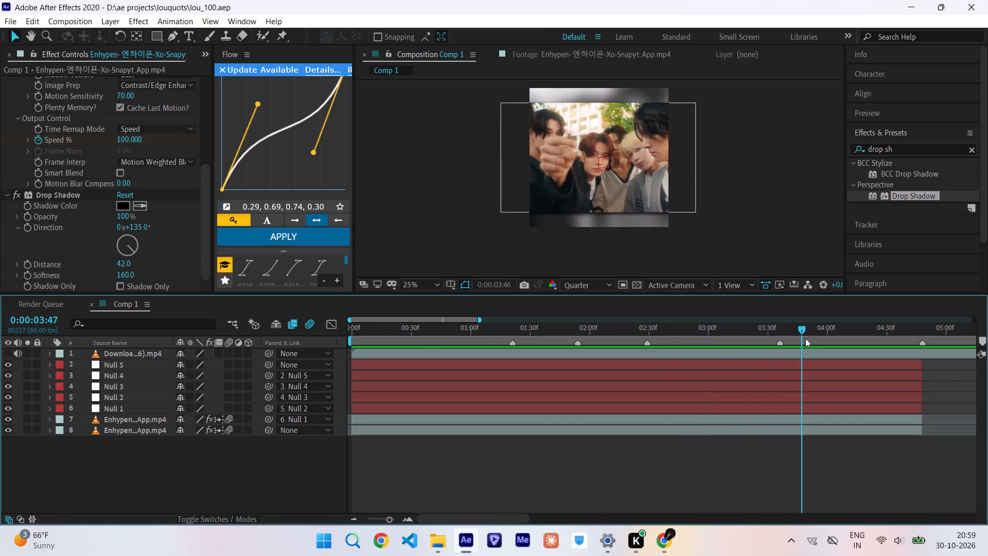
pyautogui.moveTo(805, 338); pyautogui.dragTo(824, 357)
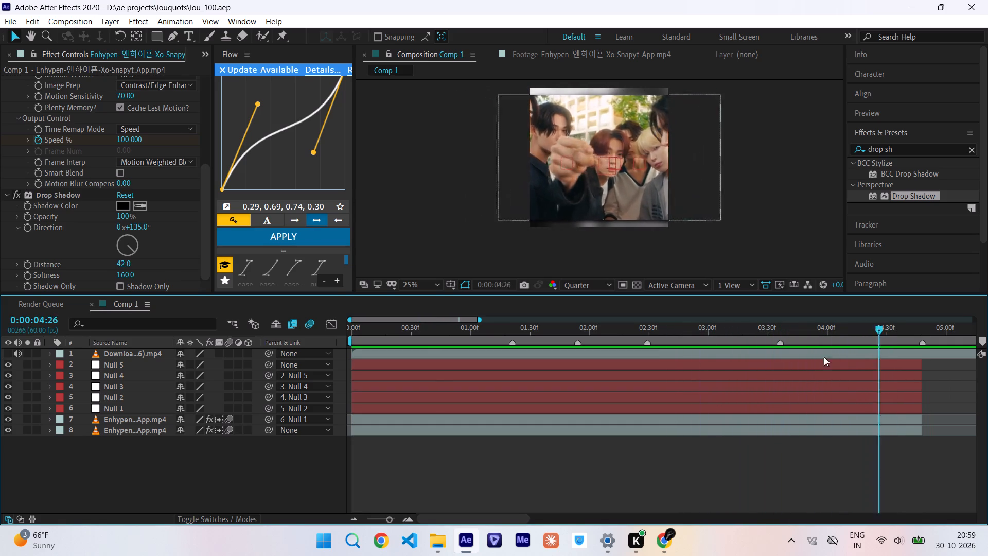
pyautogui.moveTo(824, 357); pyautogui.dragTo(157, 368)
pyautogui.press('space')
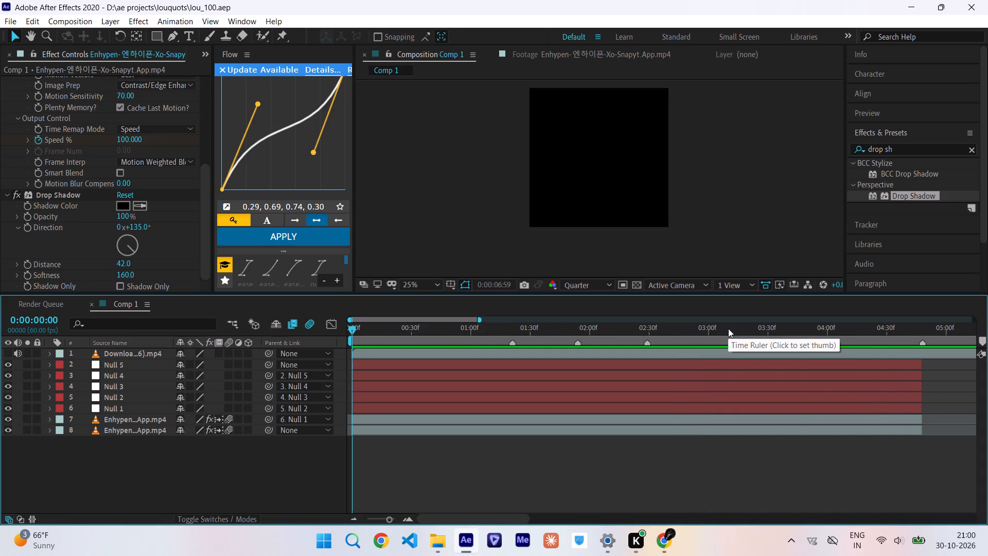
pyautogui.moveTo(728, 328); pyautogui.dragTo(808, 332)
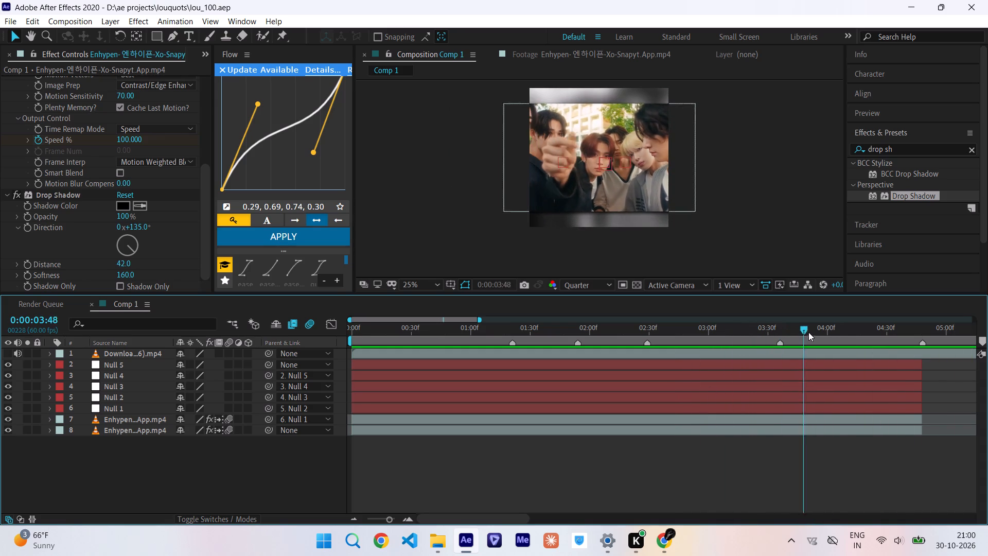
pyautogui.moveTo(808, 332); pyautogui.dragTo(615, 374)
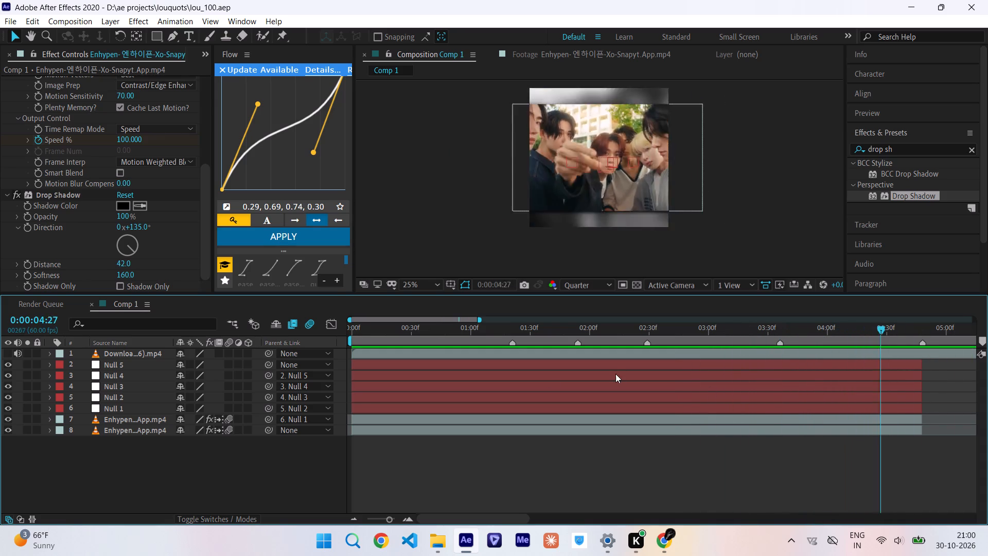
# Play Comp 1 from 0:00:01:27, scrub through about 3:55 to 4:12, and return the playhead to 0:00:02:49.
pyautogui.moveTo(615, 374); pyautogui.dragTo(524, 374)
pyautogui.press('space')
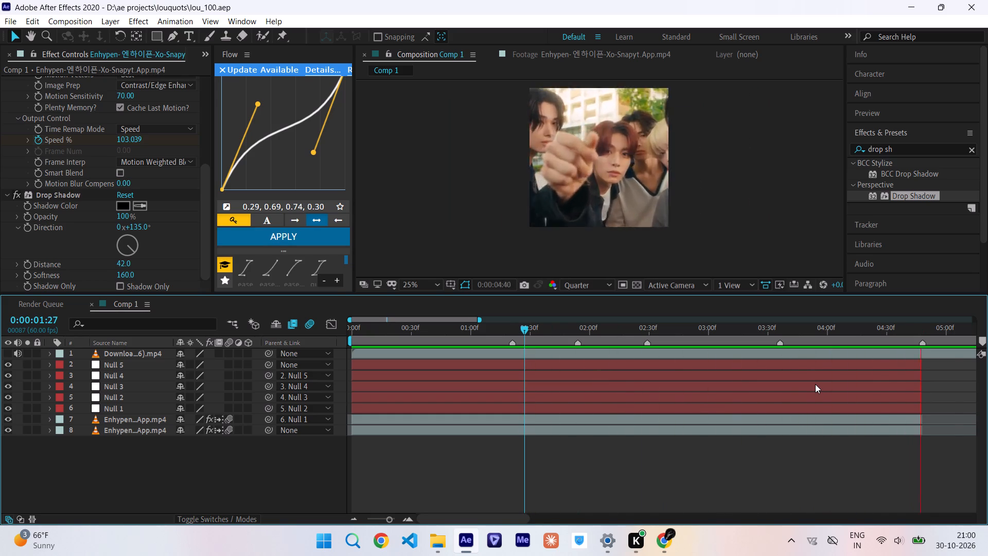
pyautogui.moveTo(742, 325); pyautogui.dragTo(817, 342)
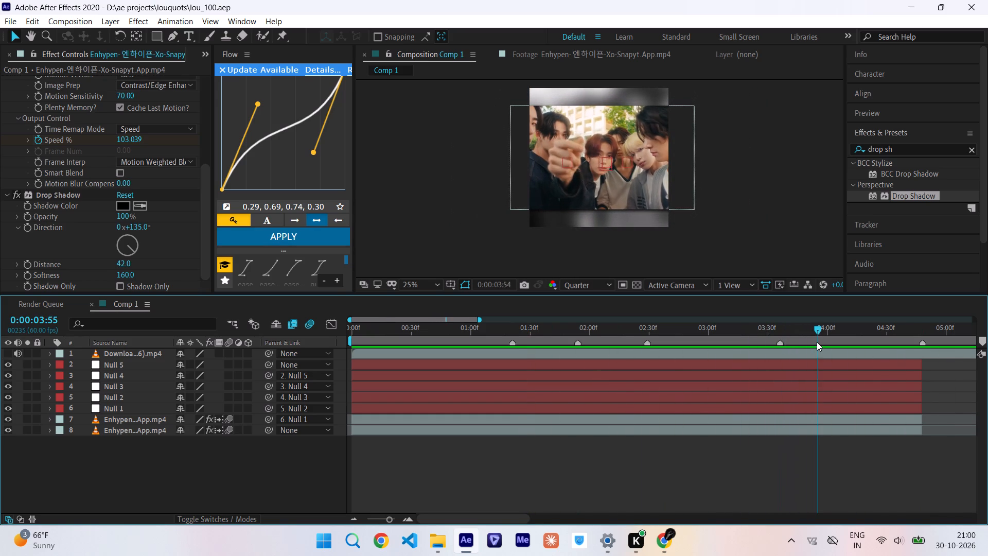
pyautogui.moveTo(817, 342); pyautogui.dragTo(857, 337)
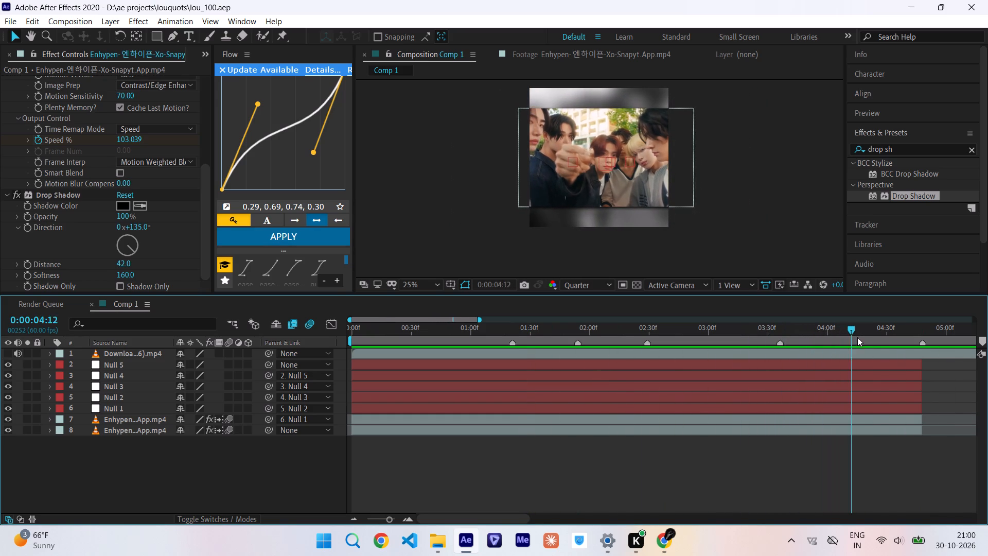
pyautogui.moveTo(857, 337); pyautogui.dragTo(686, 383)
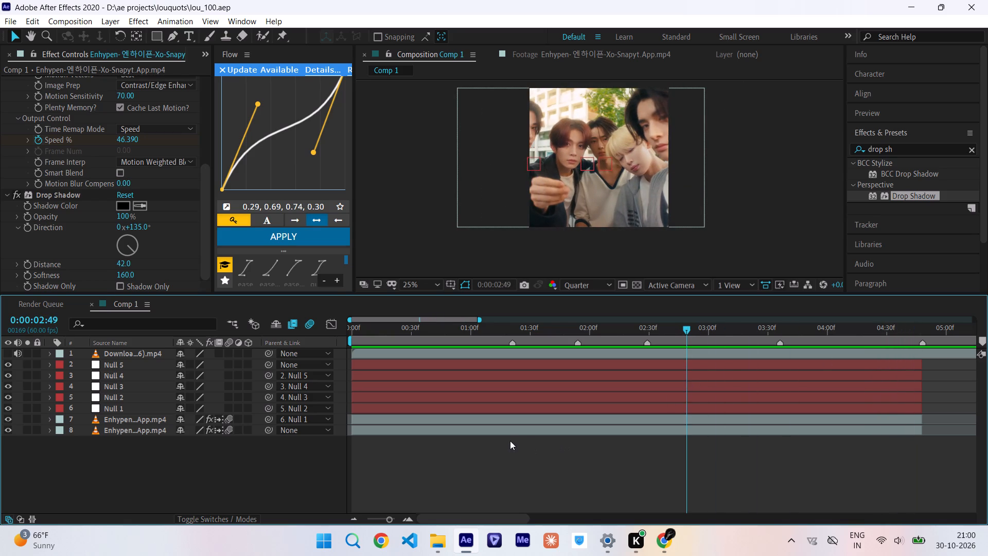
# Delete the bottom duplicate Enhypen footage layer that serves as the blurred background in Comp 1.
pyautogui.click(504, 426)
pyautogui.press('Delete')
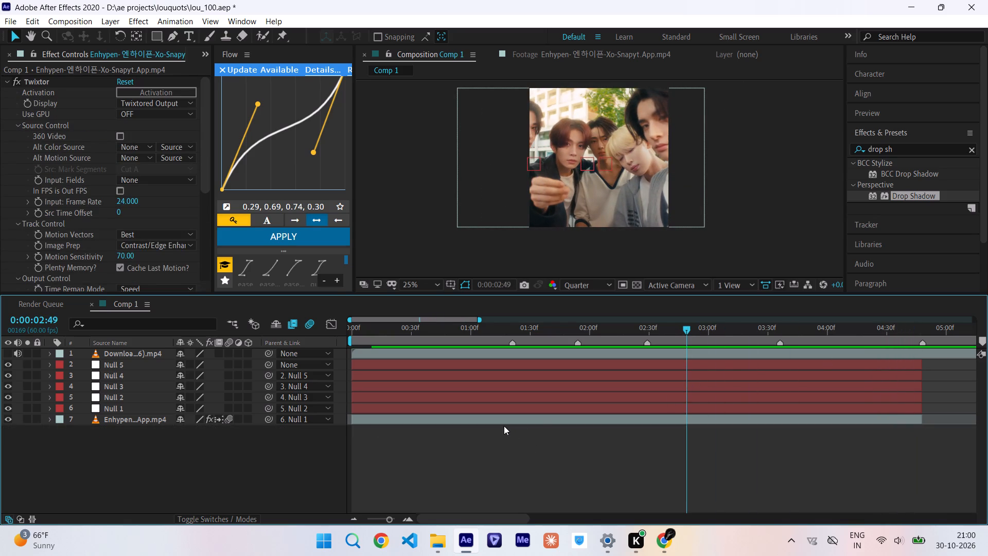
# Delete the Null 5 layer at the top of the null parenting chain.
pyautogui.moveTo(785, 334); pyautogui.dragTo(840, 338)
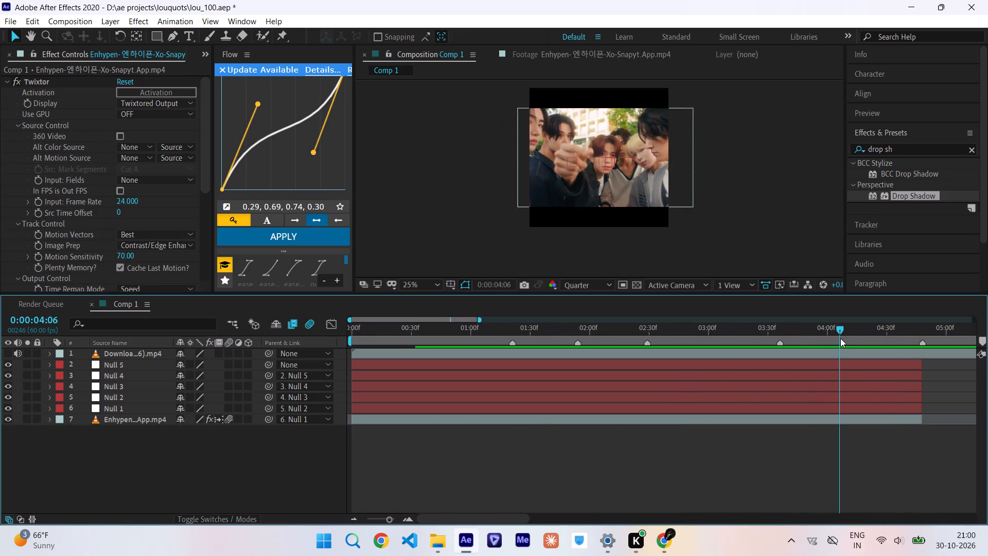
pyautogui.click(828, 363)
pyautogui.press('Delete')
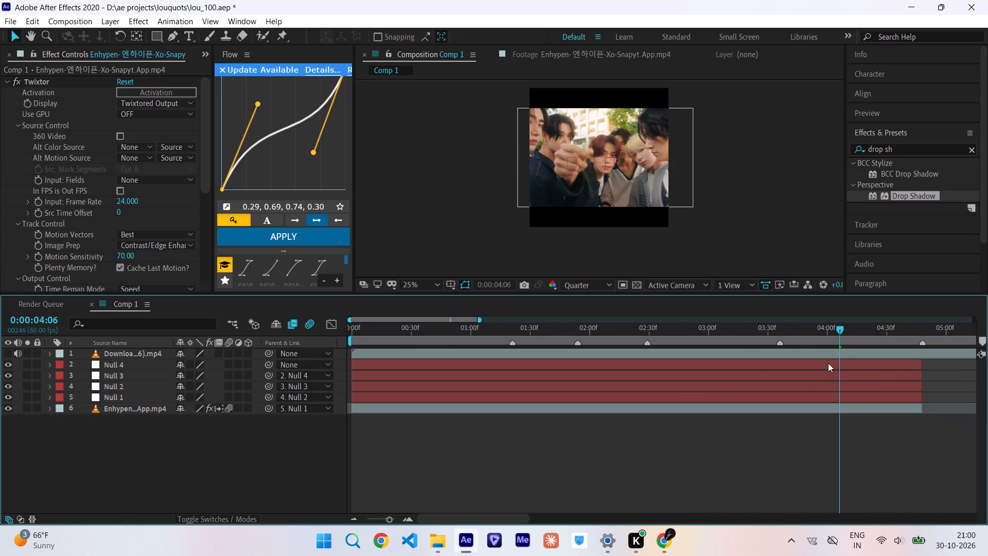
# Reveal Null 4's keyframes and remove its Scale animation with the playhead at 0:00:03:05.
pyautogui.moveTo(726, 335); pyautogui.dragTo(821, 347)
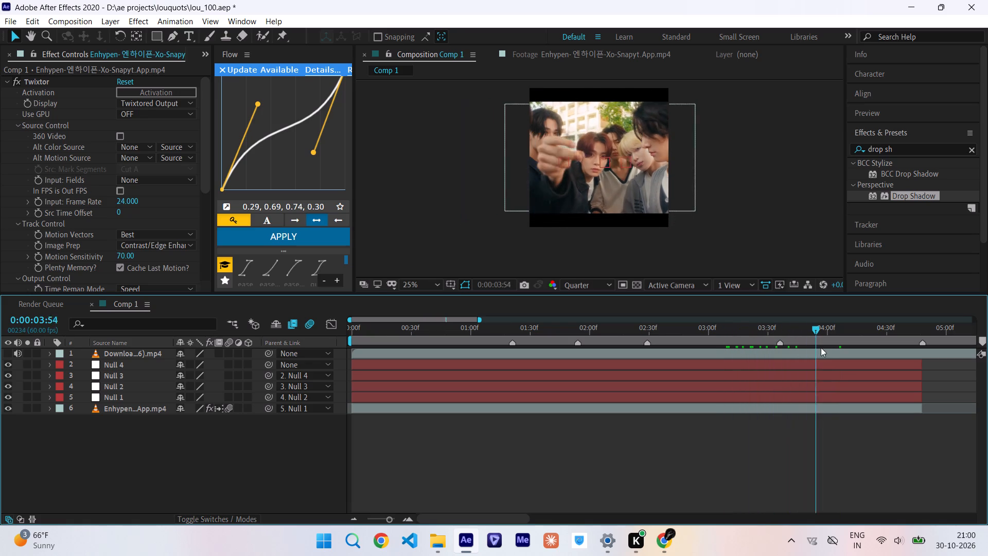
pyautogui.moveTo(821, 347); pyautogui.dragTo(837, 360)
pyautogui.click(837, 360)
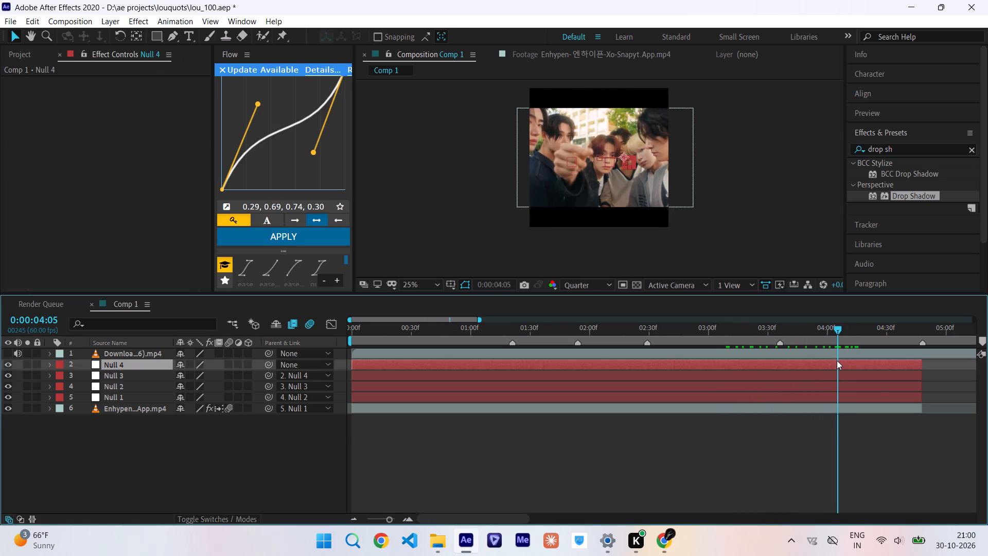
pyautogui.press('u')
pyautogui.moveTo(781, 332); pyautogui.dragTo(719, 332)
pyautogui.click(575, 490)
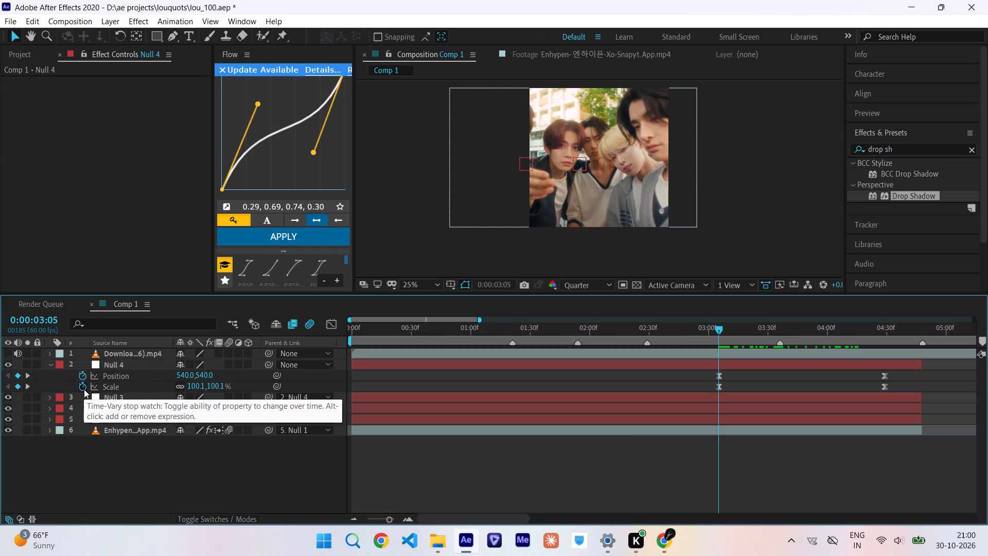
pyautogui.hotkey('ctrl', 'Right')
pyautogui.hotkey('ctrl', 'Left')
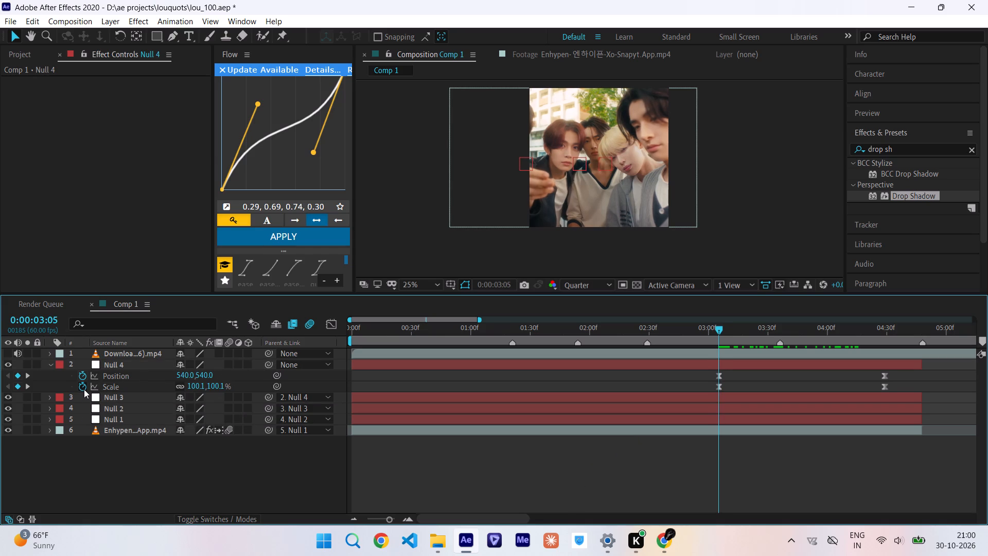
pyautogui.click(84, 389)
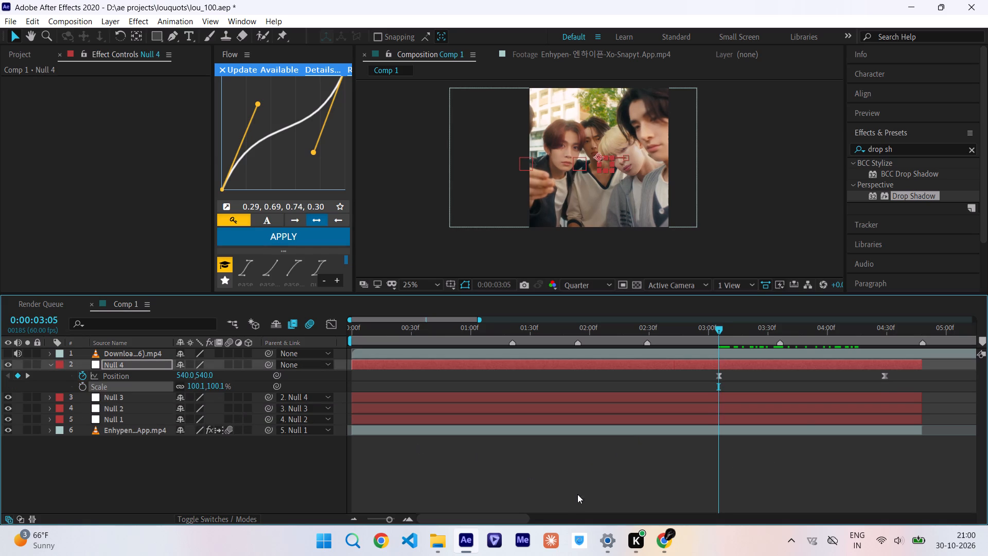
# Scrub from 0:00:03:05 to about 4:31, save the project, and replay Comp 1 from the start to check Null 4's motion.
pyautogui.moveTo(720, 331); pyautogui.dragTo(783, 329)
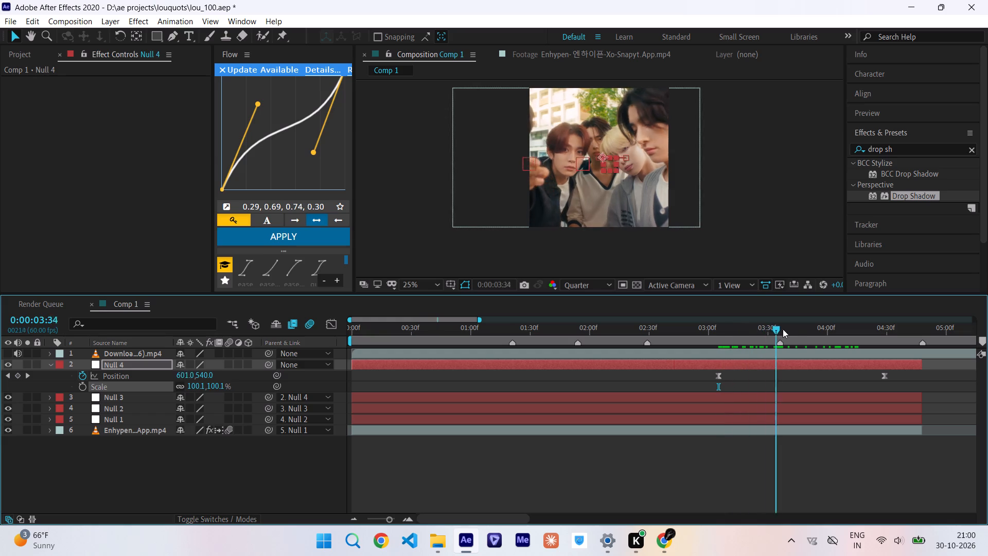
pyautogui.moveTo(783, 329); pyautogui.dragTo(894, 332)
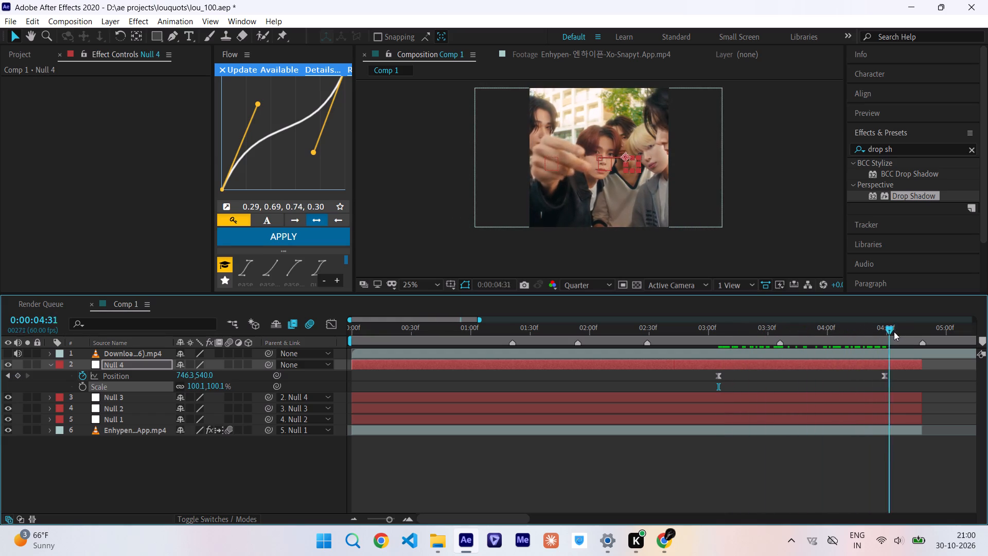
pyautogui.moveTo(894, 332); pyautogui.dragTo(285, 462)
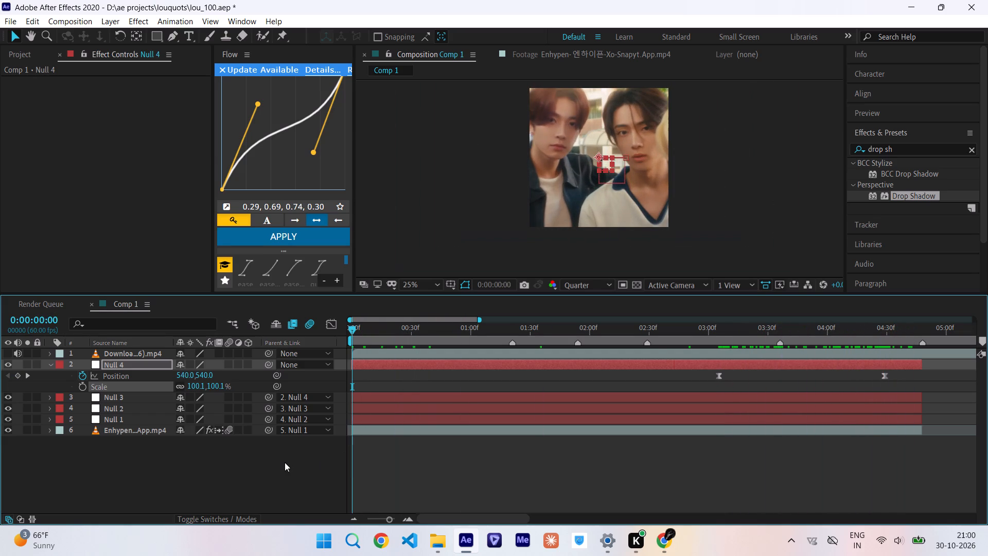
pyautogui.hotkey('ctrl', 's')
pyautogui.press('space')
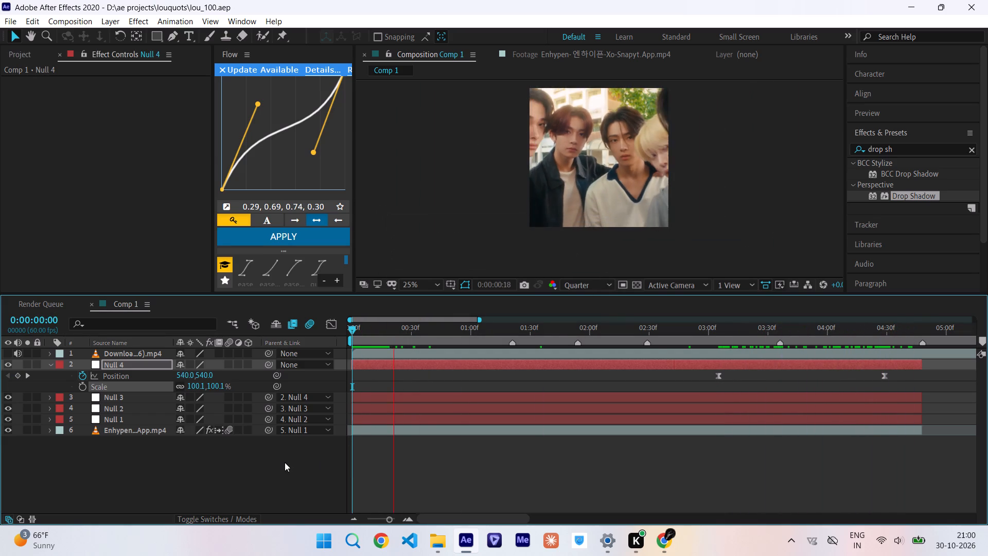
pyautogui.moveTo(429, 333); pyautogui.dragTo(163, 406)
pyautogui.press('space')
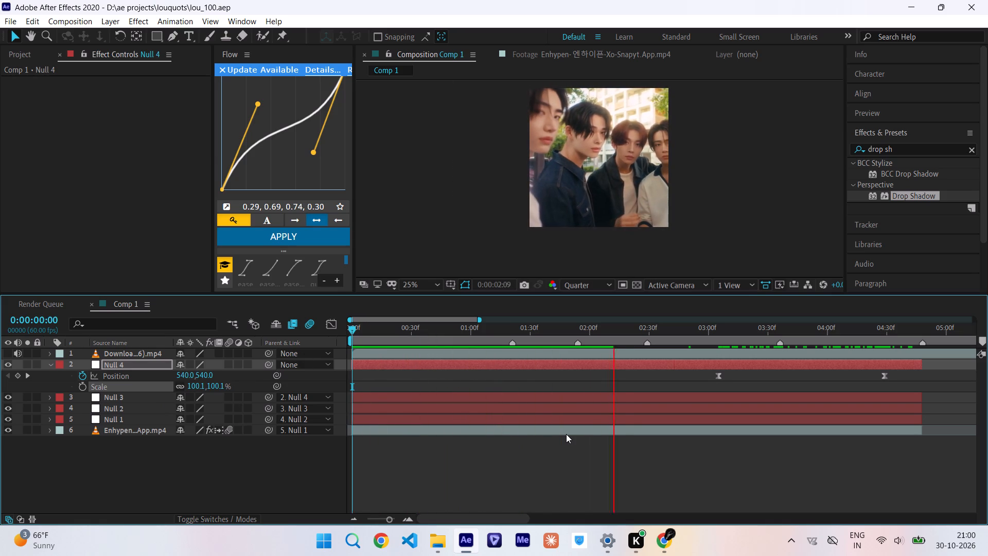
pyautogui.hotkey('ctrl', 's')
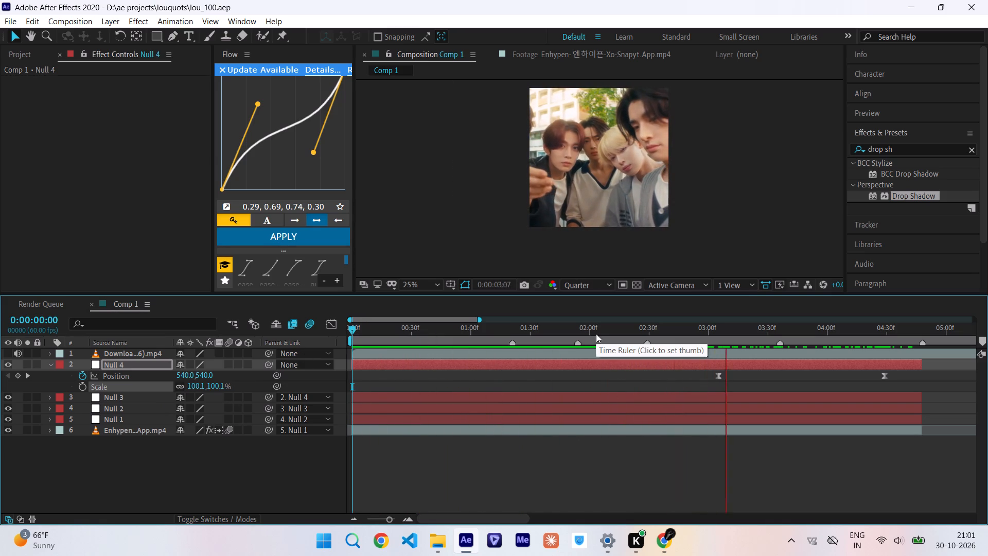
pyautogui.moveTo(596, 334); pyautogui.dragTo(246, 366)
pyautogui.press('space')
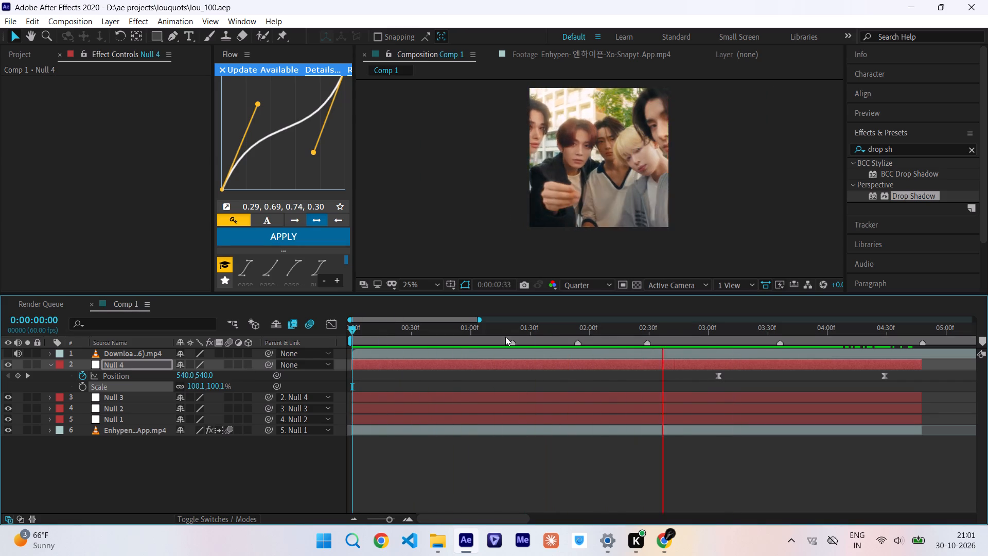
pyautogui.hscroll(-1, 722, 412)
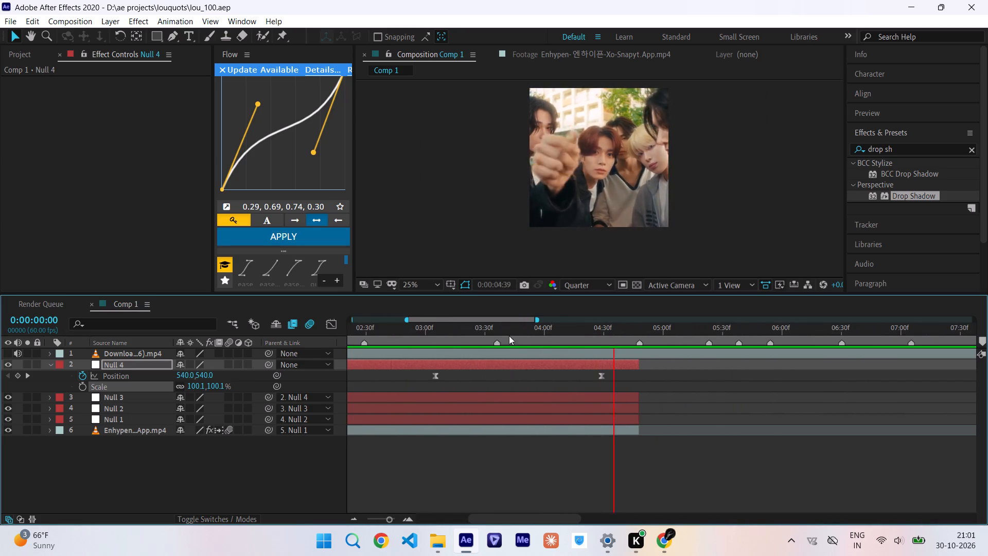
pyautogui.click(491, 330)
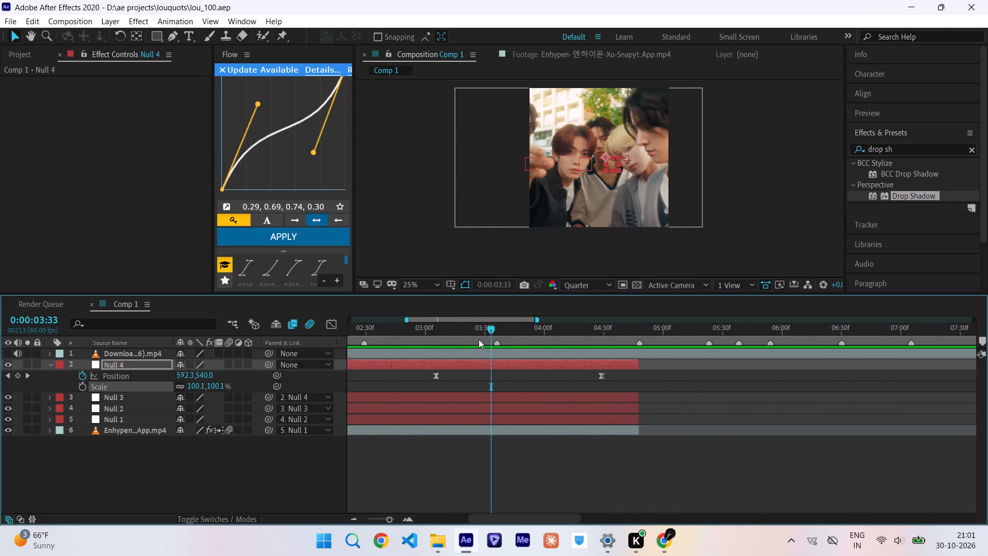
# Scrub Comp 1 from near the start to 0:00:03:03 to examine how the footage moves within the frame.
pyautogui.moveTo(483, 338); pyautogui.dragTo(371, 364)
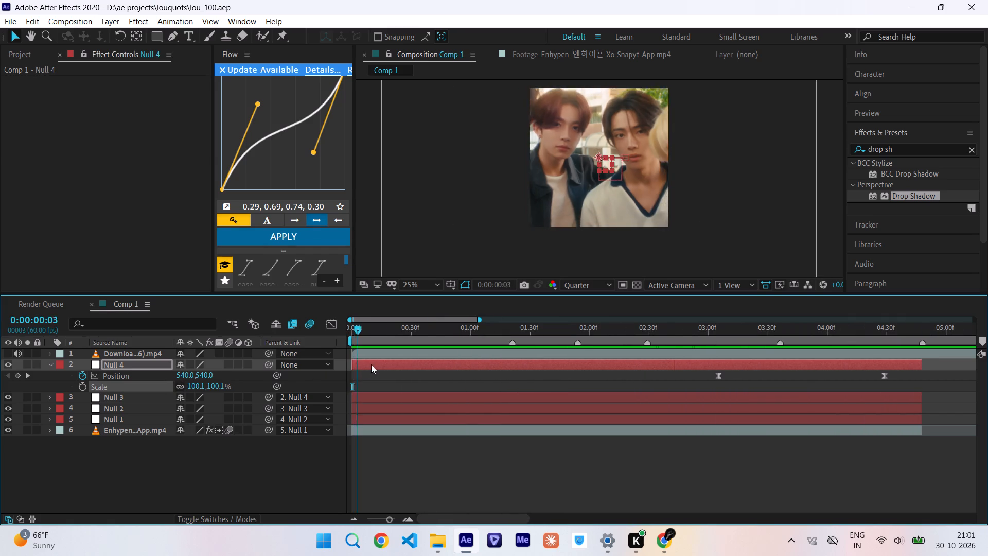
pyautogui.moveTo(371, 364); pyautogui.dragTo(414, 362)
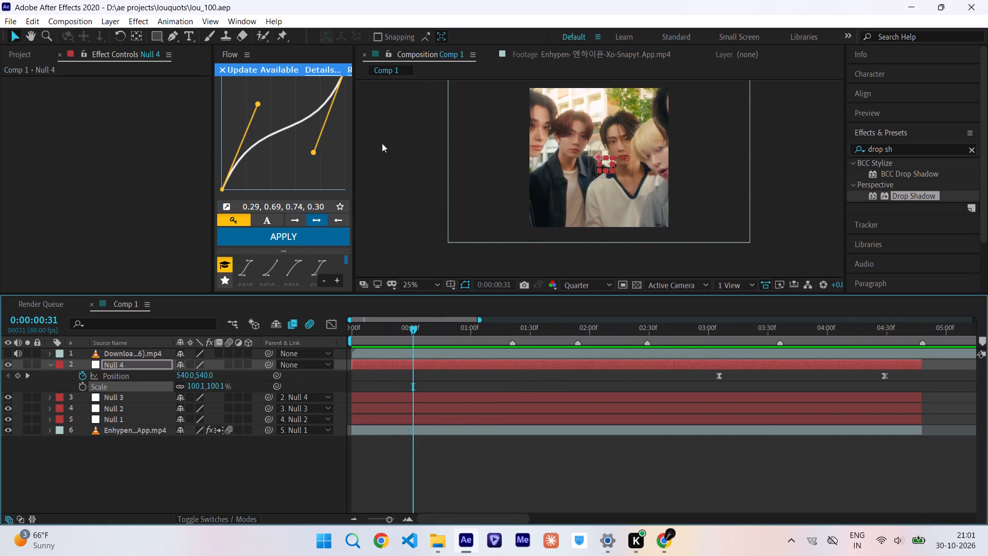
pyautogui.moveTo(381, 143); pyautogui.dragTo(438, 0)
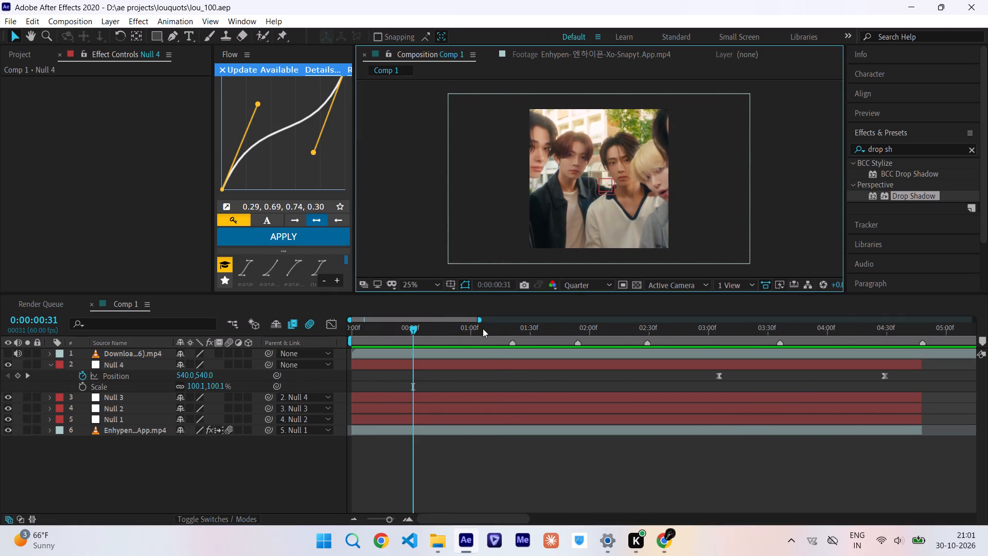
pyautogui.moveTo(459, 332); pyautogui.dragTo(469, 337)
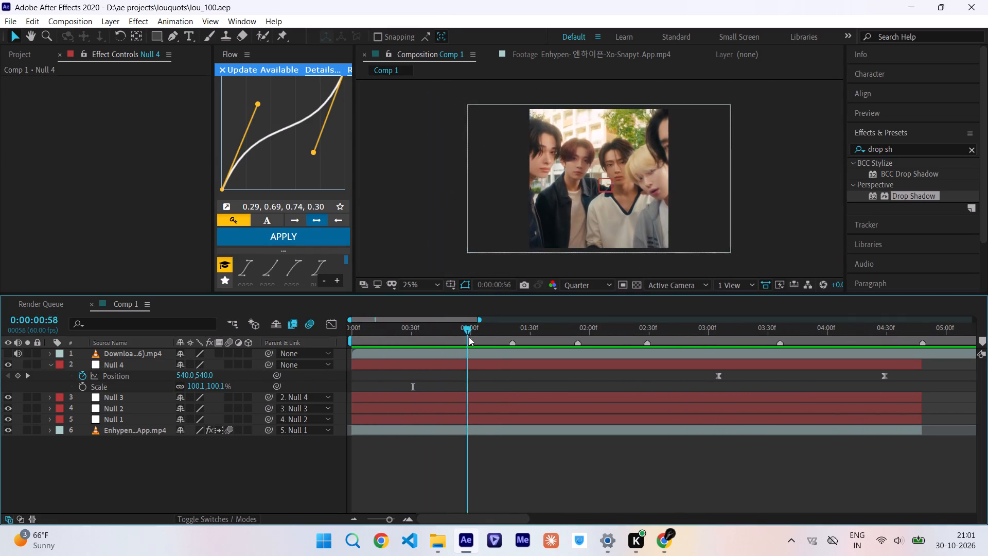
pyautogui.moveTo(469, 337); pyautogui.dragTo(587, 335)
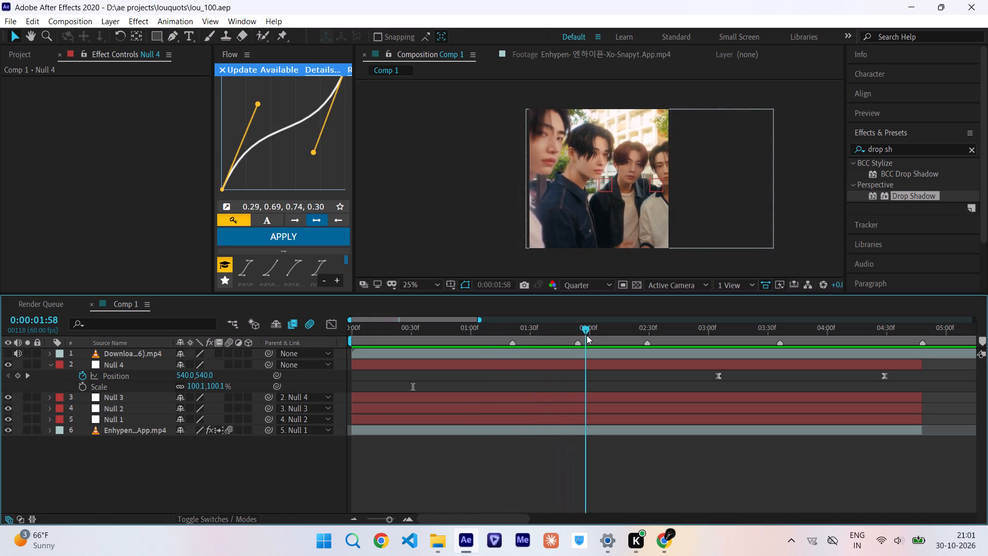
pyautogui.moveTo(587, 335); pyautogui.dragTo(695, 341)
pyautogui.hscroll(1, 603, 337)
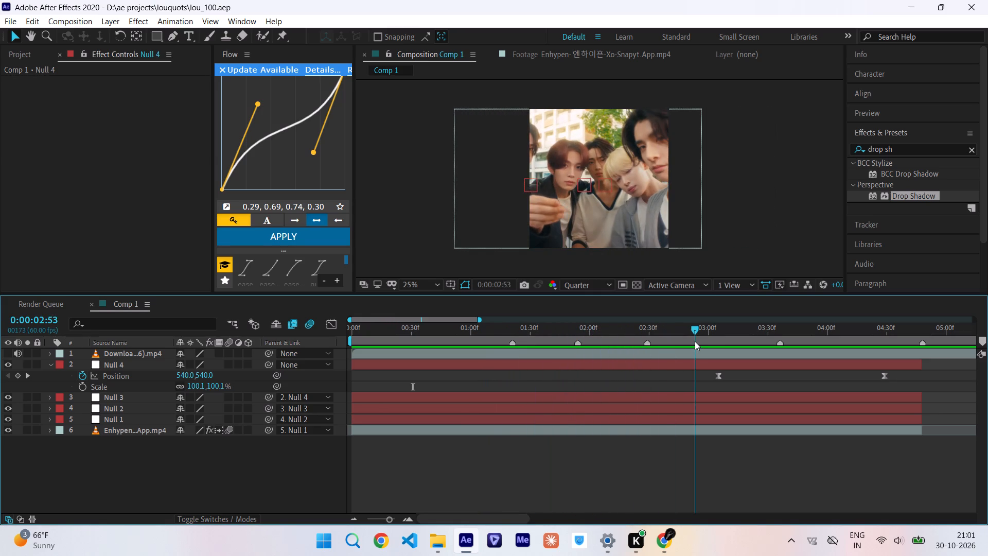
pyautogui.moveTo(695, 341); pyautogui.dragTo(715, 342)
# Delete the Null 4 layer from Comp 1.
pyautogui.click(720, 366)
pyautogui.press('Delete')
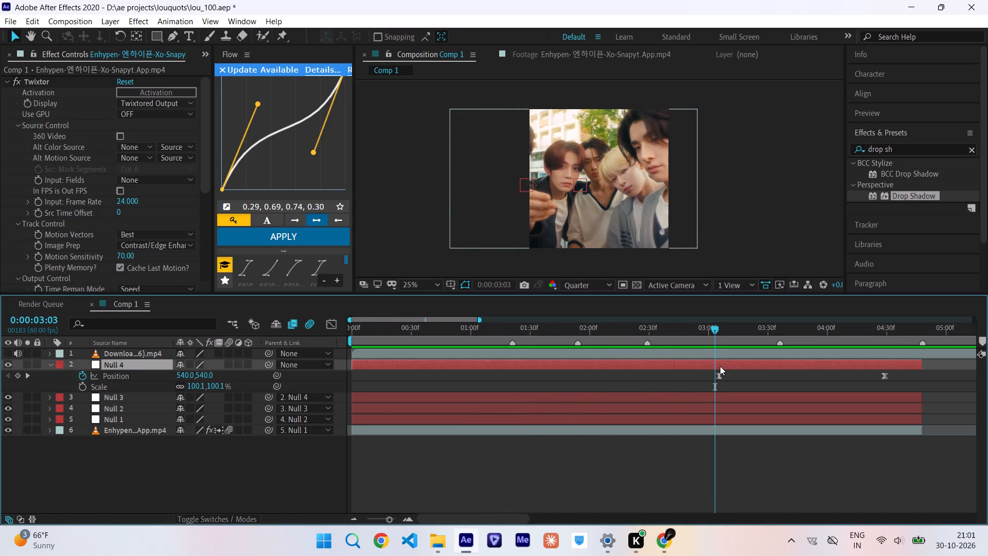
# Set Null 3's Position keyframe at 0:00:03:17 to -285.8, 540.0, shifting the footage further sideways.
pyautogui.moveTo(707, 339); pyautogui.dragTo(522, 344)
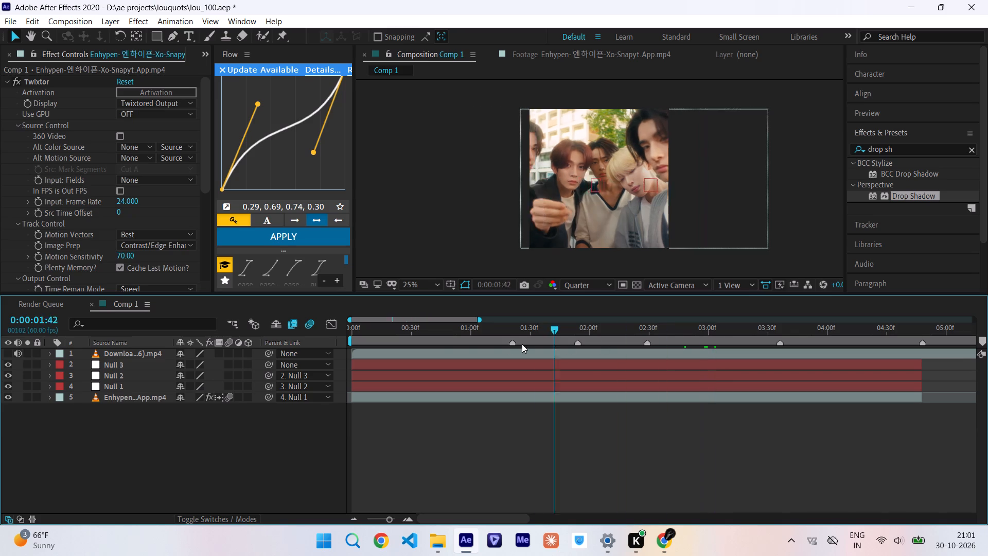
pyautogui.moveTo(522, 344); pyautogui.dragTo(646, 339)
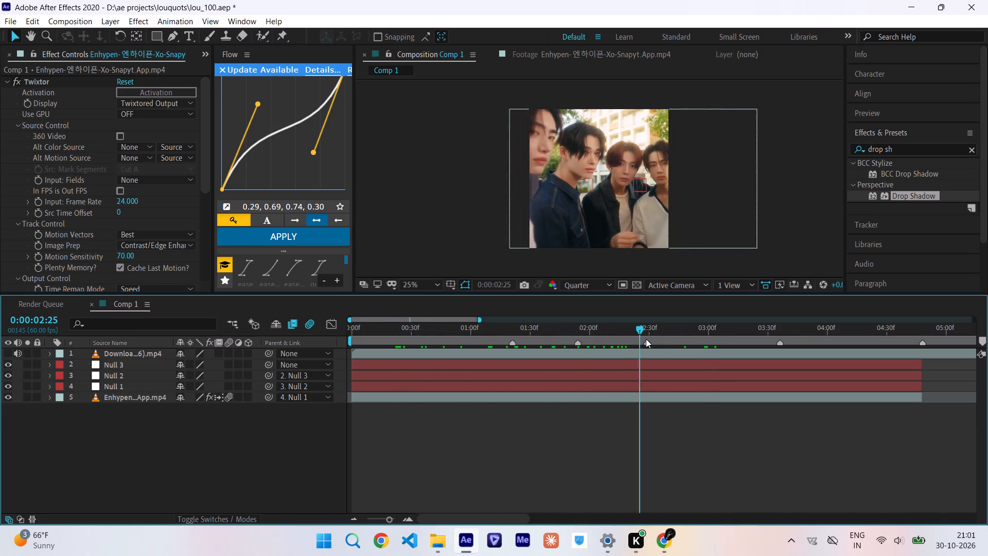
pyautogui.moveTo(646, 339); pyautogui.dragTo(762, 336)
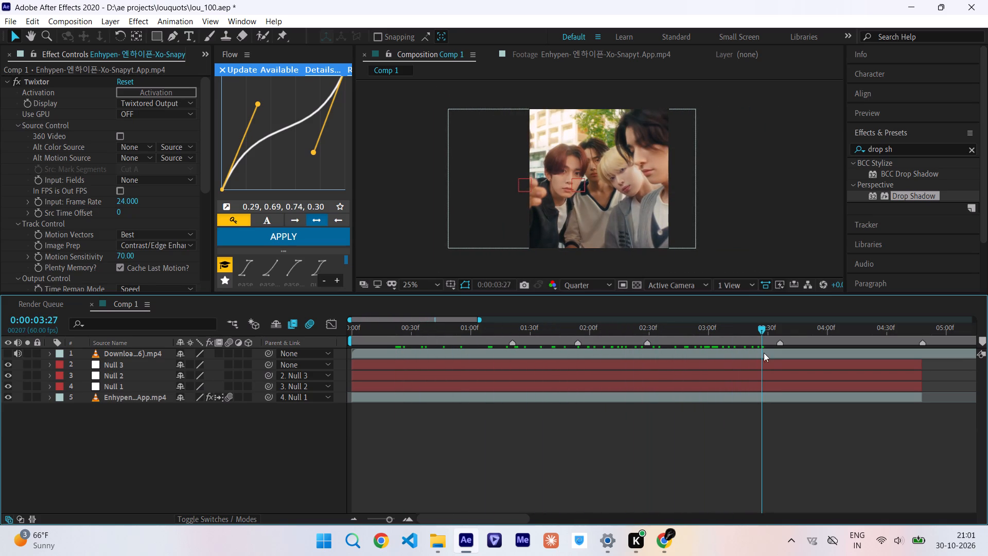
pyautogui.click(765, 359)
pyautogui.press('u')
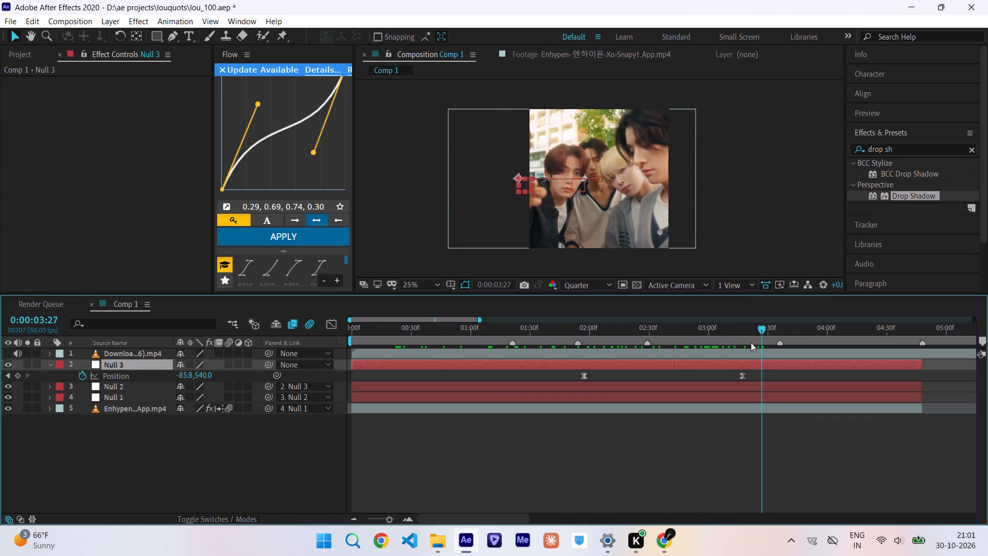
pyautogui.click(743, 335)
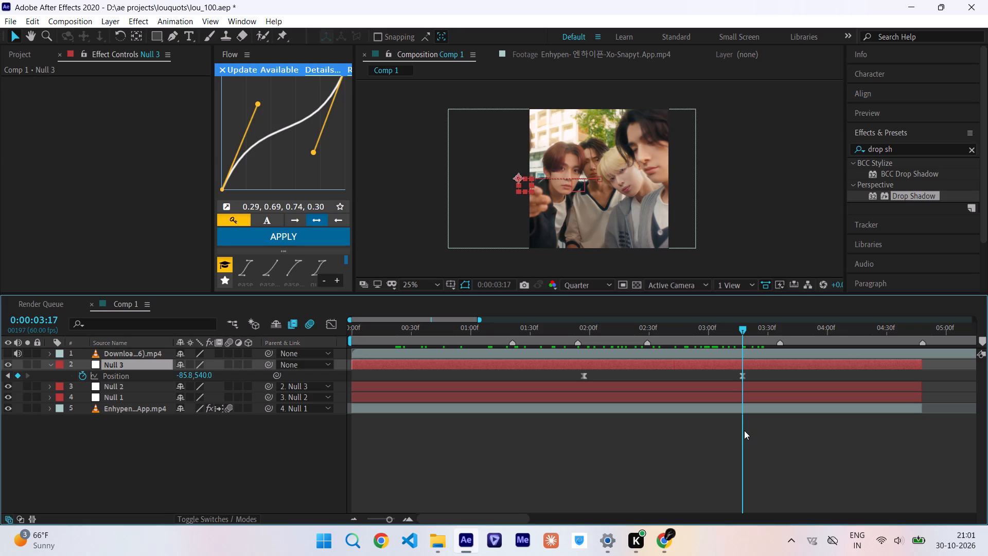
pyautogui.click(742, 374)
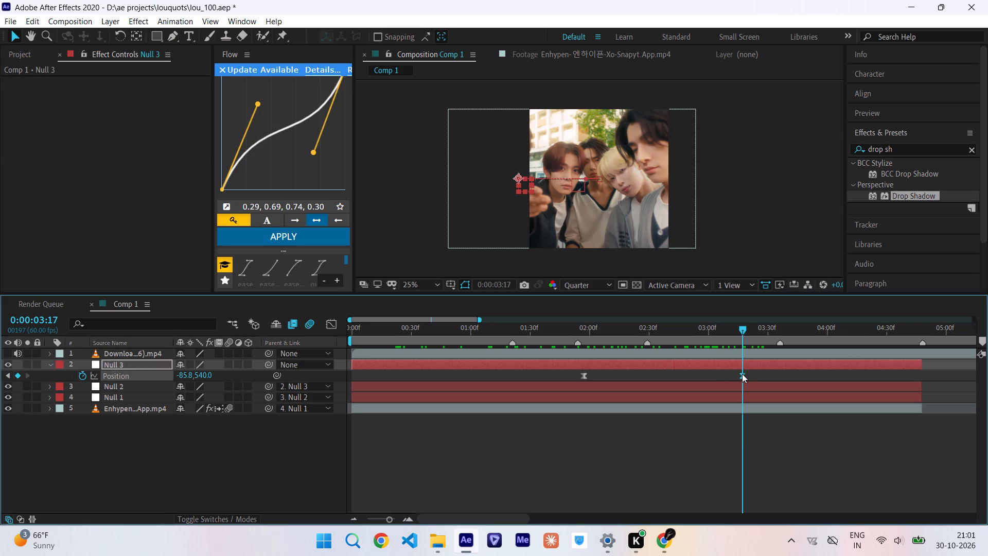
pyautogui.moveTo(188, 378); pyautogui.dragTo(78, 385)
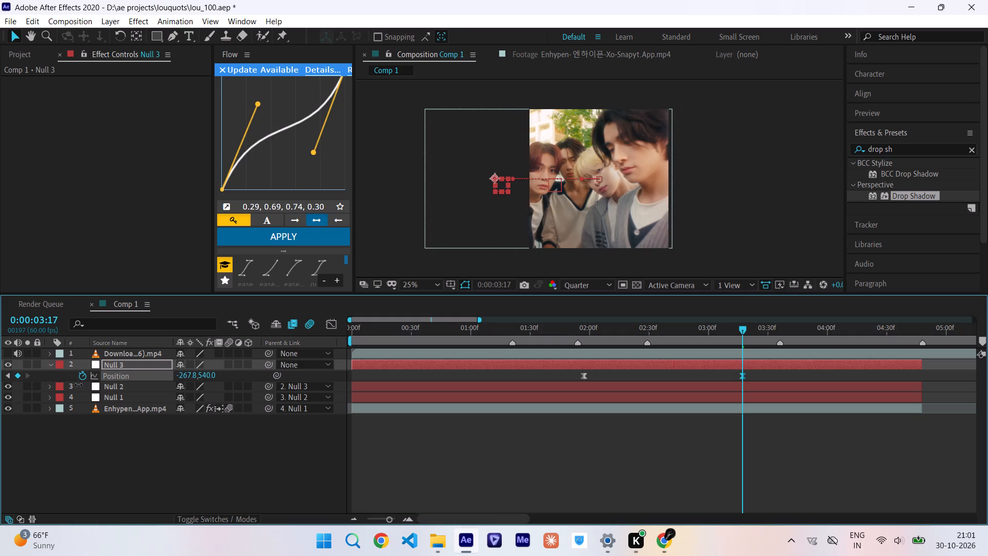
pyautogui.moveTo(78, 385); pyautogui.dragTo(68, 386)
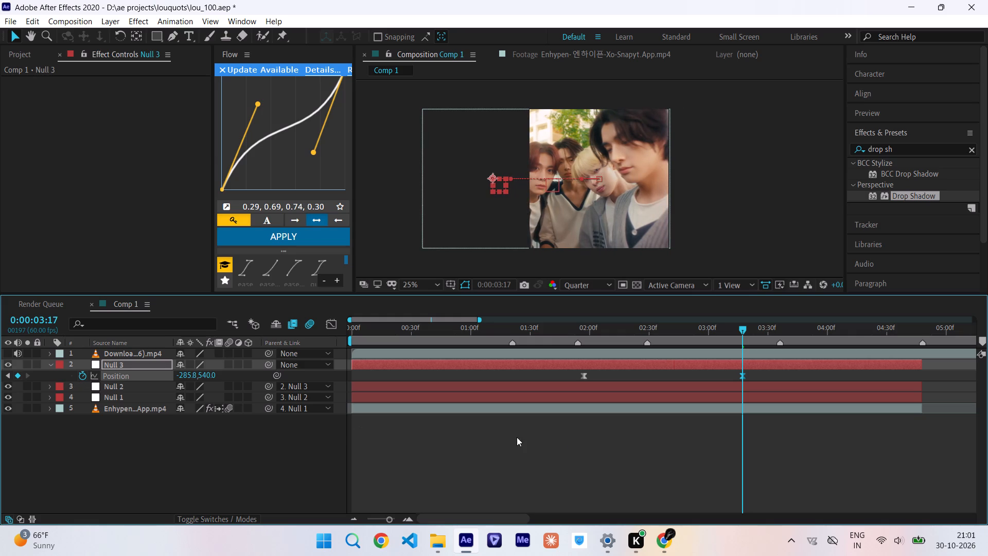
# Play Comp 1 from the start twice to check Null 3's sideways motion, saving the project in between.
pyautogui.moveTo(644, 327); pyautogui.dragTo(252, 362)
pyautogui.press('space')
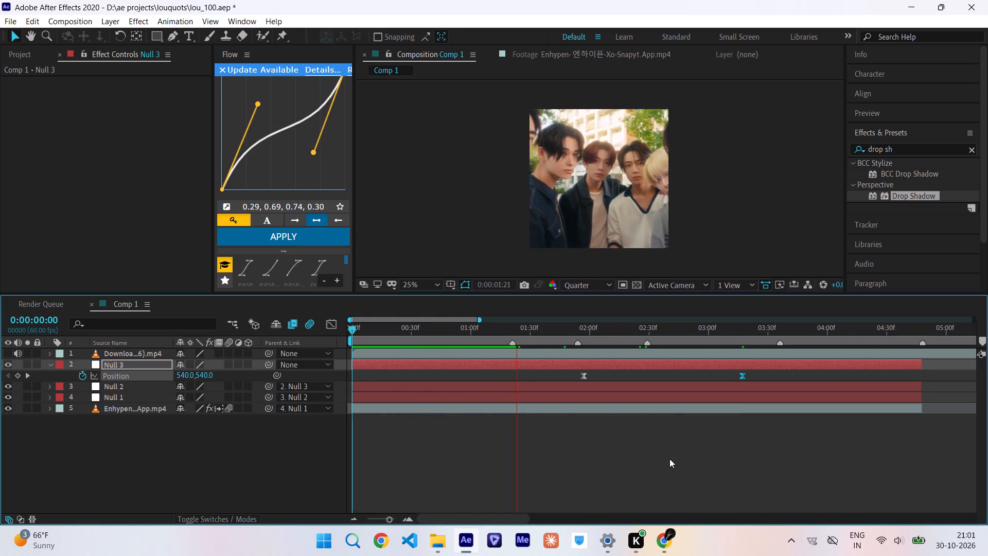
pyautogui.hotkey('ctrl', 's')
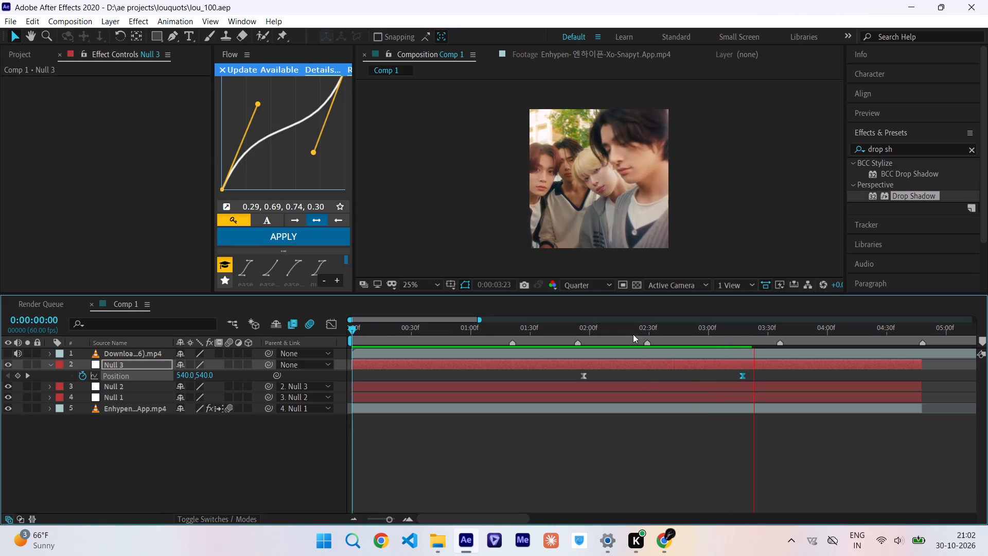
pyautogui.moveTo(628, 329); pyautogui.dragTo(136, 408)
pyautogui.press('space')
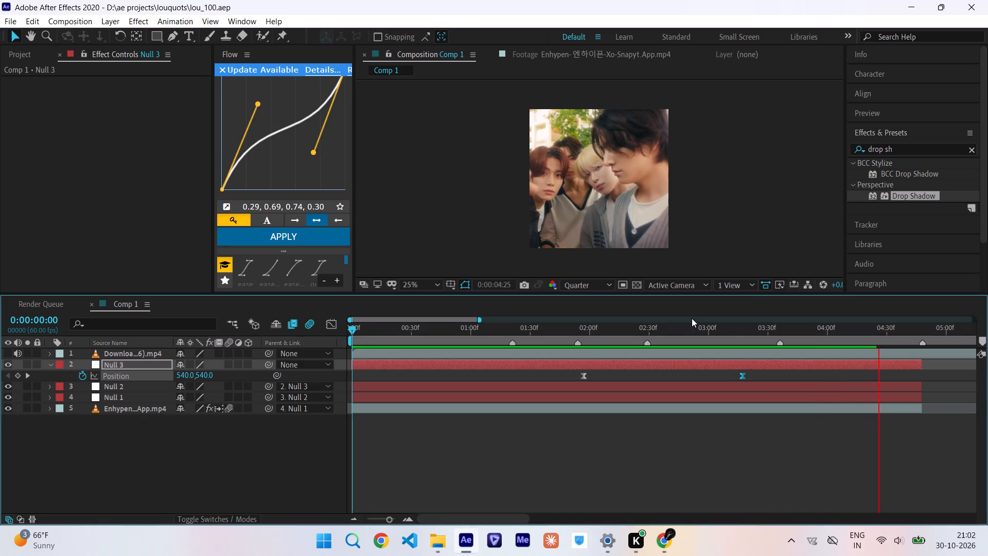
# Play Comp 1 from the start to check the footage's motion through the end of the clip.
pyautogui.moveTo(726, 333); pyautogui.dragTo(119, 470)
pyautogui.press('space')
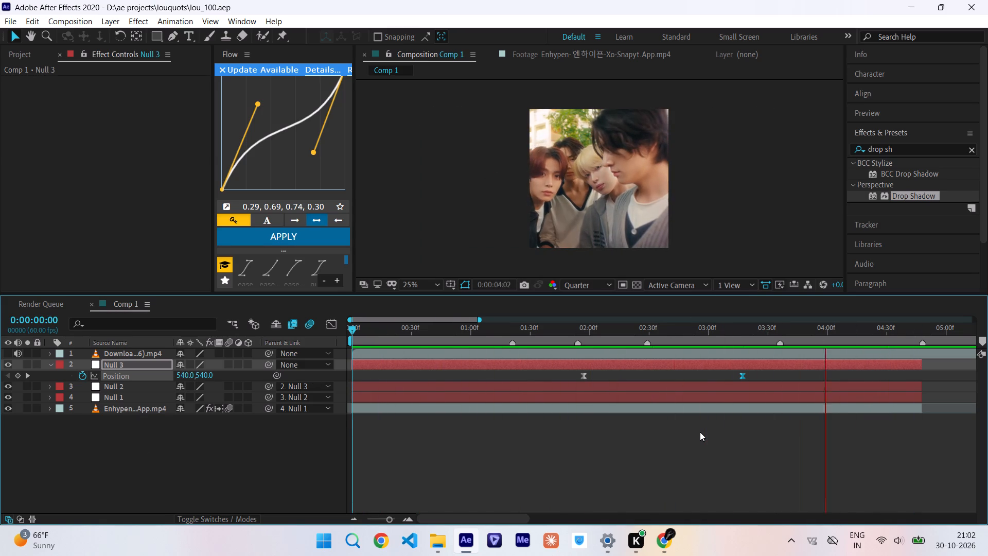
pyautogui.hscroll(-1, 700, 432)
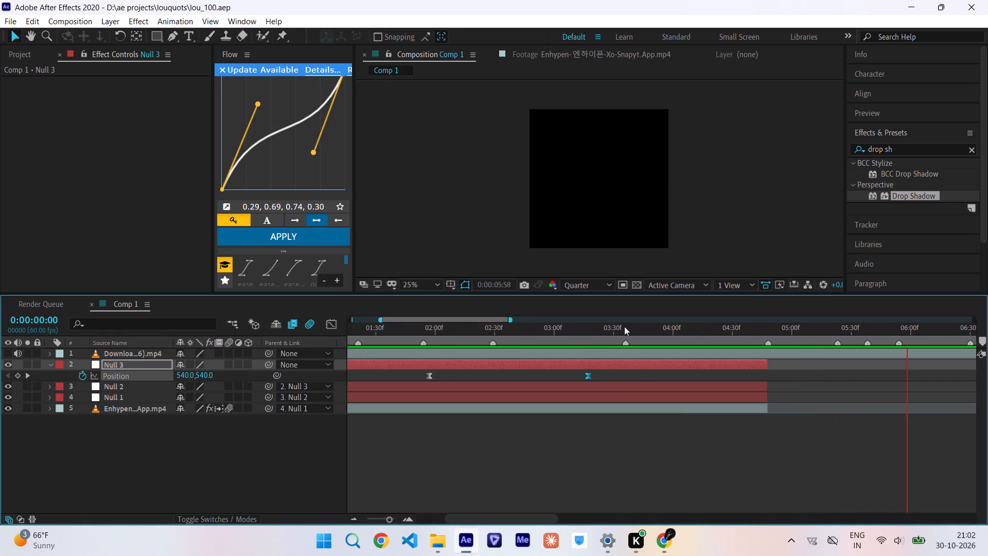
# Add a new null object above Null 3 in Comp 1 and parent Null 3 to it.
pyautogui.click(624, 326)
pyautogui.click(611, 365)
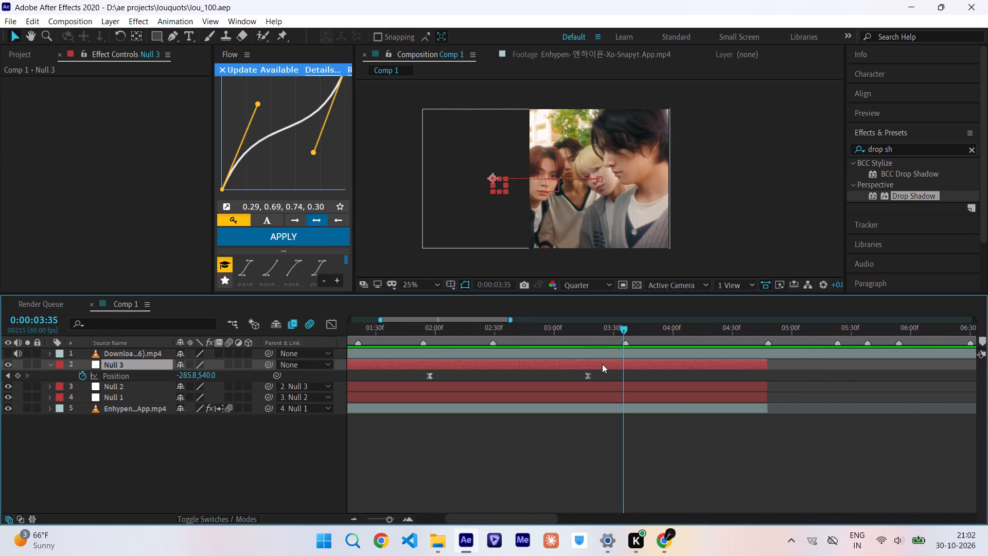
pyautogui.click(113, 20)
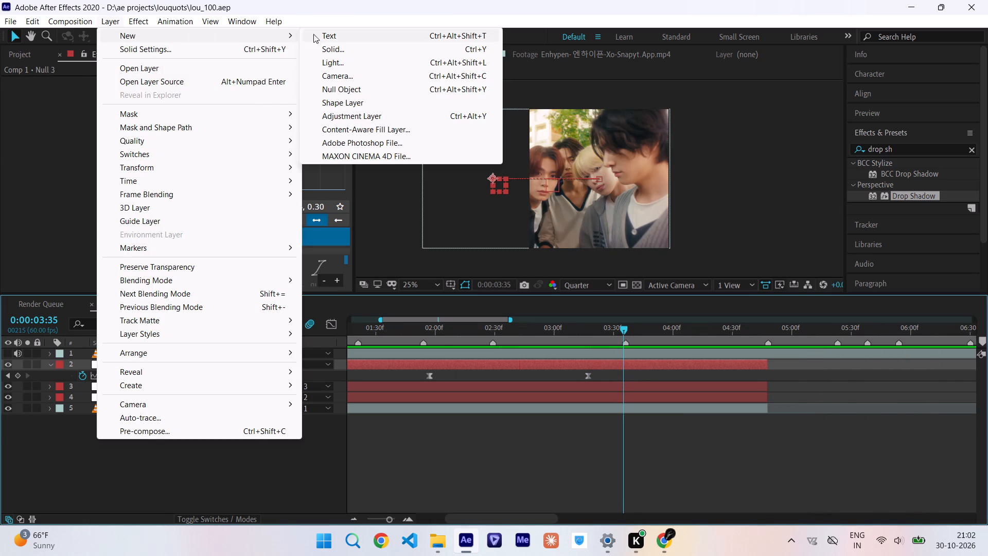
pyautogui.click(370, 87)
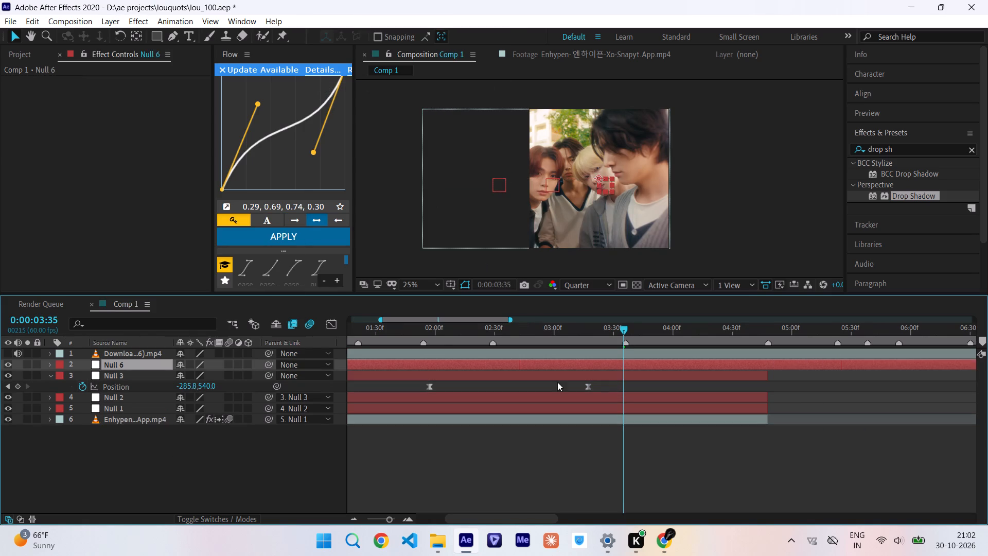
pyautogui.moveTo(265, 376); pyautogui.dragTo(150, 366)
# Start Position keyframing on Null 6 with a keyframe at 0:00:02:54.
pyautogui.press('u')
pyautogui.click(543, 328)
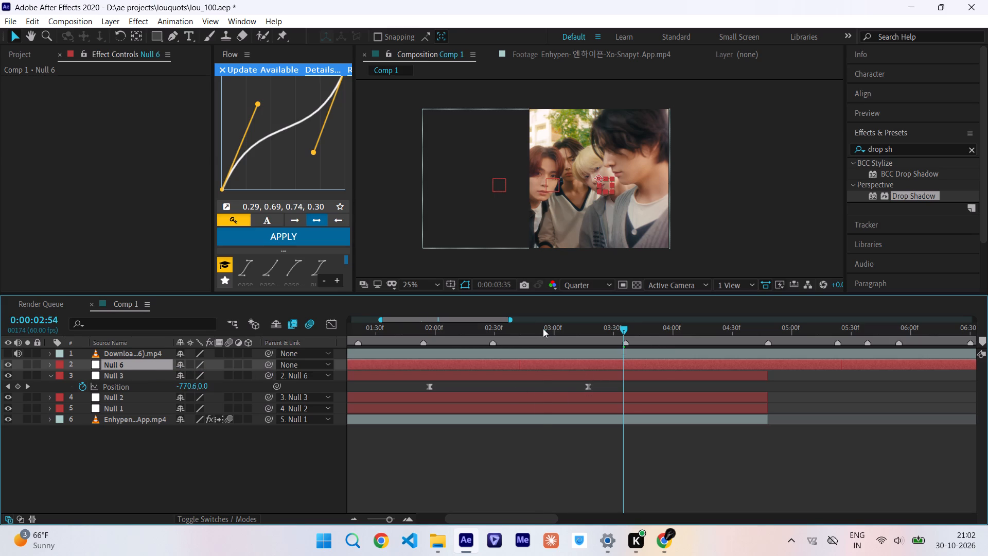
pyautogui.click(518, 492)
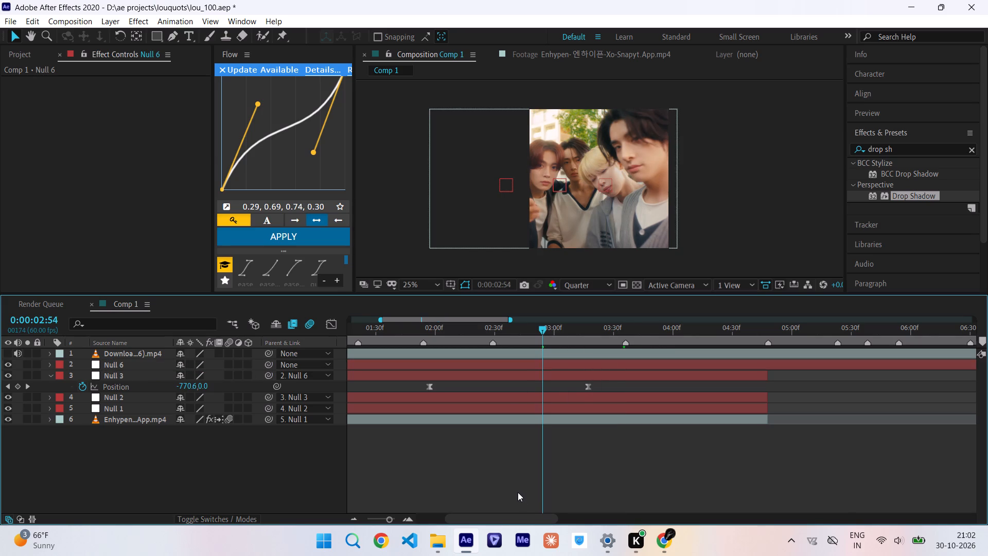
pyautogui.click(425, 365)
pyautogui.press('p')
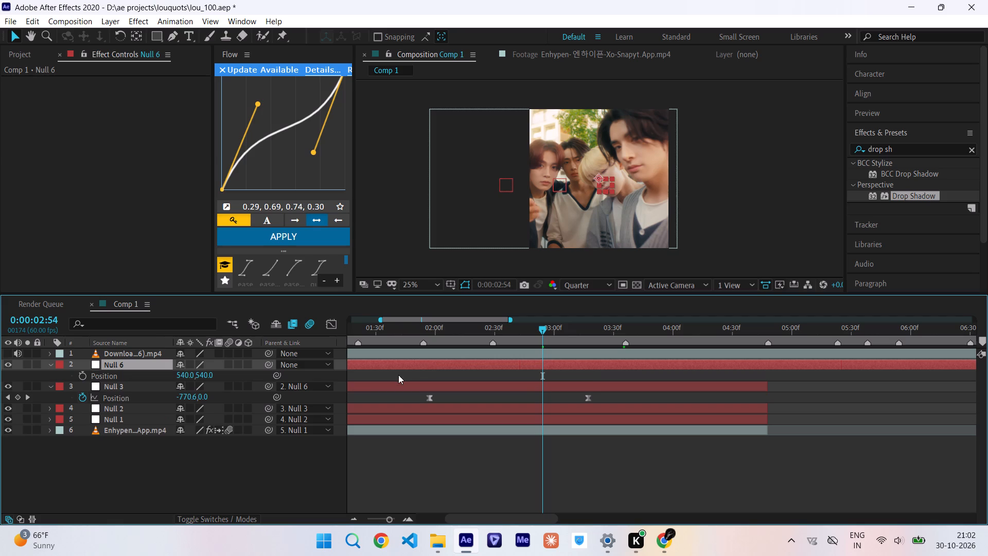
pyautogui.click(84, 377)
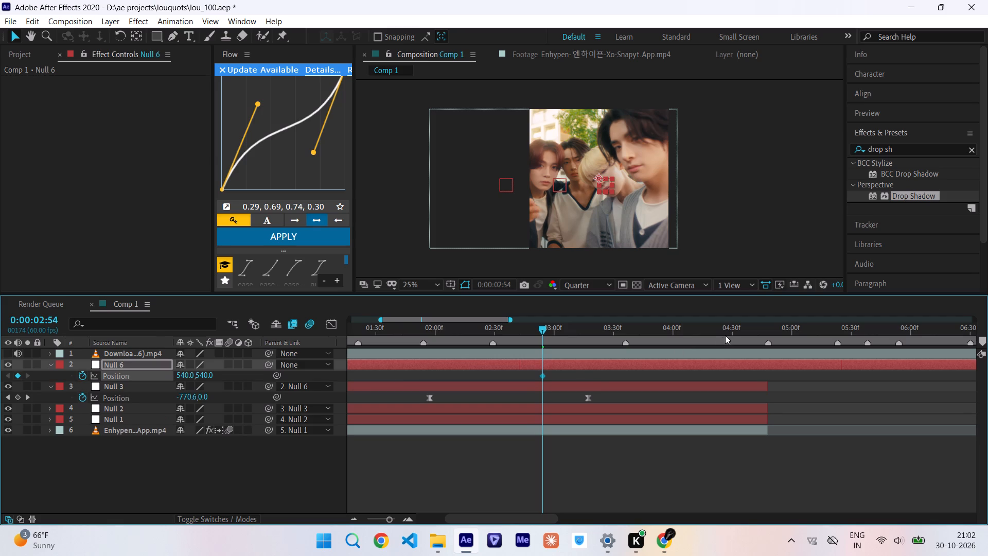
# Add a Null 6 Position keyframe at 0:00:04:13 with the value 937.0, 540.0, shifting the footage sideways.
pyautogui.click(722, 333)
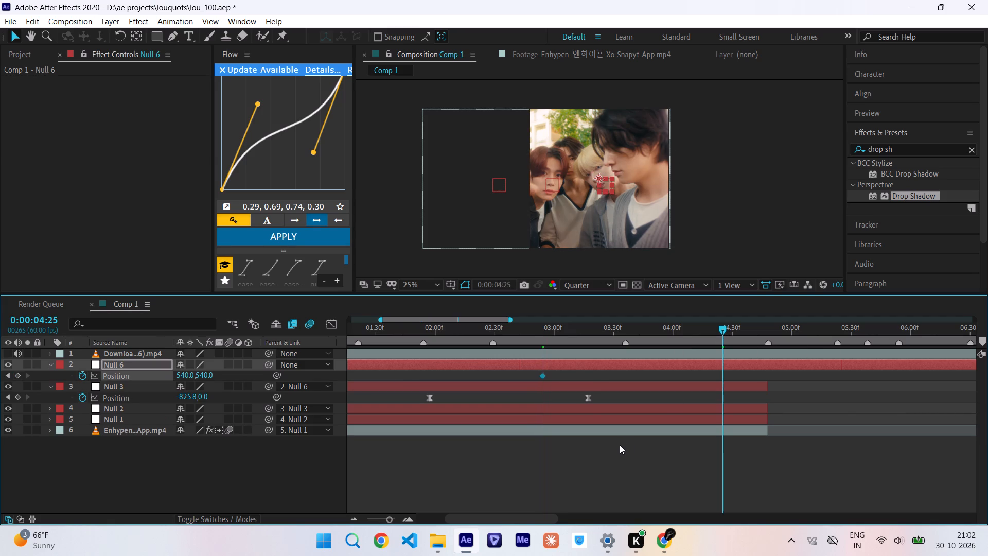
pyautogui.click(698, 335)
pyautogui.click(560, 490)
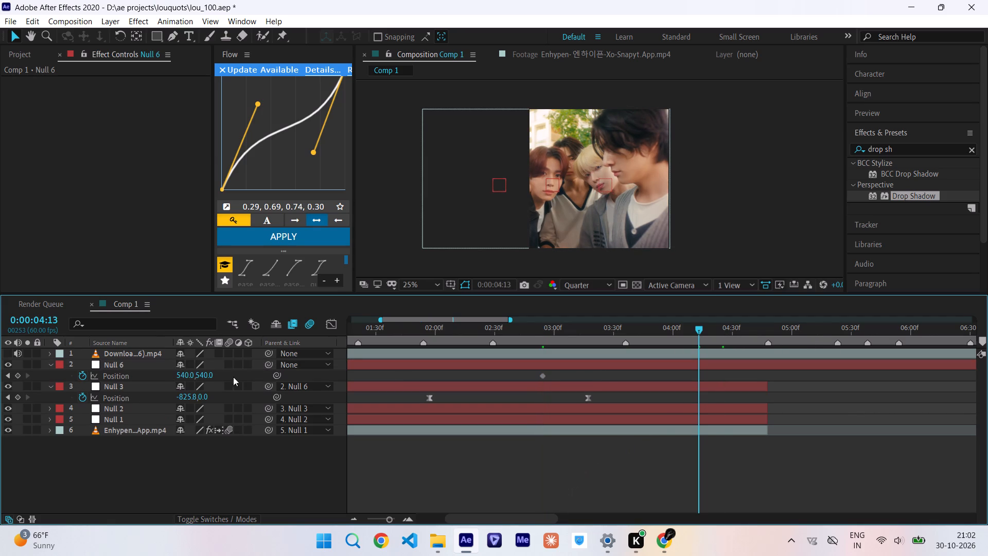
pyautogui.moveTo(189, 374); pyautogui.dragTo(392, 394)
pyautogui.hscroll(1, 340, 379)
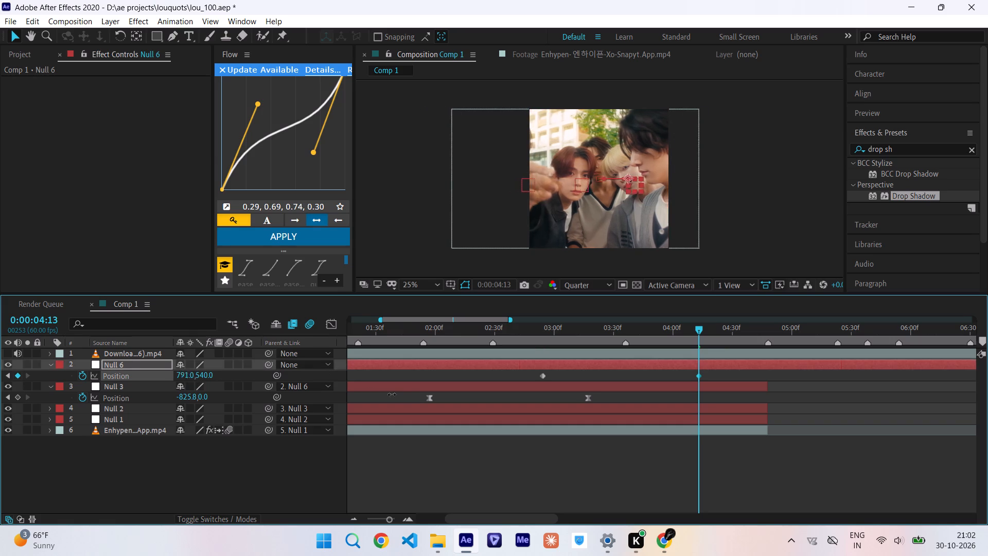
pyautogui.hscroll(1, 392, 394)
pyautogui.moveTo(392, 394); pyautogui.dragTo(445, 394)
pyautogui.hscroll(1, 445, 394)
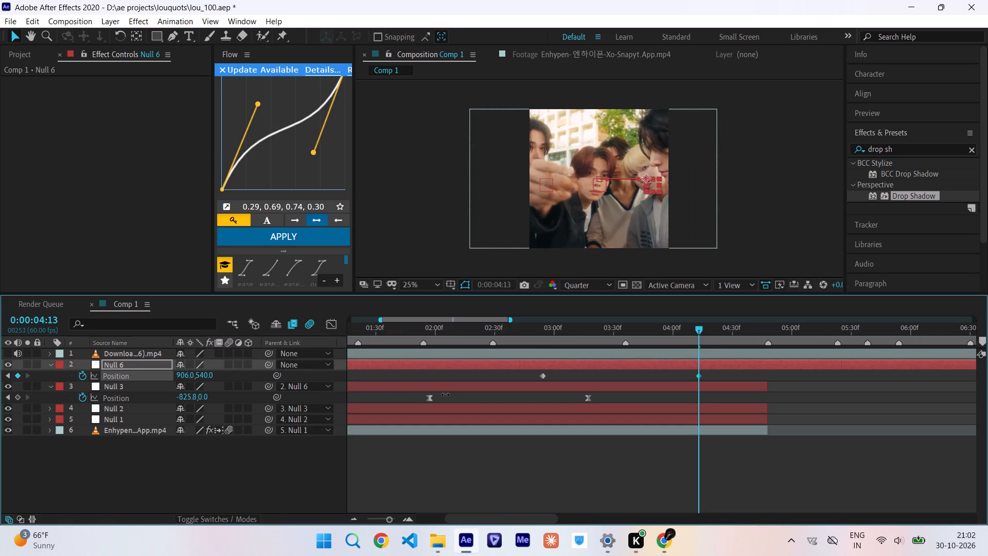
pyautogui.hscroll(1, 445, 394)
pyautogui.moveTo(445, 394); pyautogui.dragTo(463, 395)
pyautogui.hscroll(1, 462, 394)
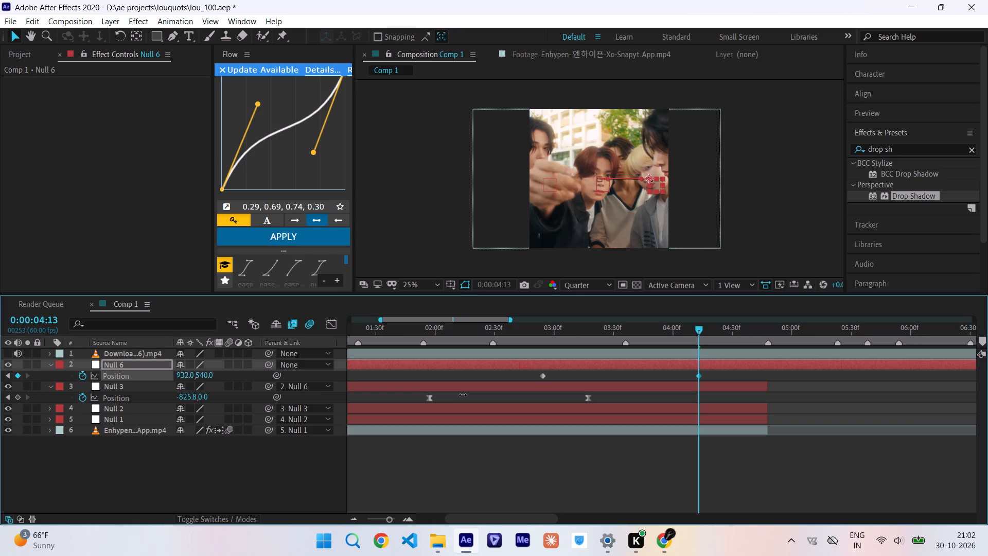
pyautogui.moveTo(463, 395); pyautogui.dragTo(467, 396)
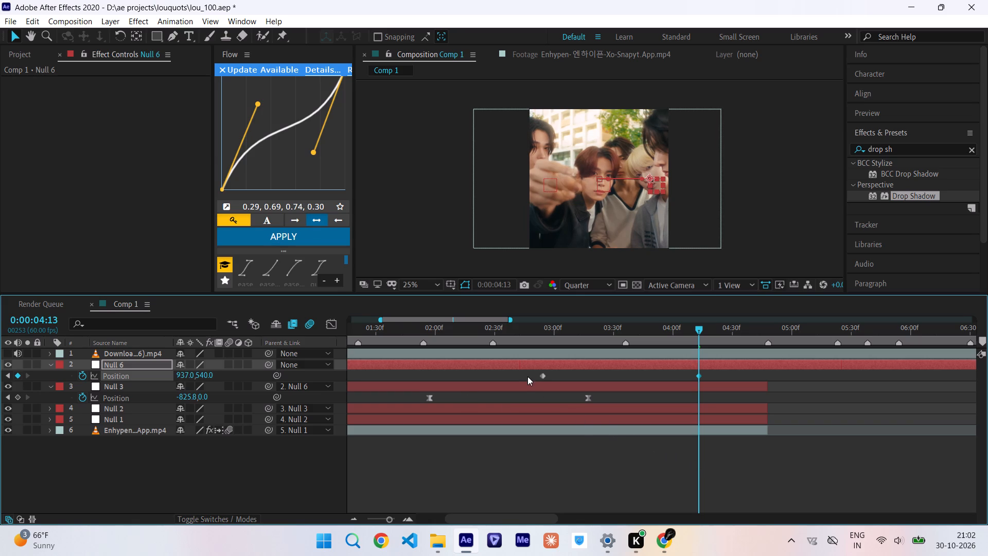
# Easy-ease both Null 6 Position keyframes and sharpen the speed curve to peak near 0:00:03:36, with about 71% influence on the first keyframe.
pyautogui.moveTo(525, 372); pyautogui.dragTo(711, 377)
pyautogui.press('F9')
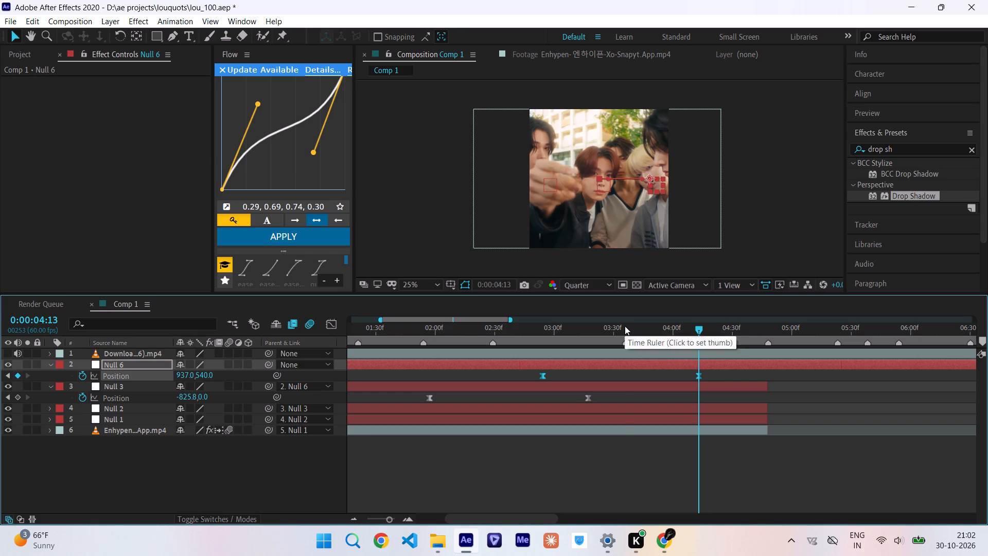
pyautogui.click(625, 326)
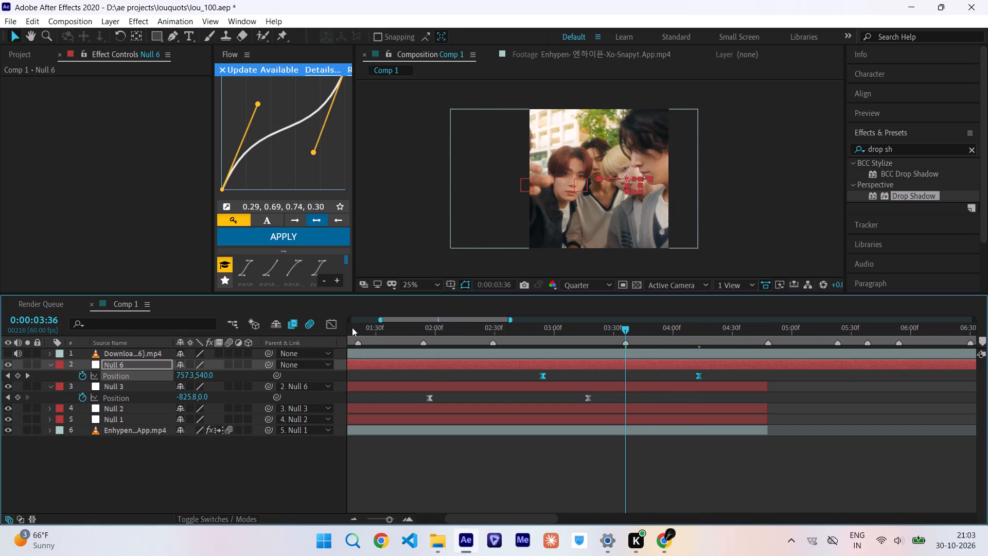
pyautogui.click(336, 327)
pyautogui.click(542, 483)
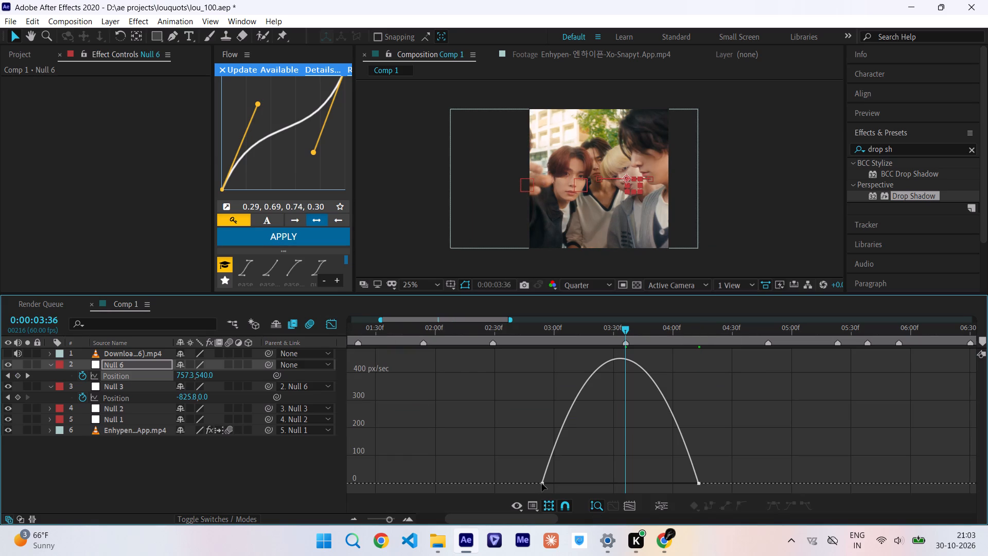
pyautogui.moveTo(568, 484); pyautogui.dragTo(595, 482)
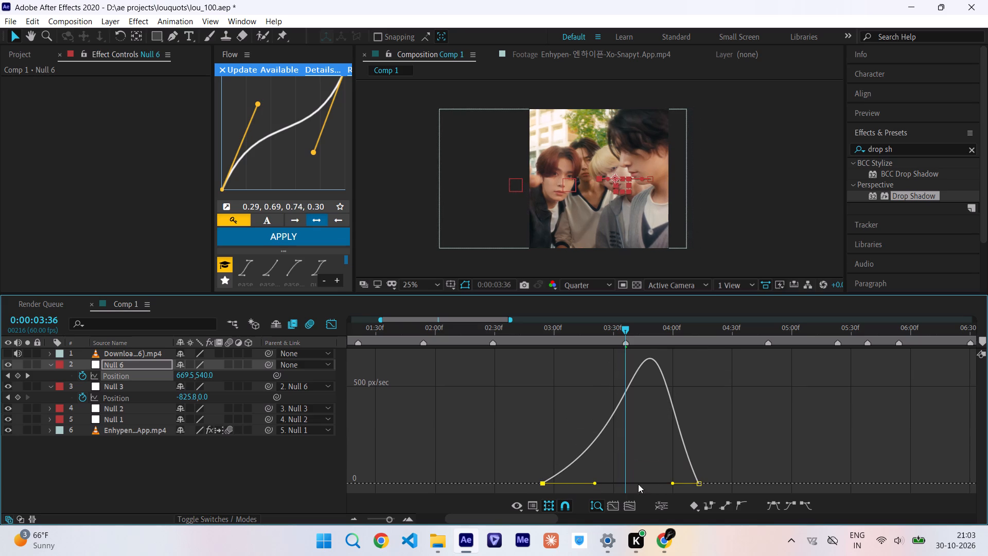
pyautogui.moveTo(672, 483); pyautogui.dragTo(647, 480)
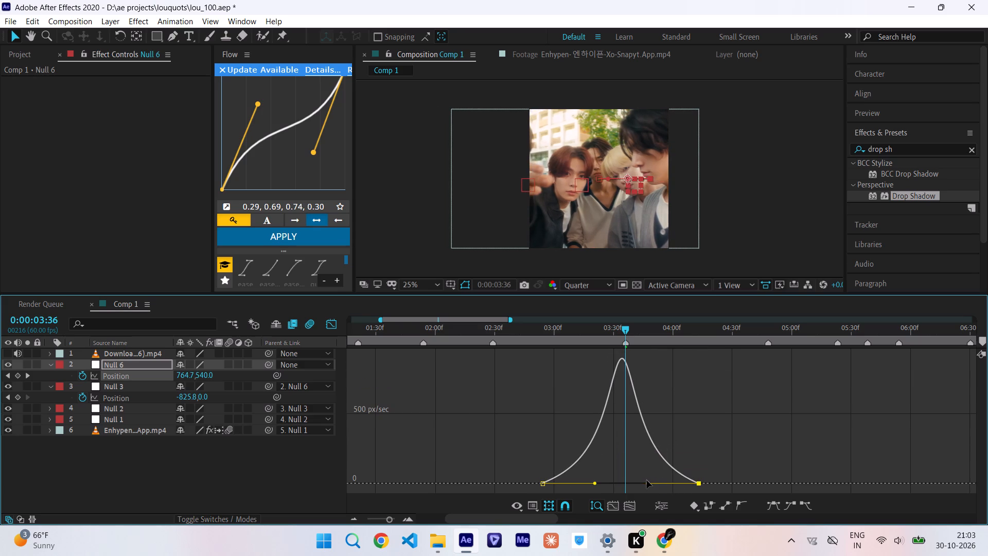
pyautogui.click(596, 484)
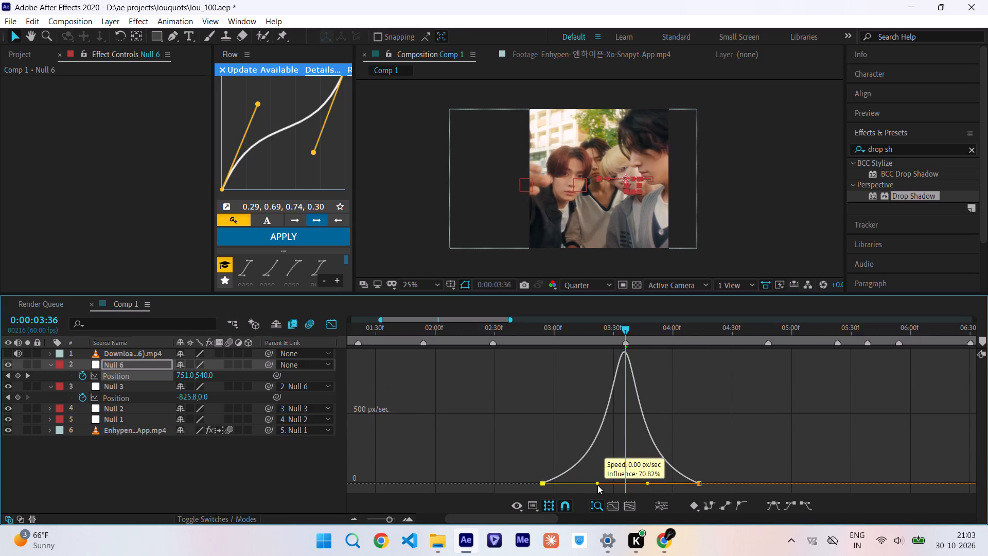
# Preview Comp 1 from the start and save the project.
pyautogui.moveTo(626, 331); pyautogui.dragTo(228, 366)
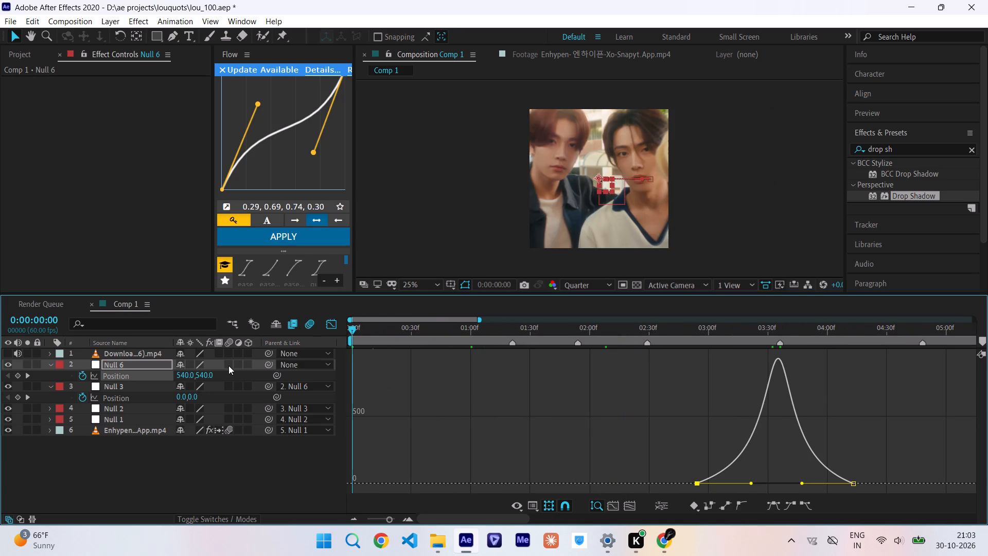
pyautogui.press('space')
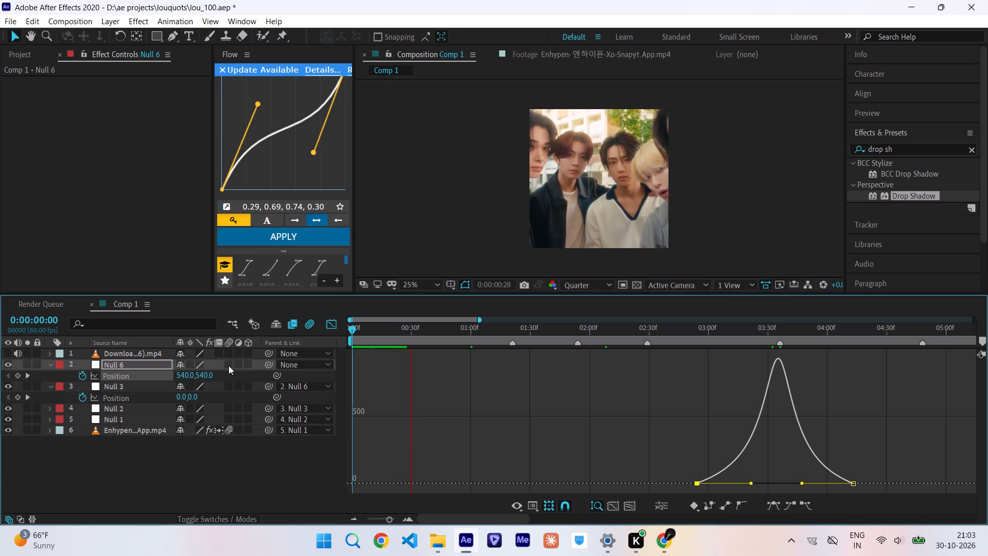
pyautogui.hotkey('ctrl', 's')
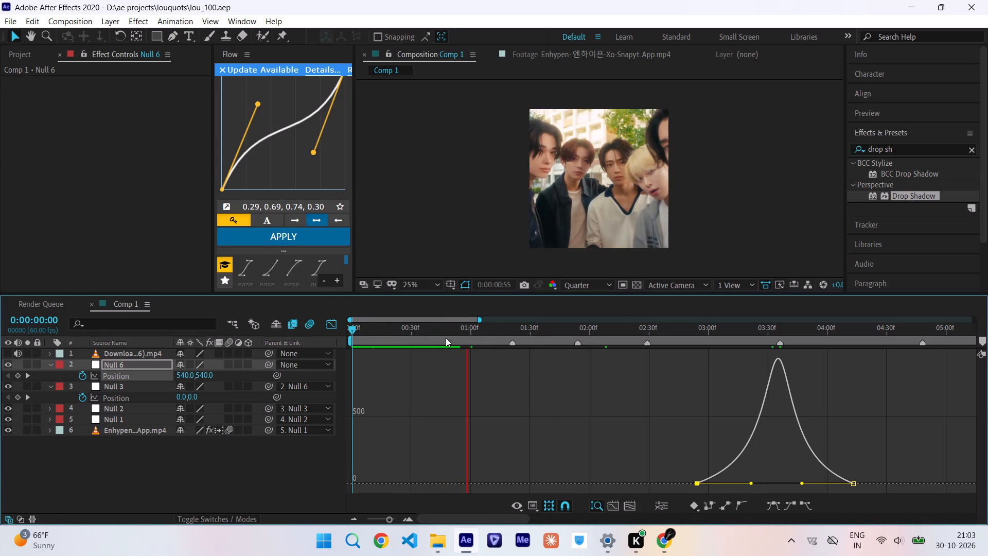
# Play Comp 1 from the start twice to check Null 6's sideways motion against the beat markers.
pyautogui.moveTo(445, 328); pyautogui.dragTo(139, 383)
pyautogui.press('space')
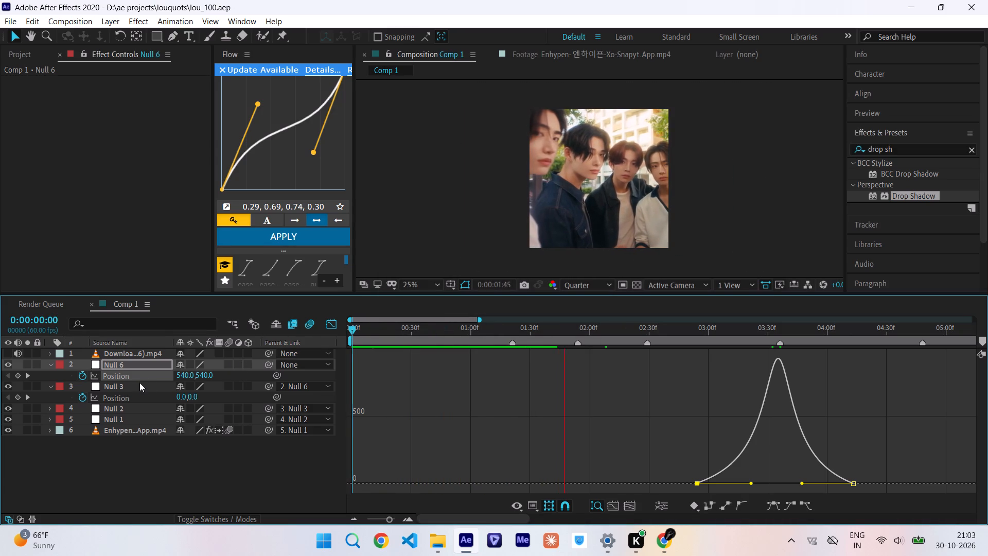
pyautogui.hscroll(1, 606, 406)
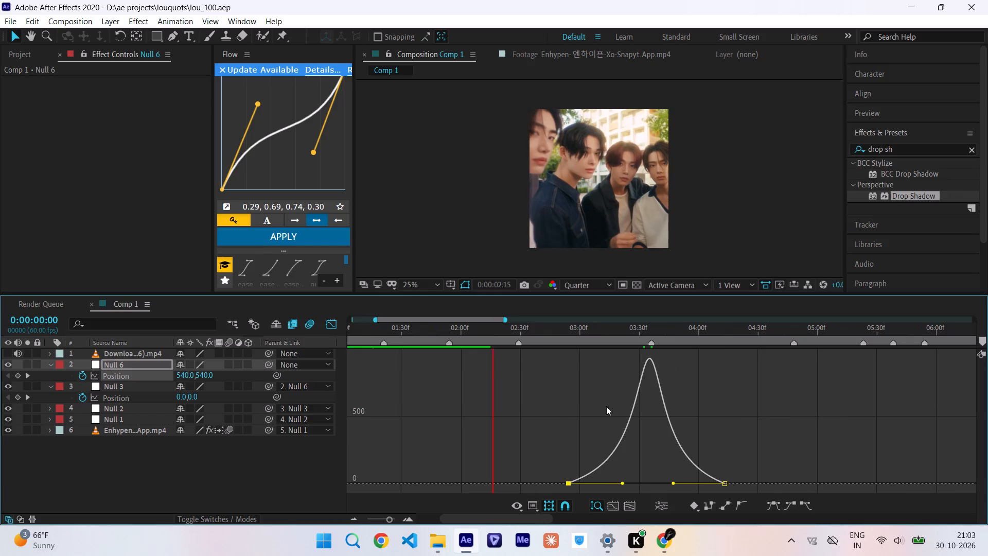
pyautogui.hscroll(2, 606, 406)
pyautogui.hscroll(-1, 606, 406)
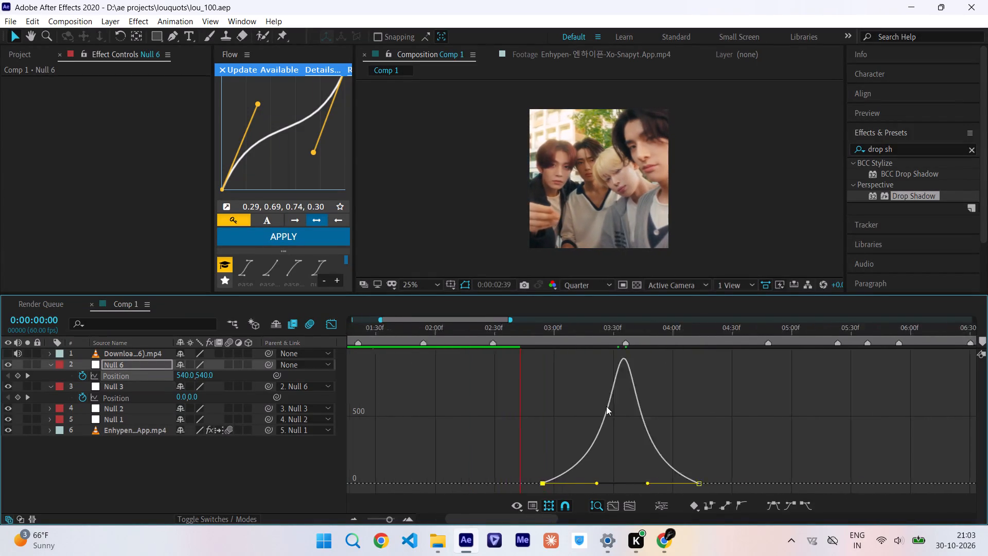
pyautogui.hscroll(-2, 606, 406)
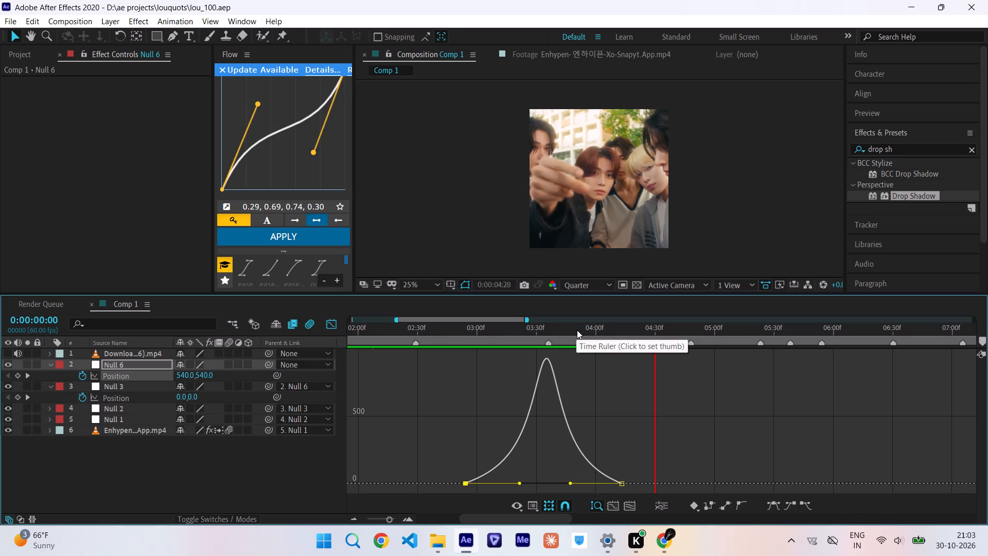
pyautogui.moveTo(577, 330); pyautogui.dragTo(107, 419)
pyautogui.press('space')
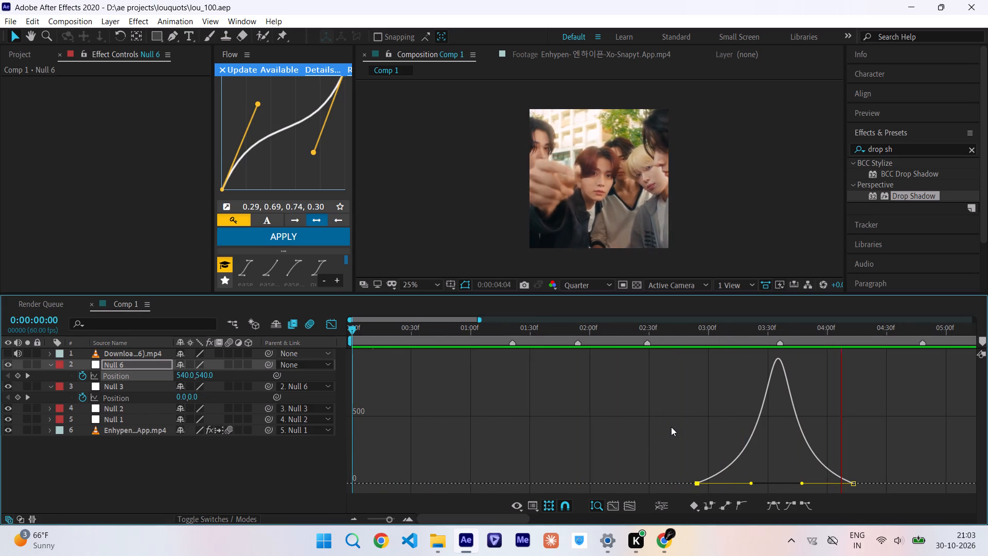
# Play Comp 1 from 0:00:02:37 to examine the transition from Null 3's move to Null 6's move.
pyautogui.moveTo(792, 324); pyautogui.dragTo(777, 336)
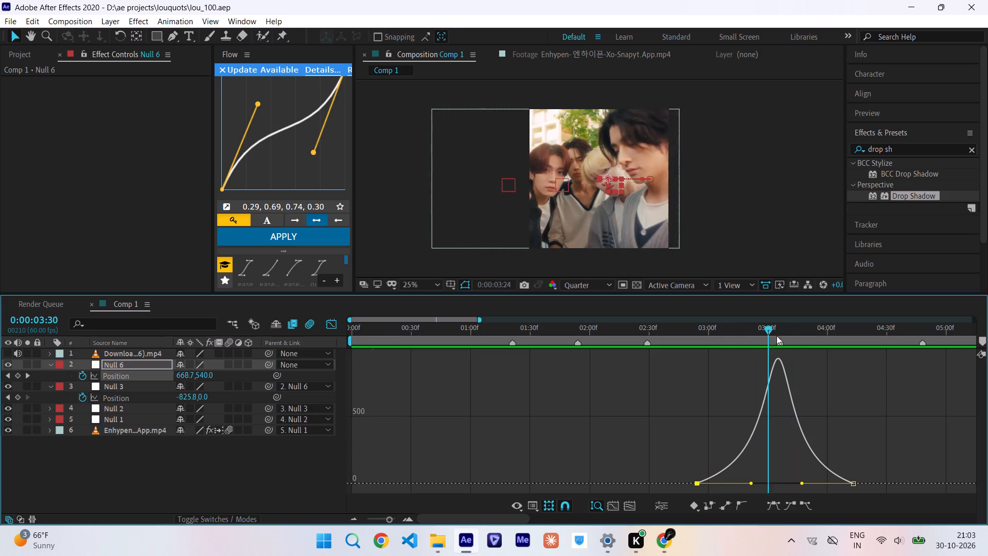
pyautogui.moveTo(777, 336); pyautogui.dragTo(664, 335)
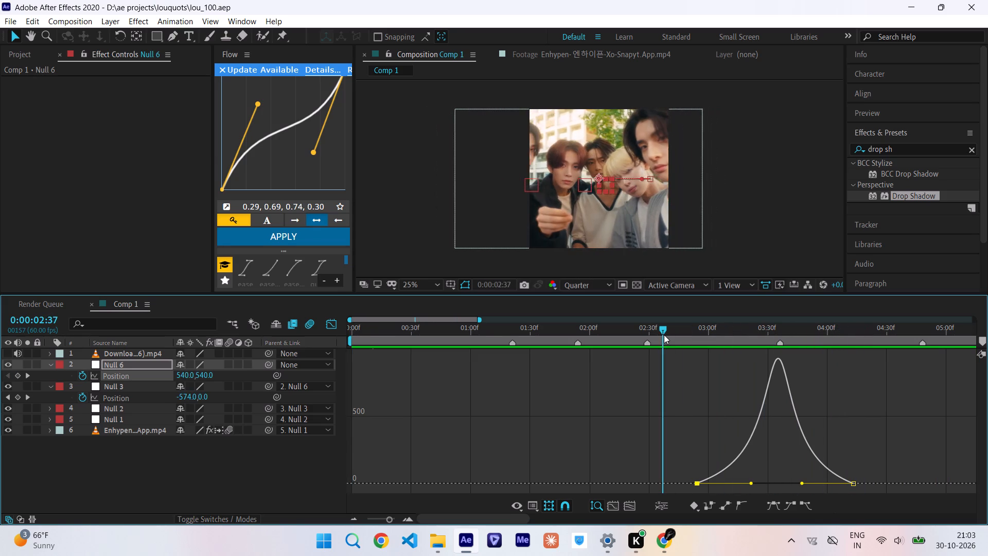
pyautogui.press('space')
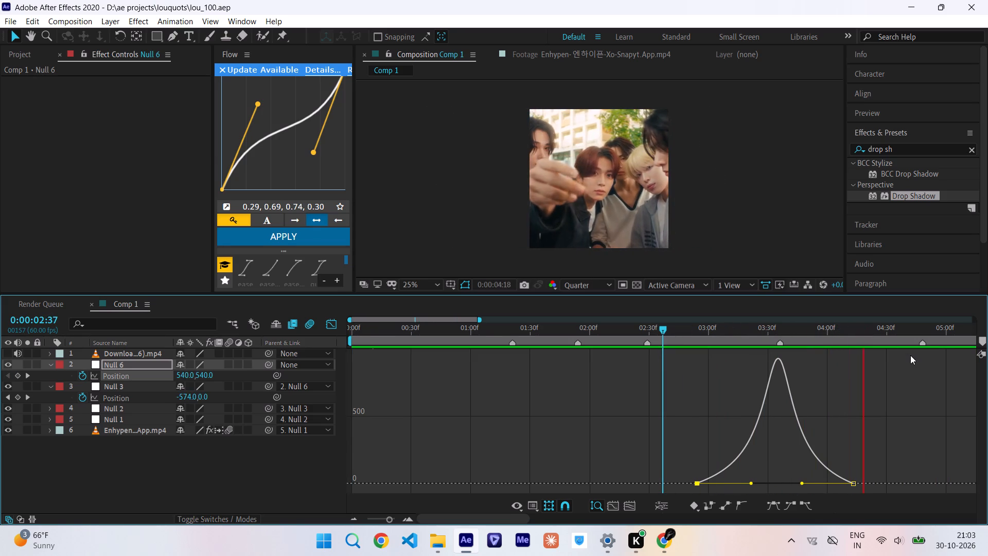
# Play Comp 1 from the start and scrub through the end of Null 6's move up to 0:00:04:27.
pyautogui.moveTo(825, 329); pyautogui.dragTo(238, 392)
pyautogui.press('space')
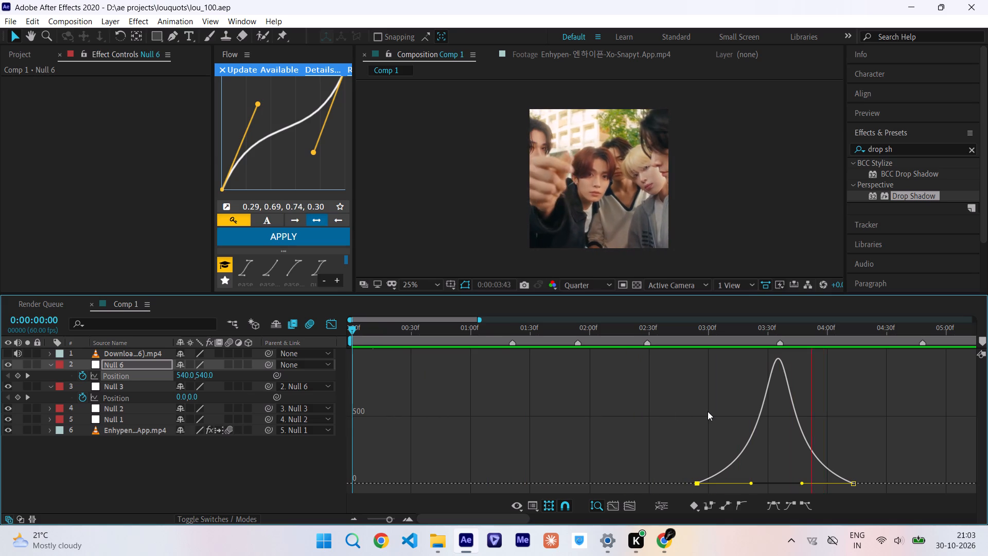
pyautogui.moveTo(831, 329); pyautogui.dragTo(841, 330)
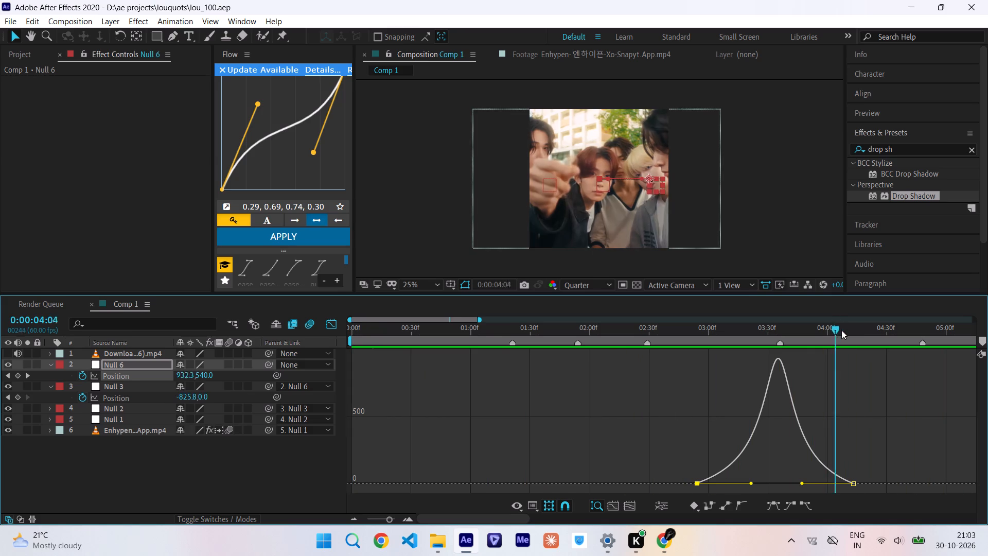
pyautogui.moveTo(841, 330); pyautogui.dragTo(881, 332)
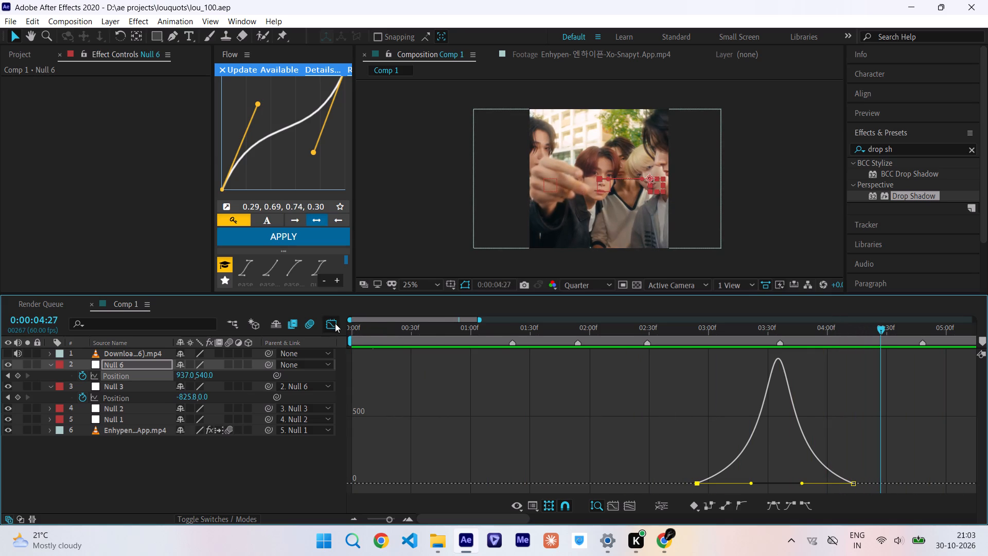
# Move Null 6's second Position keyframe to about 0:00:04:33 so the sideways move lasts longer.
pyautogui.click(335, 323)
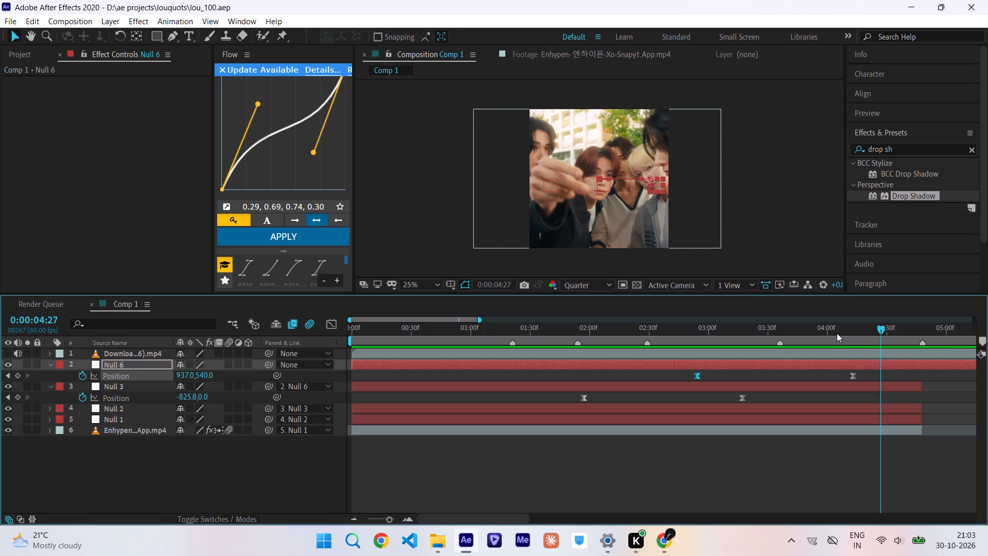
pyautogui.click(837, 333)
pyautogui.moveTo(837, 333); pyautogui.dragTo(827, 336)
pyautogui.moveTo(868, 373); pyautogui.dragTo(683, 380)
pyautogui.keyDown('alt'); pyautogui.moveTo(852, 376); pyautogui.dragTo(893, 383); pyautogui.keyUp('alt')
# Reshape Null 6's Position speed curve to peak on the 0:00:03:36 beat marker, with about 61% influence on the first keyframe.
pyautogui.click(779, 325)
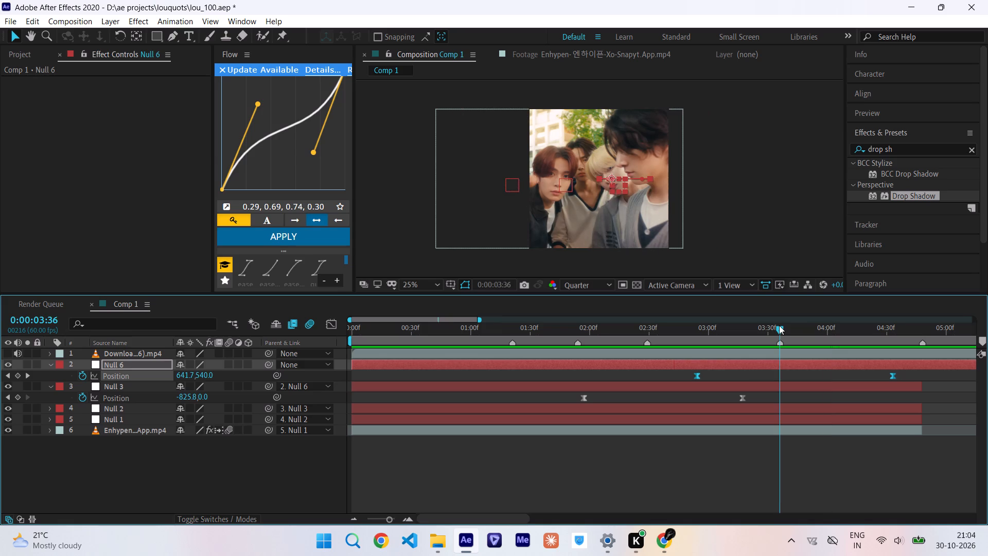
pyautogui.click(329, 326)
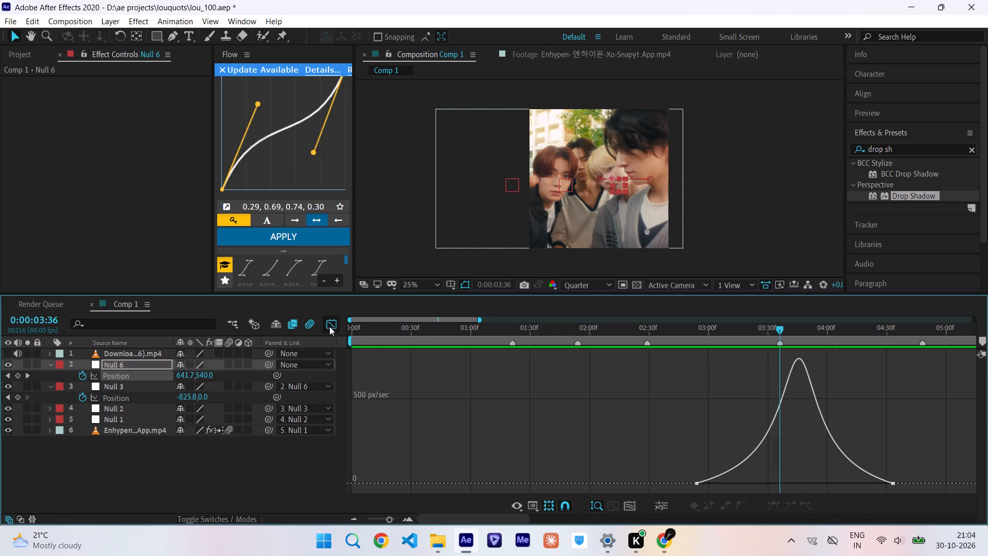
pyautogui.click(699, 481)
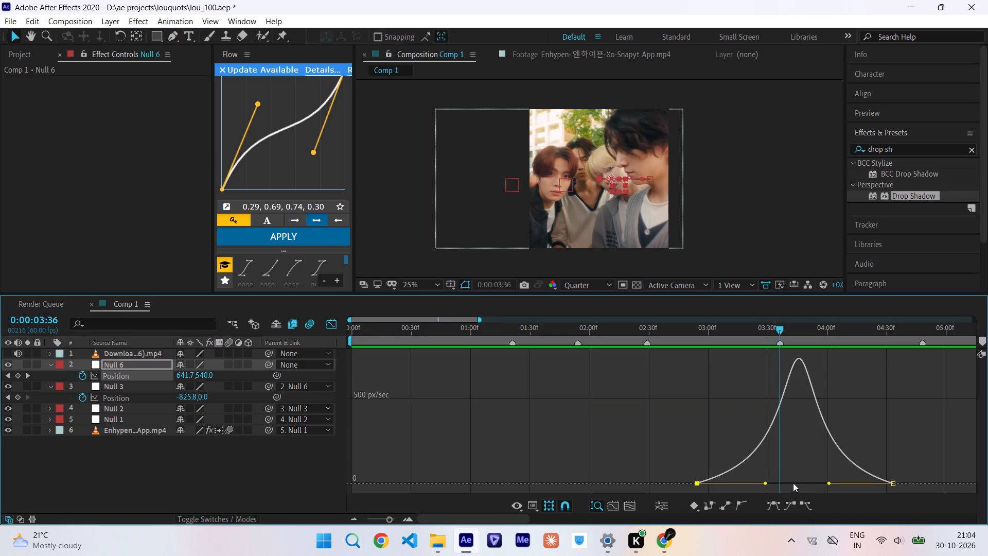
pyautogui.moveTo(767, 483); pyautogui.dragTo(761, 480)
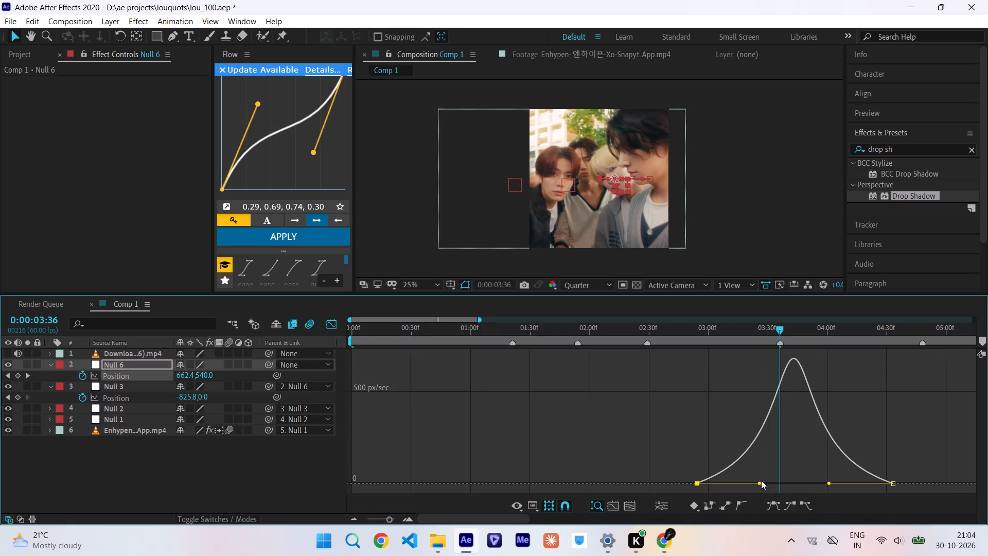
pyautogui.moveTo(826, 483); pyautogui.dragTo(816, 482)
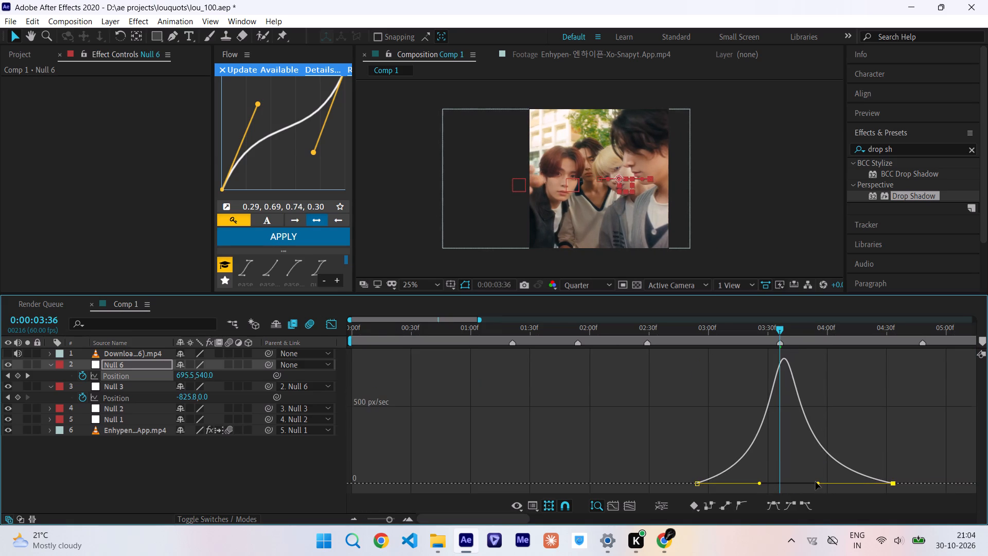
pyautogui.click(761, 483)
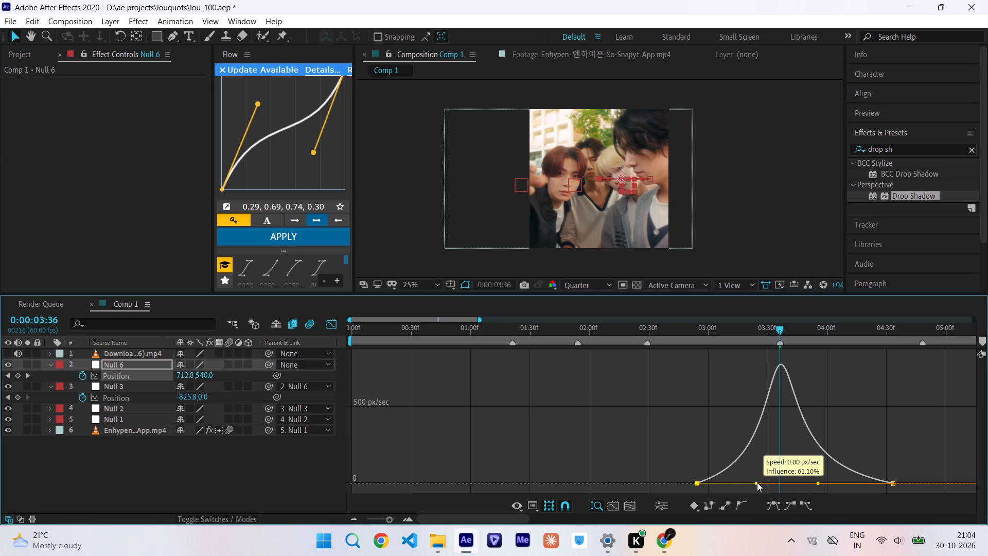
# Scrub Comp 1 through Null 6's retimed move and from the start to 0:00:04:08 to check the motion.
pyautogui.moveTo(687, 328); pyautogui.dragTo(820, 327)
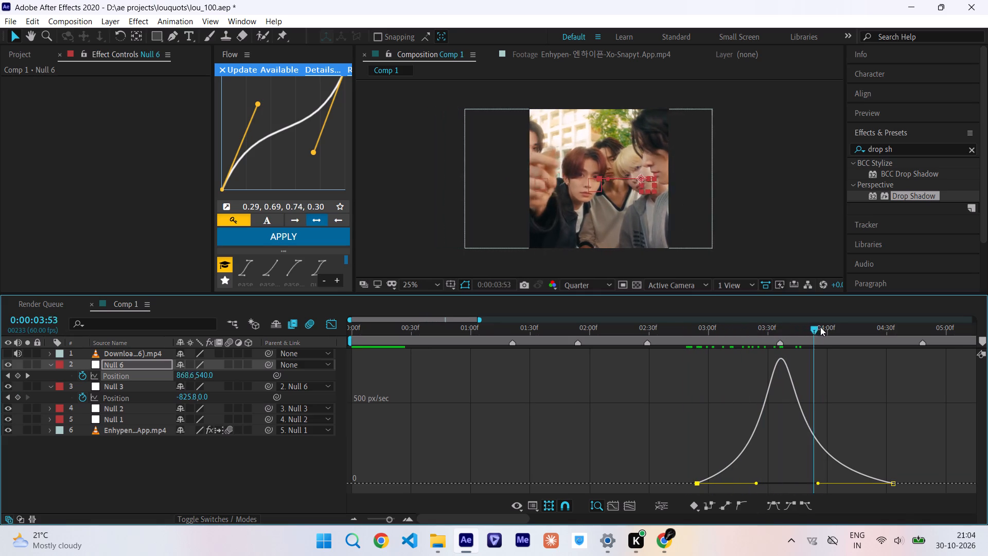
pyautogui.moveTo(820, 327); pyautogui.dragTo(266, 417)
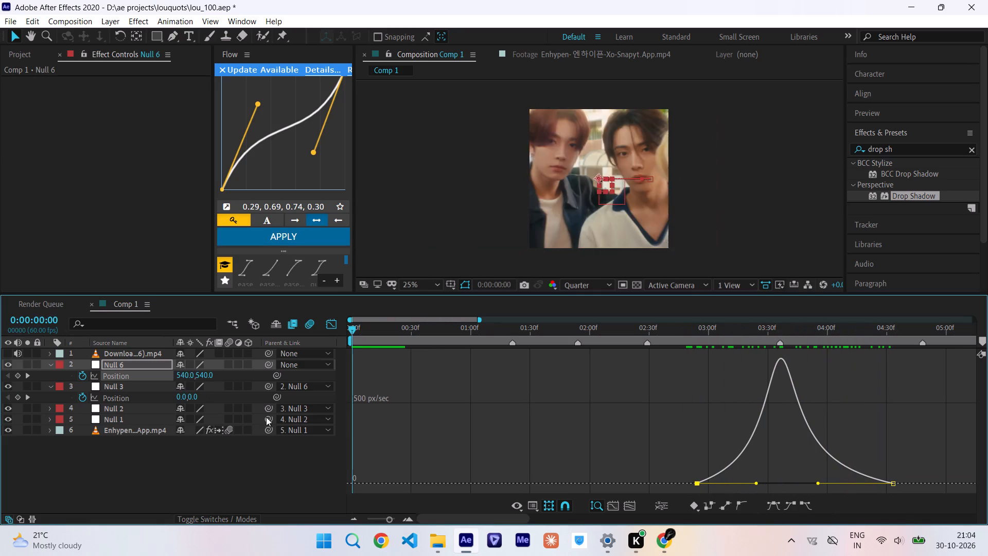
pyautogui.moveTo(266, 417); pyautogui.dragTo(845, 391)
# With the playhead at 0:00:04:07, add a new null object above Null 6 and parent Null 6 to it.
pyautogui.click(334, 323)
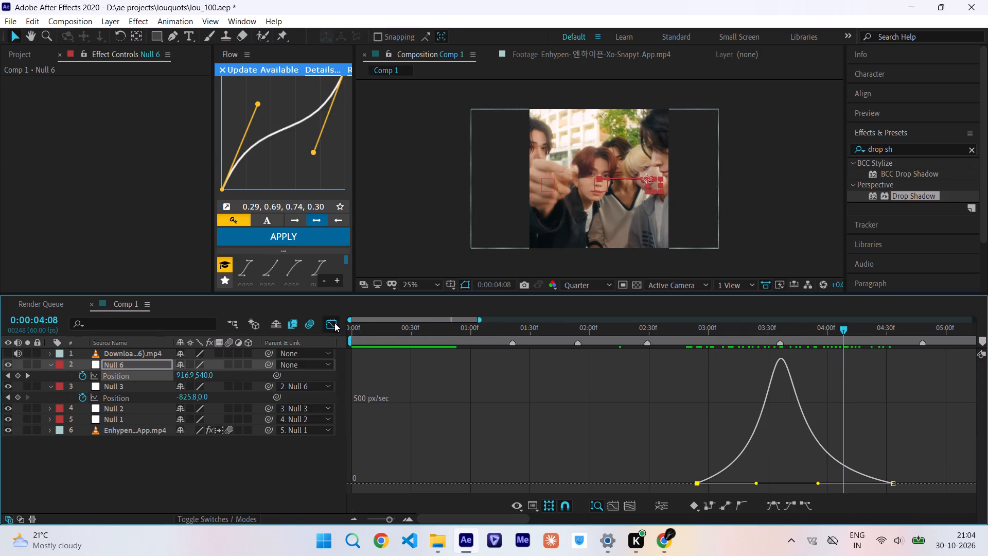
pyautogui.click(784, 480)
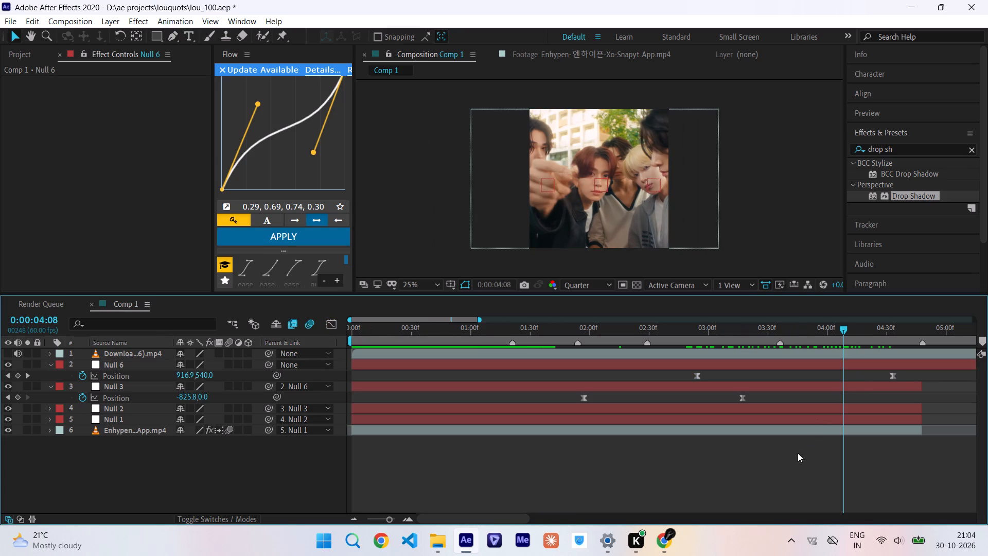
pyautogui.hotkey('ctrl', 'Left')
pyautogui.click(830, 366)
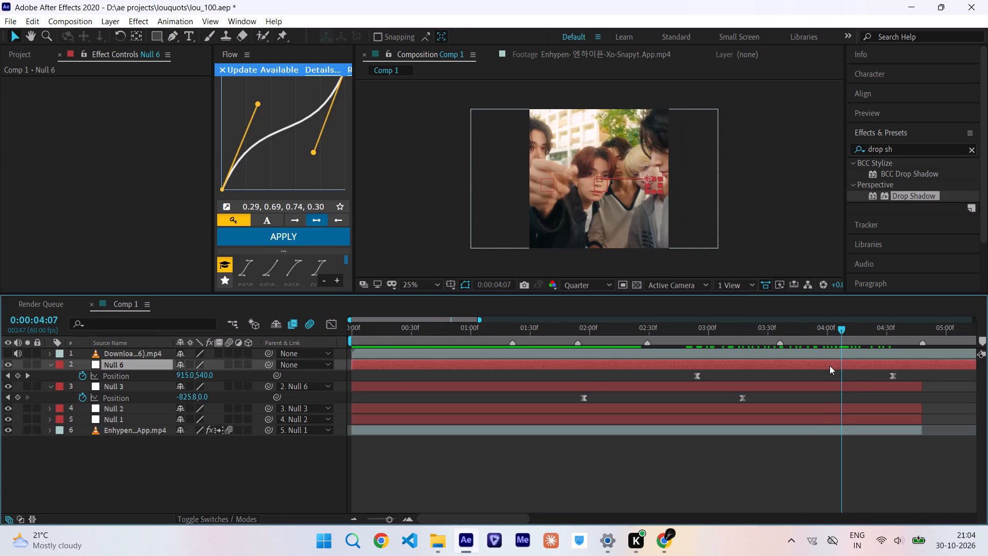
pyautogui.click(112, 22)
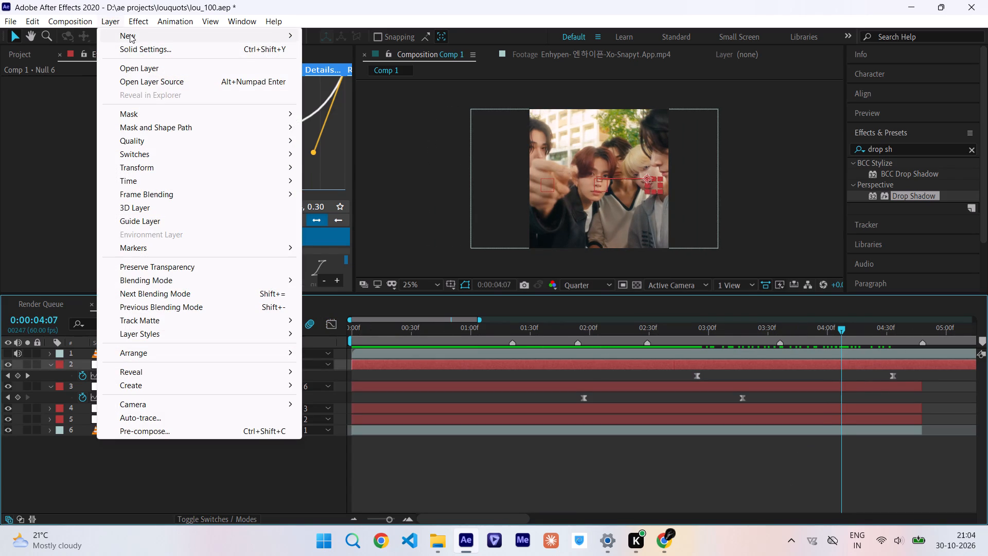
pyautogui.click(338, 92)
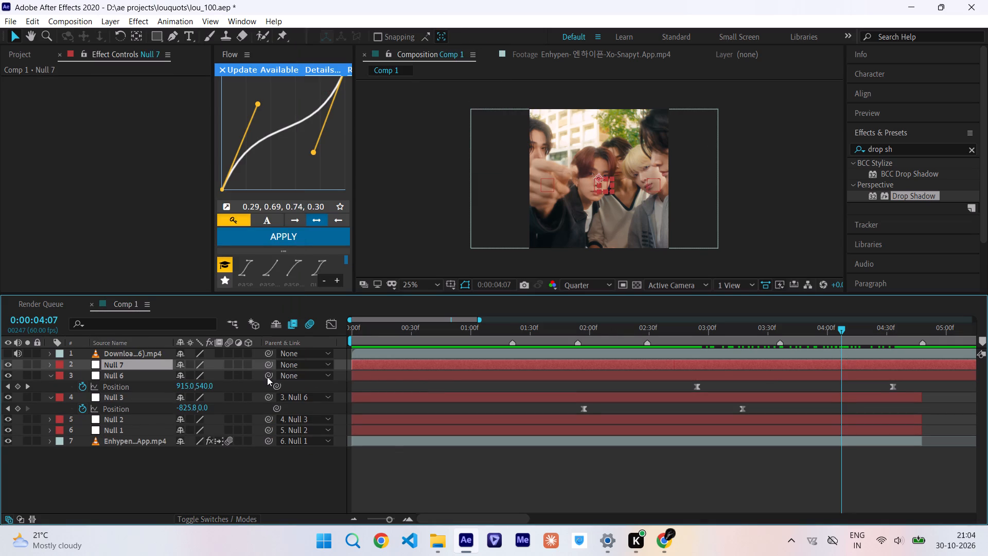
pyautogui.moveTo(267, 377); pyautogui.dragTo(153, 365)
# Keyframe the new Null 7's Scale from 100% at 0:00:04:07 to 200% at 0:00:05:05.
pyautogui.press('s')
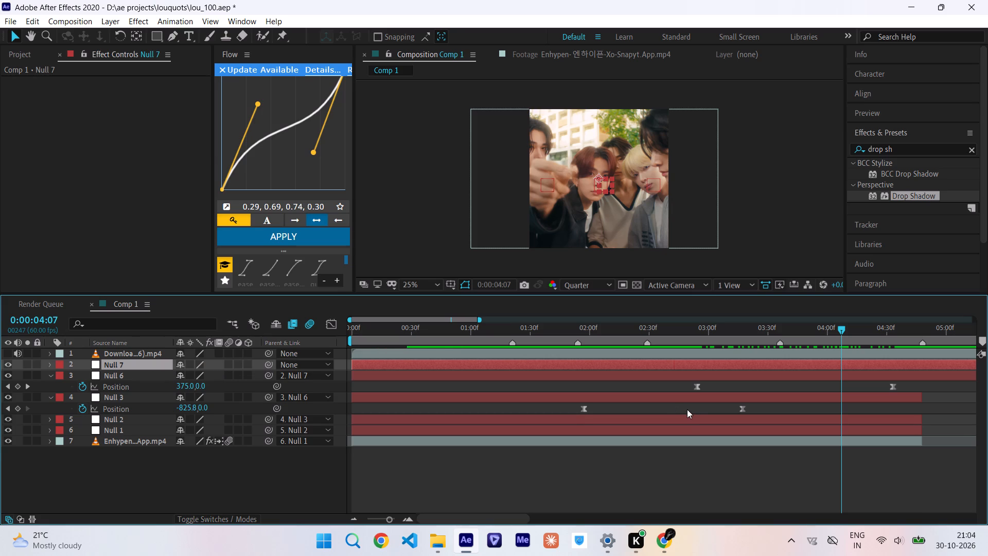
pyautogui.hscroll(-1, 687, 409)
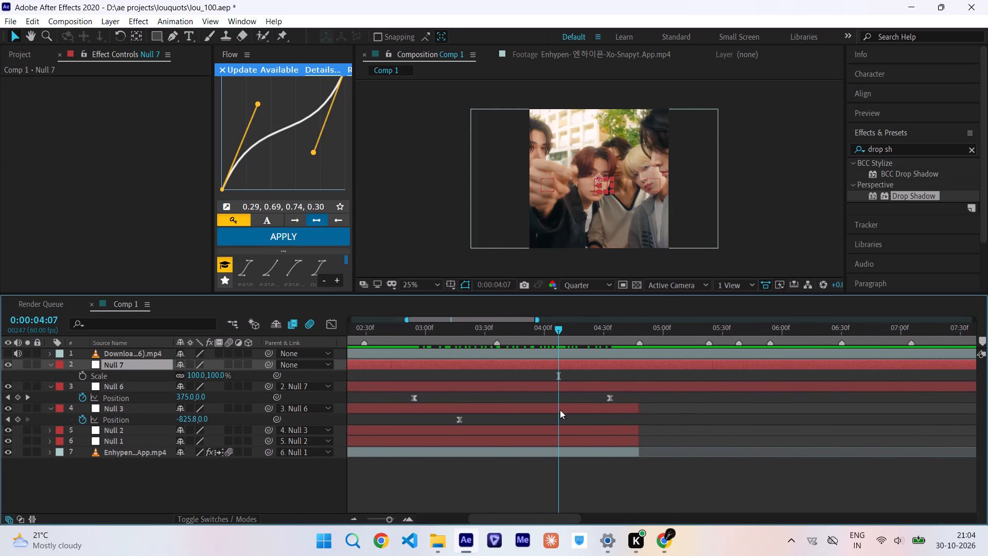
pyautogui.click(81, 375)
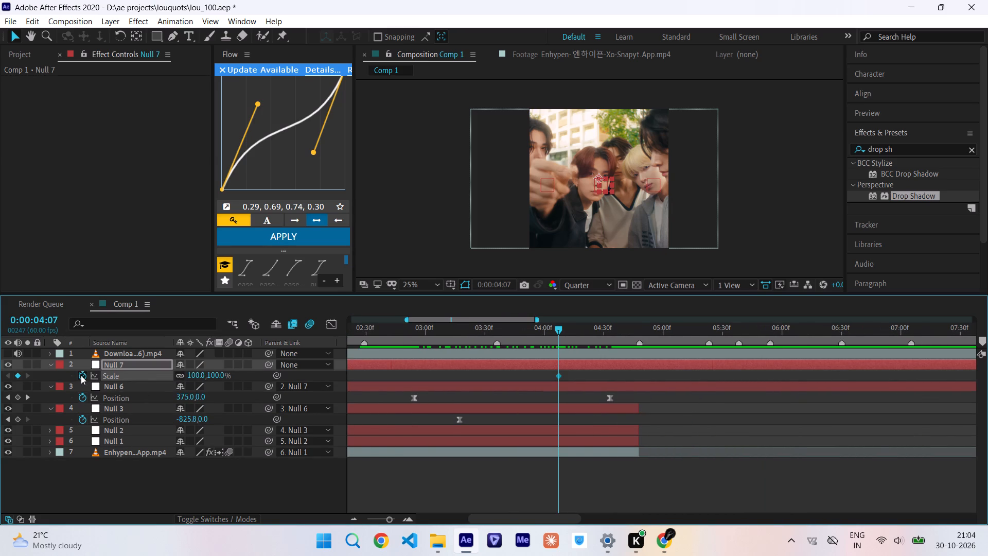
pyautogui.click(673, 335)
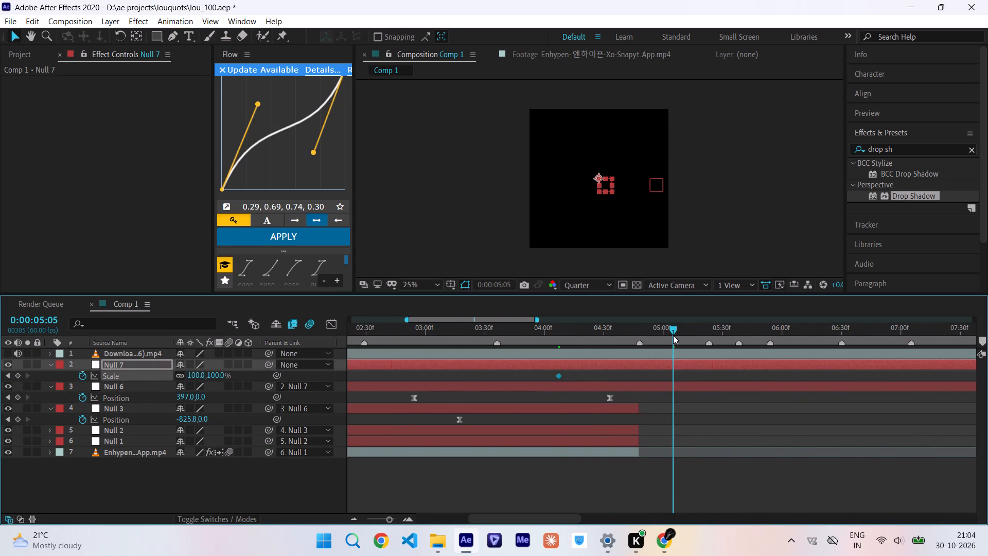
pyautogui.click(197, 376)
pyautogui.write('200')
pyautogui.press('Return')
# Easy-ease both Null 7 Scale keyframes and lengthen the first keyframe's influence so speed peaks at the 0:00:04:48 beat marker.
pyautogui.click(639, 329)
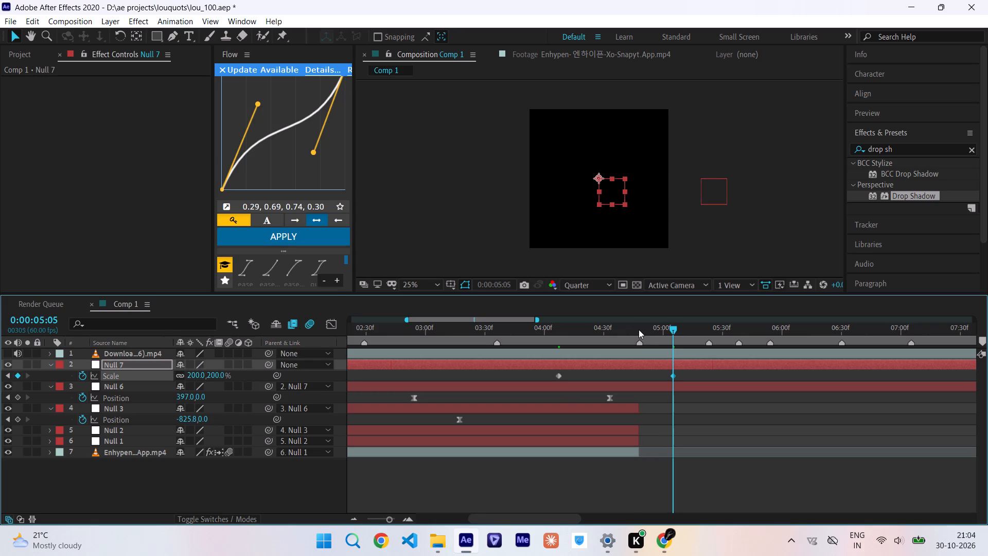
pyautogui.moveTo(686, 376); pyautogui.dragTo(546, 376)
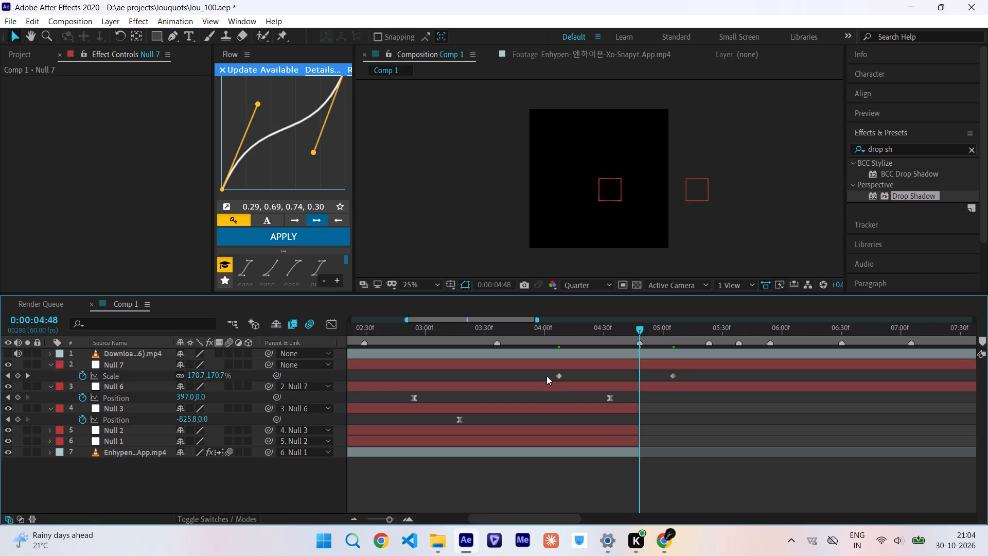
pyautogui.moveTo(546, 376); pyautogui.dragTo(546, 375)
pyautogui.press('F9')
pyautogui.click(333, 324)
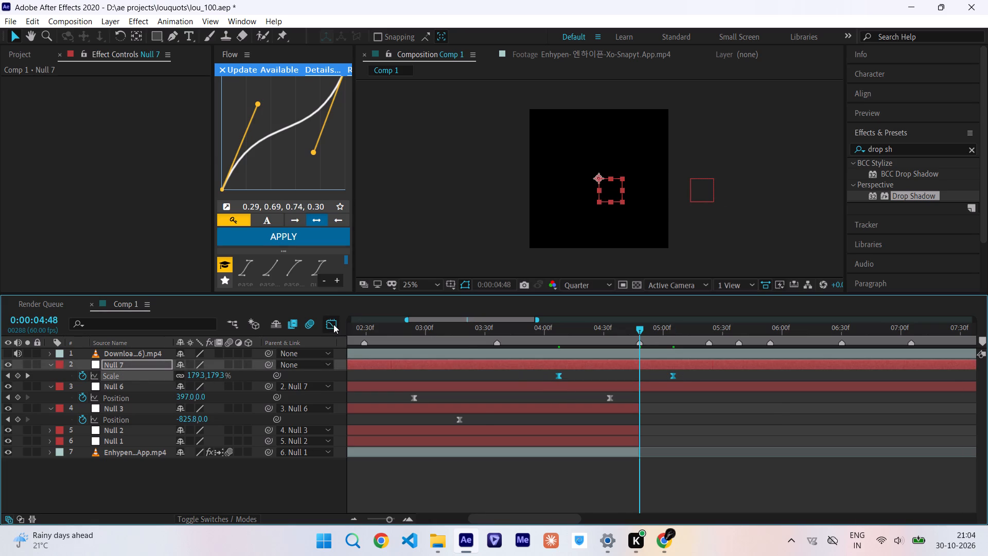
pyautogui.click(559, 483)
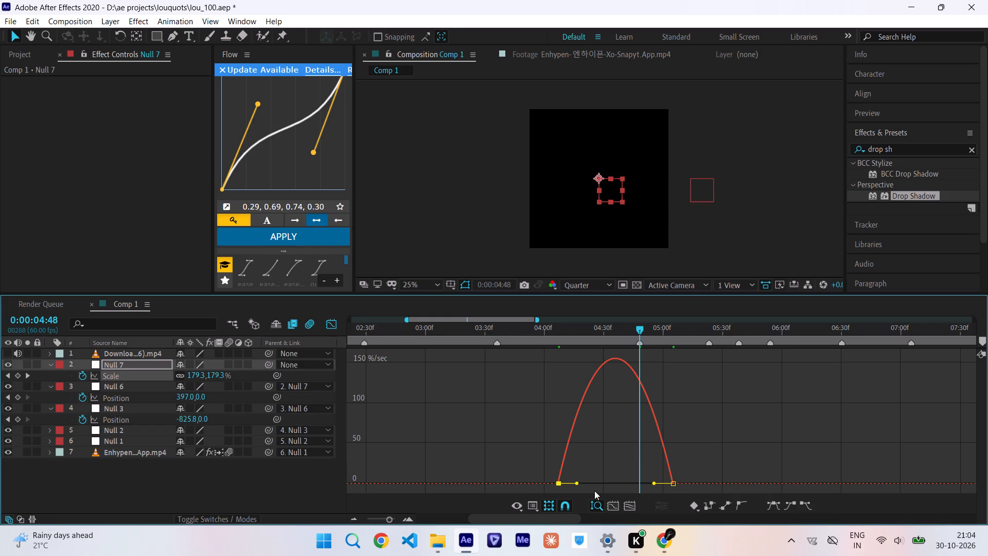
pyautogui.moveTo(579, 484); pyautogui.dragTo(601, 483)
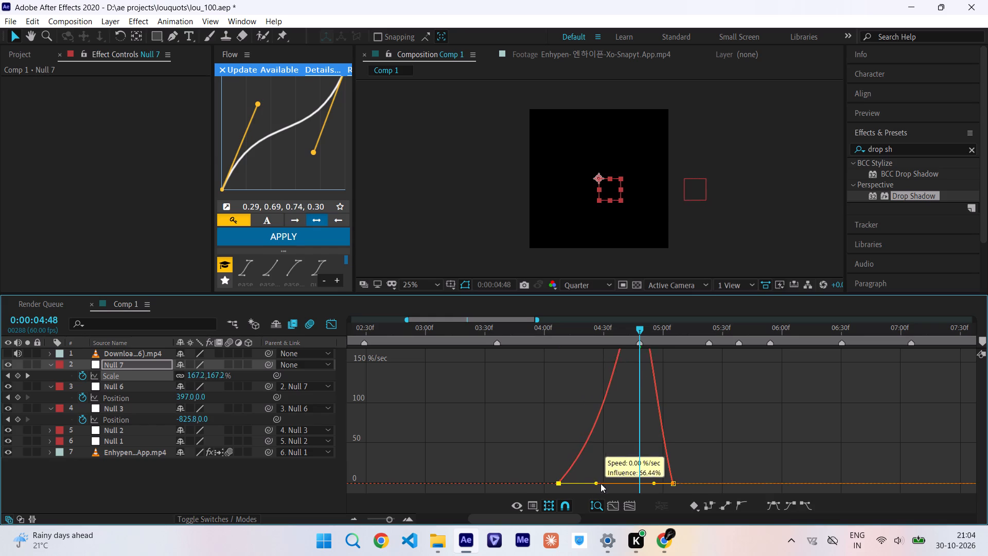
pyautogui.moveTo(601, 483); pyautogui.dragTo(601, 484)
# Scrub around Null 7's zoom and play Comp 1 from 0:00:02:34 and from 0:00:05:06 to check it.
pyautogui.moveTo(524, 335); pyautogui.dragTo(541, 339)
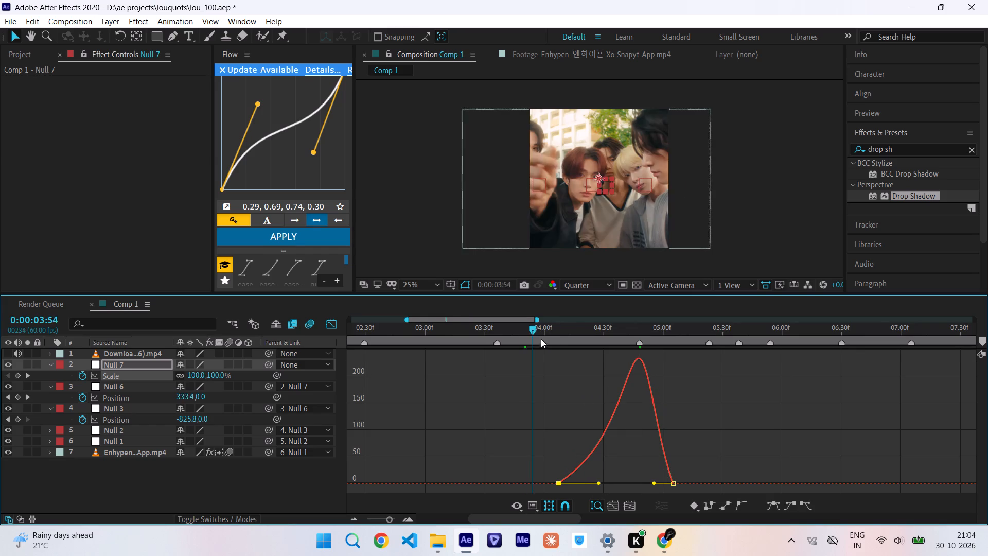
pyautogui.moveTo(541, 339); pyautogui.dragTo(394, 358)
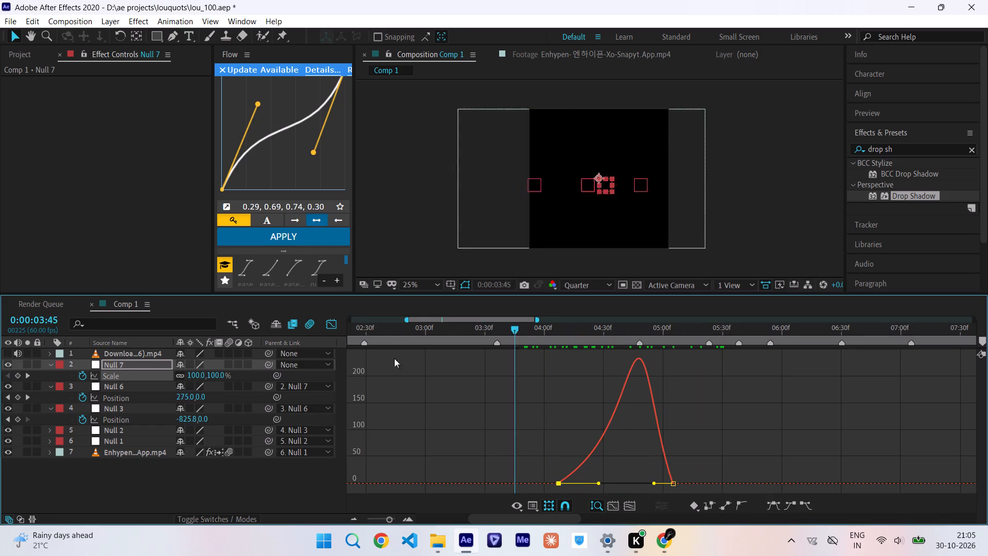
pyautogui.moveTo(394, 358); pyautogui.dragTo(375, 357)
pyautogui.press('space')
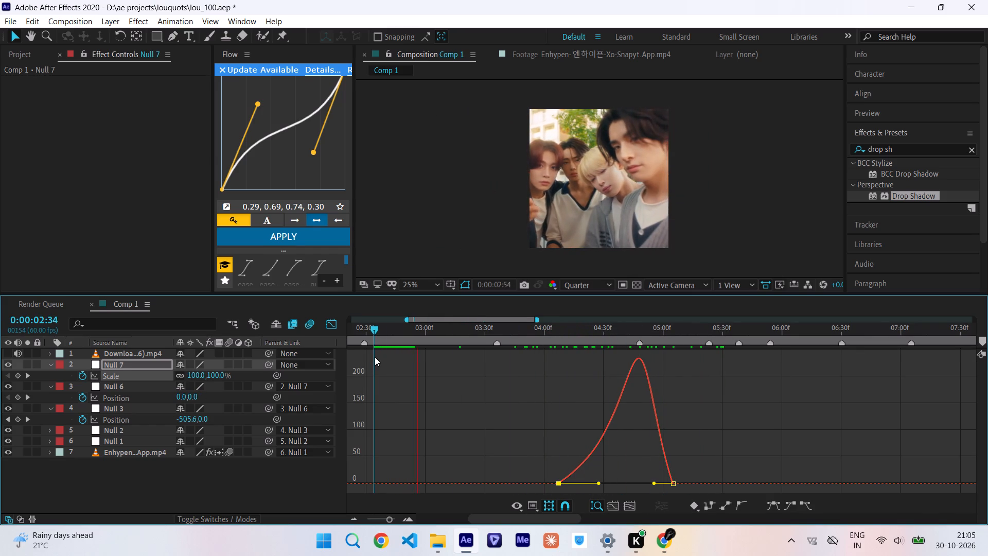
pyautogui.click(675, 332)
pyautogui.press('space')
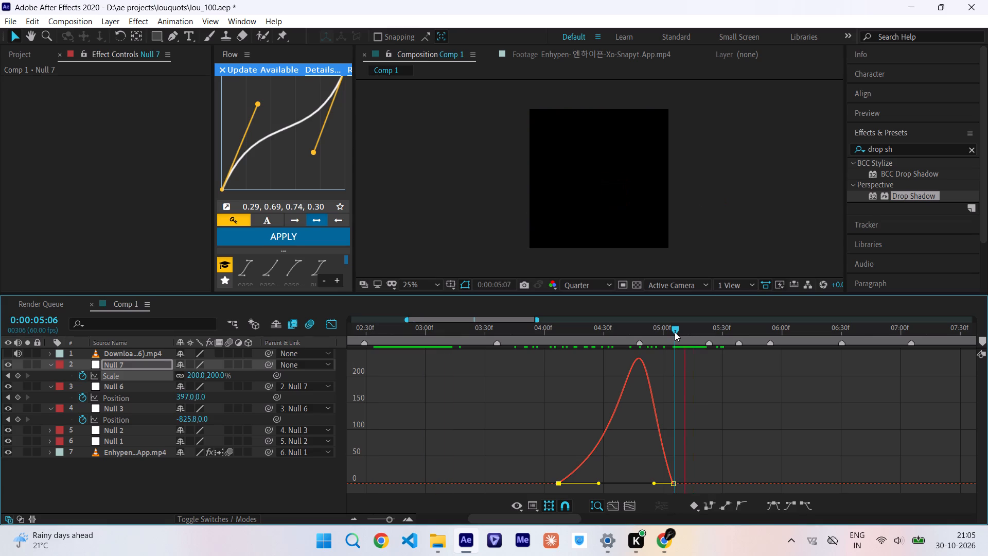
# Save the project.
pyautogui.hotkey('ctrl', 's')
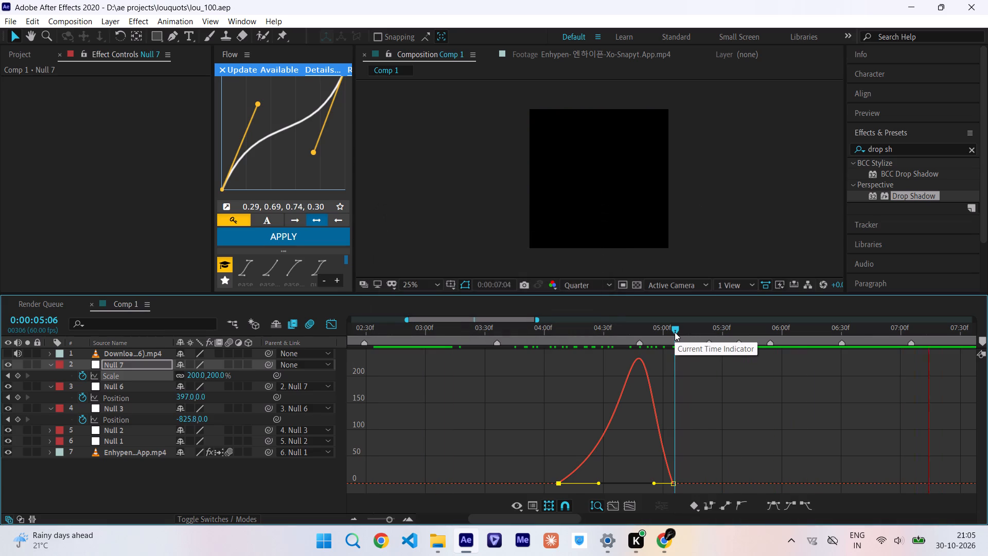
# Play Comp 1 from the start to check how Null 7's zoom follows Null 6's move at the beat markers.
pyautogui.moveTo(435, 339); pyautogui.dragTo(73, 399)
pyautogui.press('space')
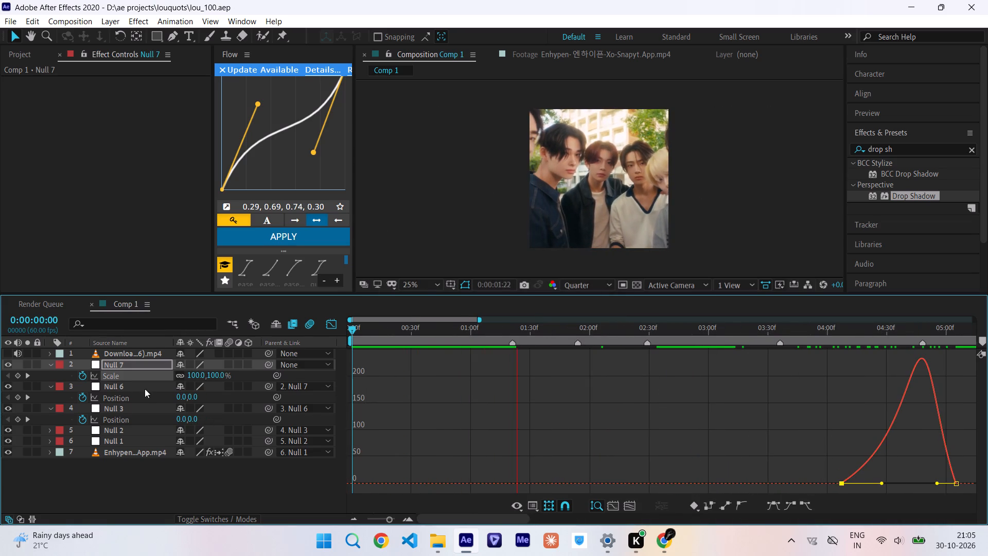
pyautogui.hscroll(2, 586, 418)
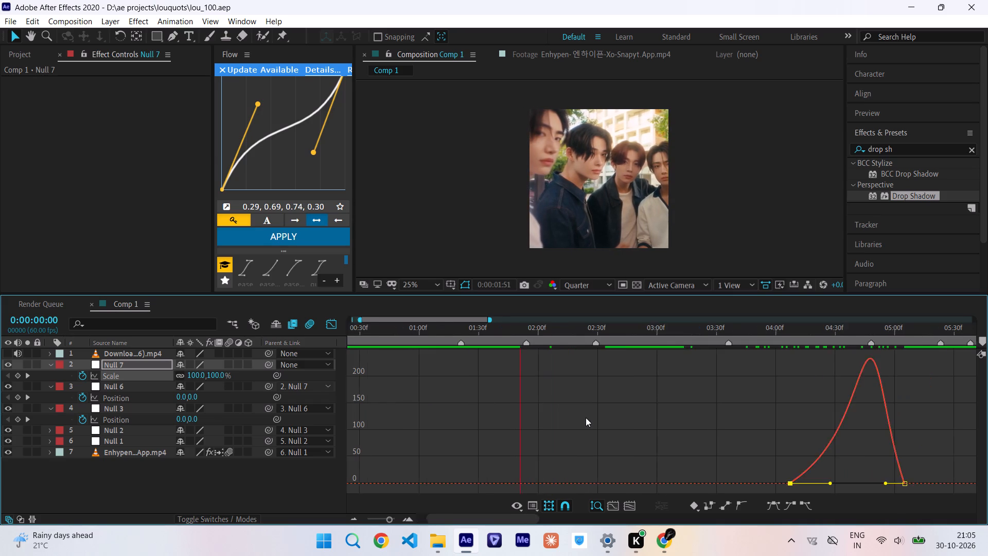
pyautogui.hscroll(3, 586, 418)
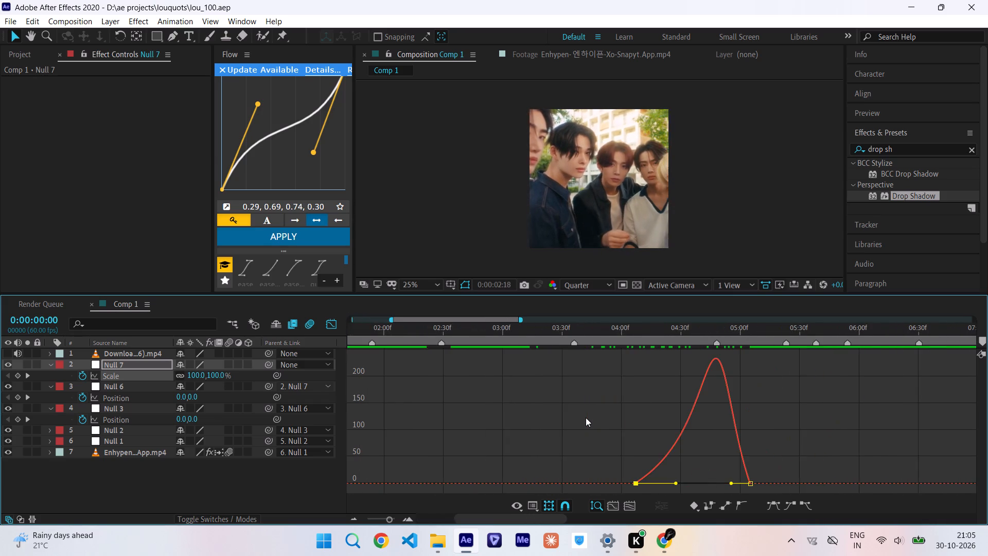
pyautogui.hscroll(2, 586, 418)
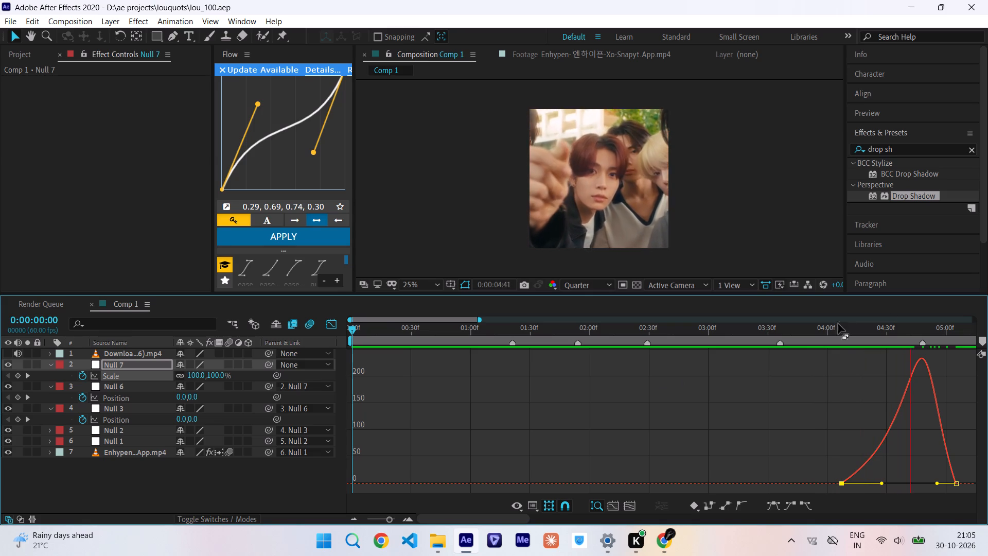
# Play Comp 1 from 0:00:02:54 to check the timing of Null 7's zoom.
pyautogui.click(696, 331)
pyautogui.press('space')
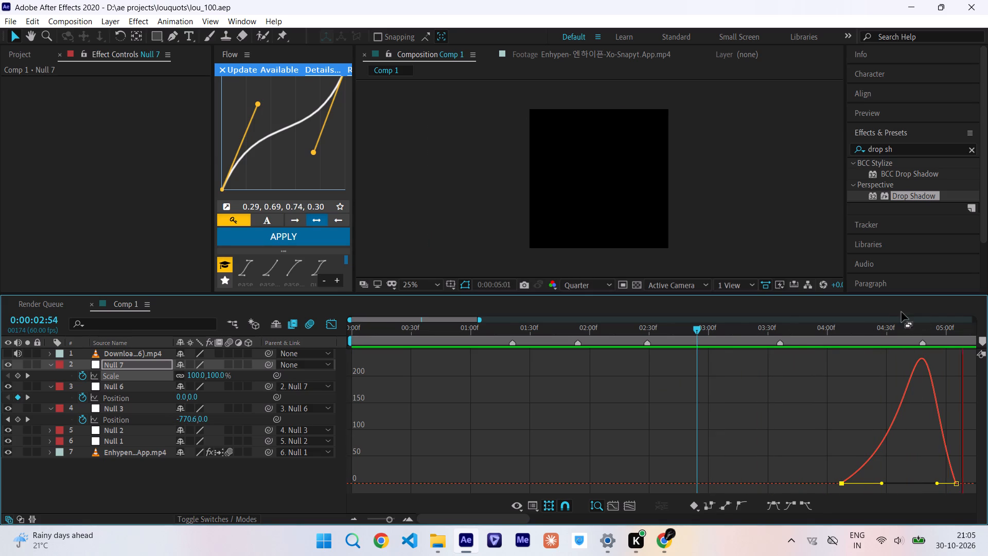
# Lengthen the influence of both Null 7 Scale keyframes to make a narrower, sharper speed peak near the 0:00:04:48 beat marker.
pyautogui.click(878, 333)
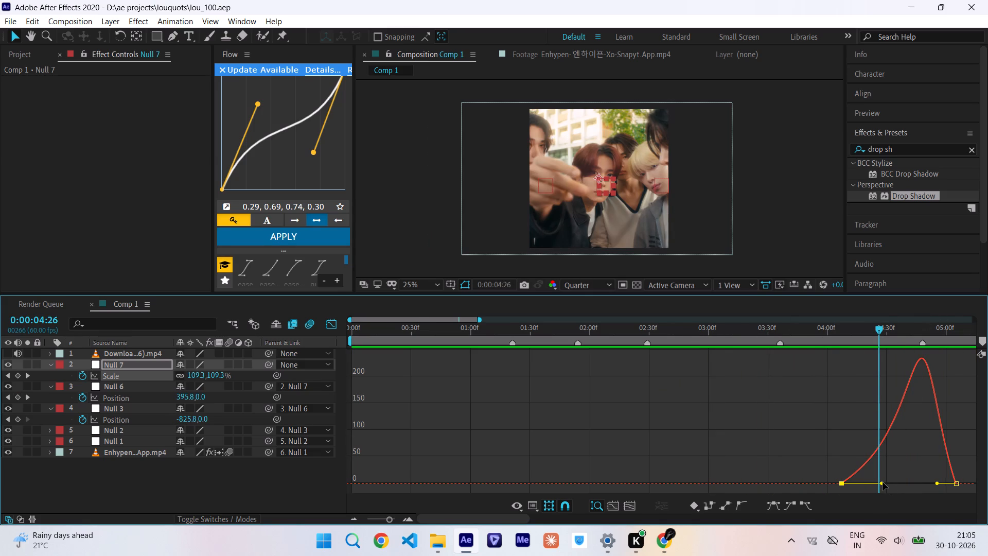
pyautogui.moveTo(938, 482); pyautogui.dragTo(927, 480)
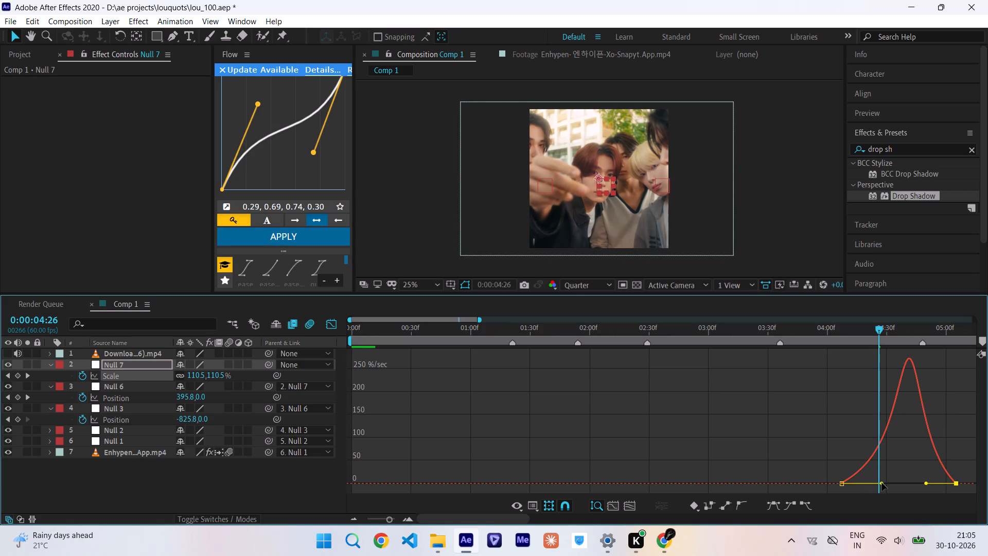
pyautogui.moveTo(882, 483); pyautogui.dragTo(895, 486)
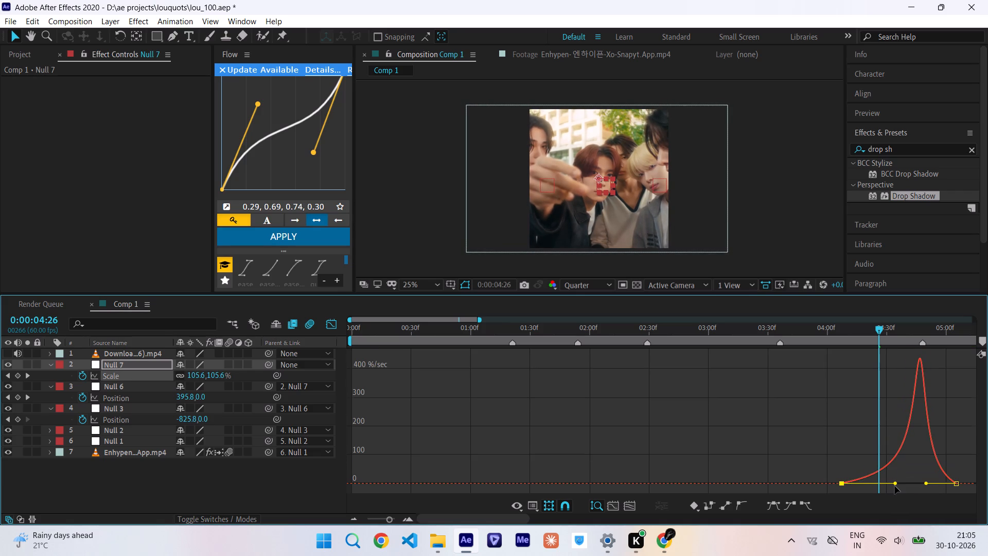
# Scrub through Null 7's zoom to about 0:00:04:57 and play Comp 1 from the start to check the sharper easing.
pyautogui.click(921, 322)
pyautogui.click(921, 322)
pyautogui.moveTo(922, 328); pyautogui.dragTo(946, 331)
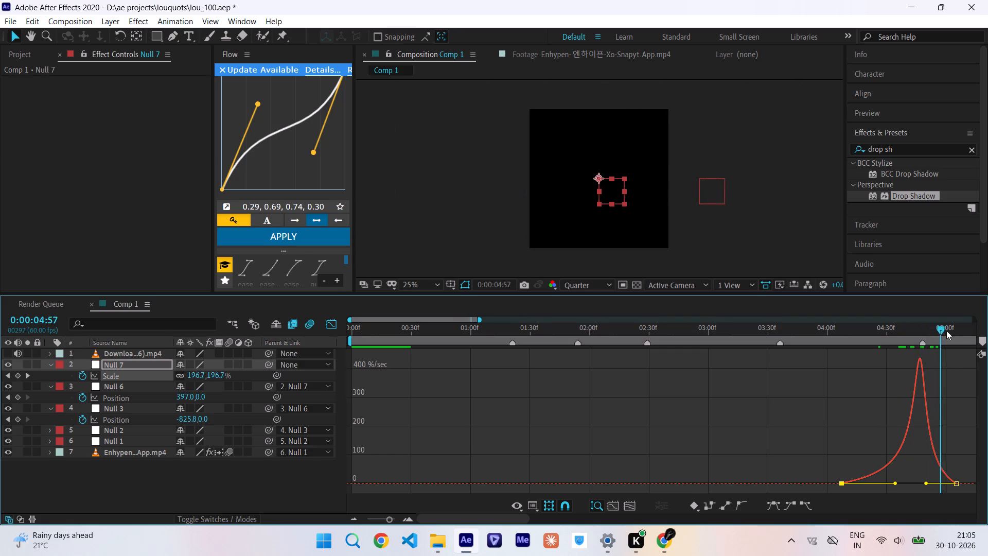
pyautogui.moveTo(946, 331); pyautogui.dragTo(288, 398)
pyautogui.press('space')
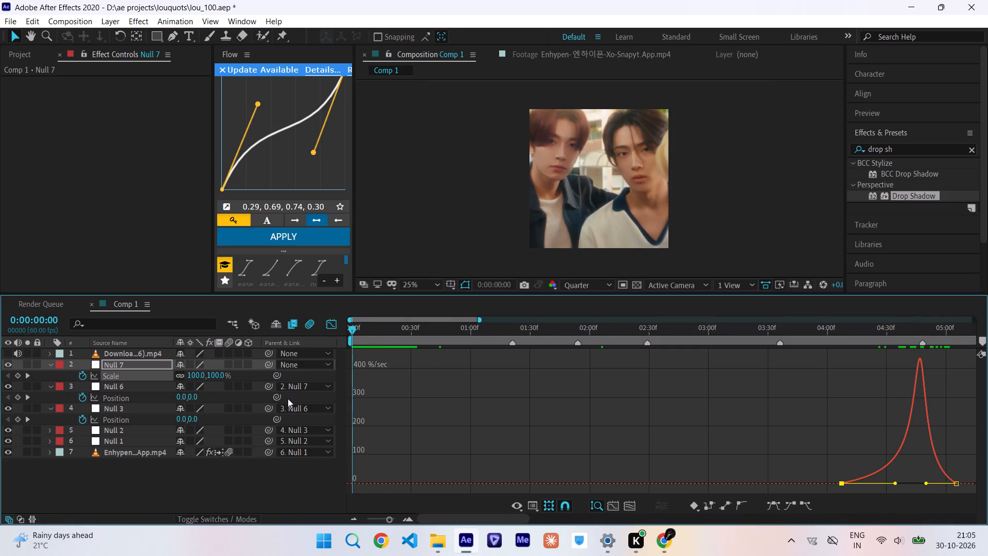
# Save the project.
pyautogui.hotkey('ctrl', 's')
# Play Comp 1 from 0:00:05:04 to review the section after Null 7's zoom.
pyautogui.hscroll(-1, 664, 371)
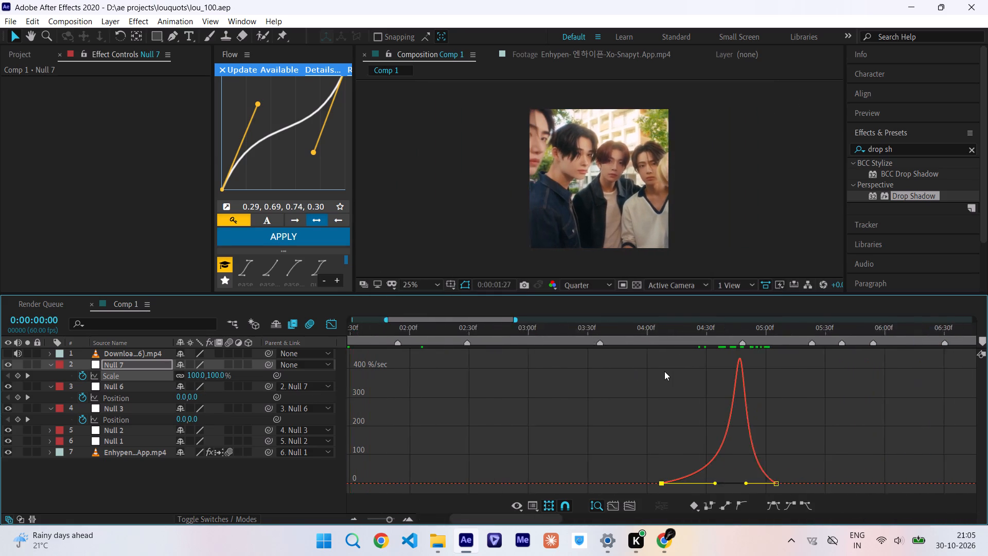
pyautogui.hscroll(-1, 664, 371)
pyautogui.click(747, 332)
pyautogui.press('space')
pyautogui.hscroll(20, 747, 332)
pyautogui.hscroll(20, 747, 332)
pyautogui.hscroll(4, 747, 332)
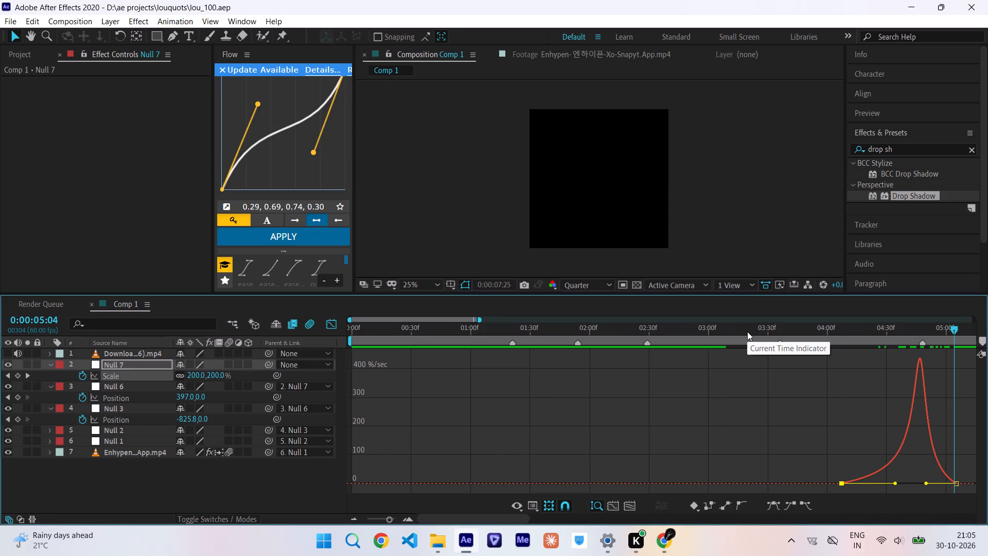
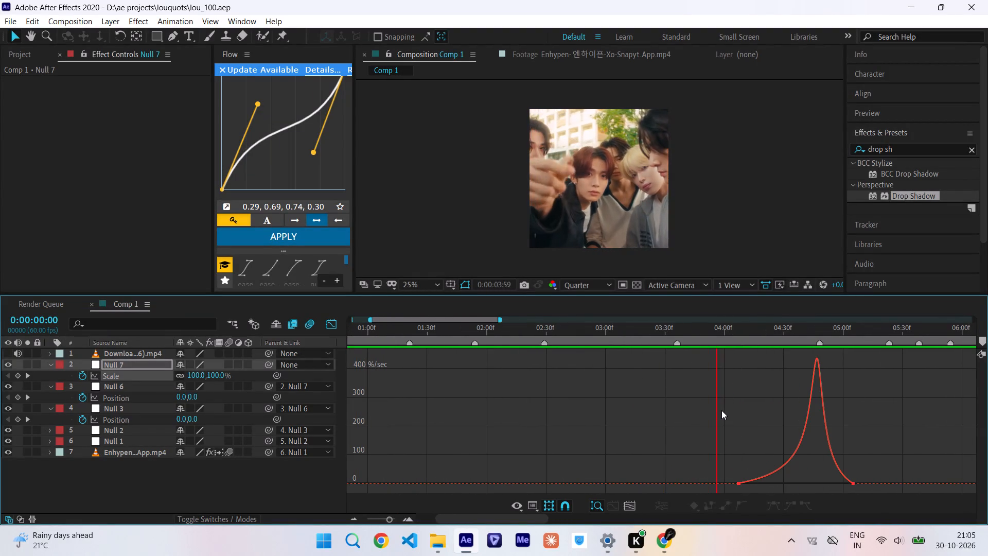
# Play back Comp 1 from the start and around the four-second mark to review the null-driven position and scale animation.
pyautogui.hscroll(-1, 721, 410)
pyautogui.click(529, 334)
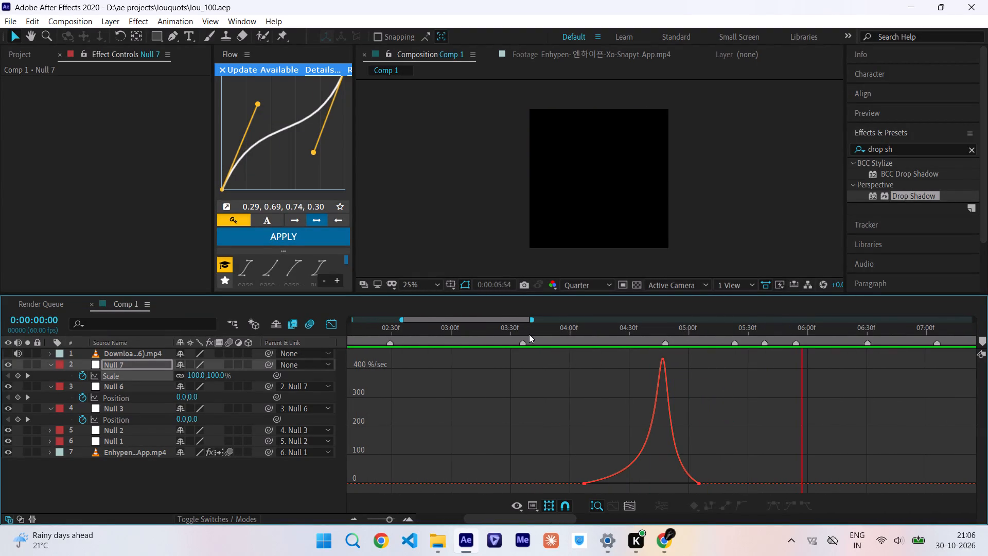
pyautogui.press('space')
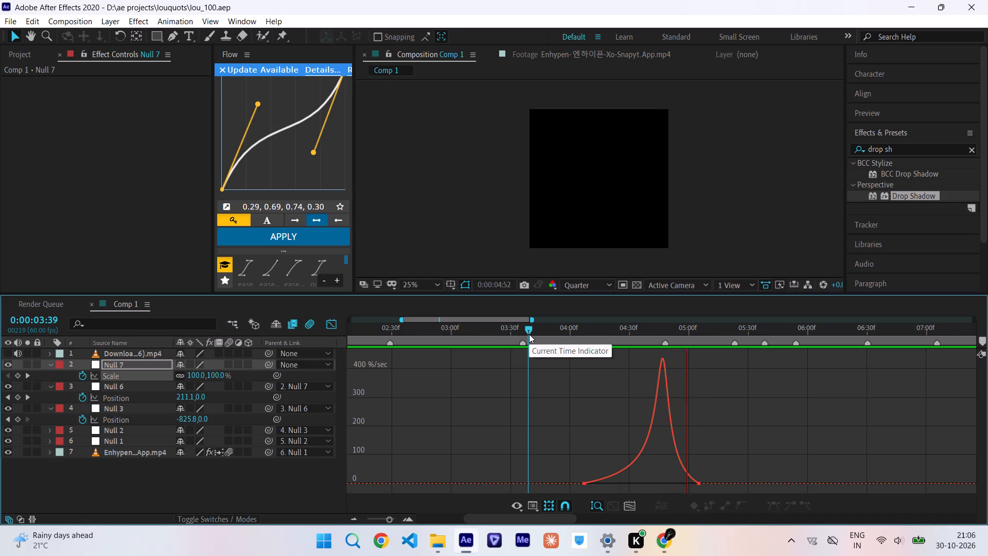
pyautogui.moveTo(553, 332); pyautogui.dragTo(47, 390)
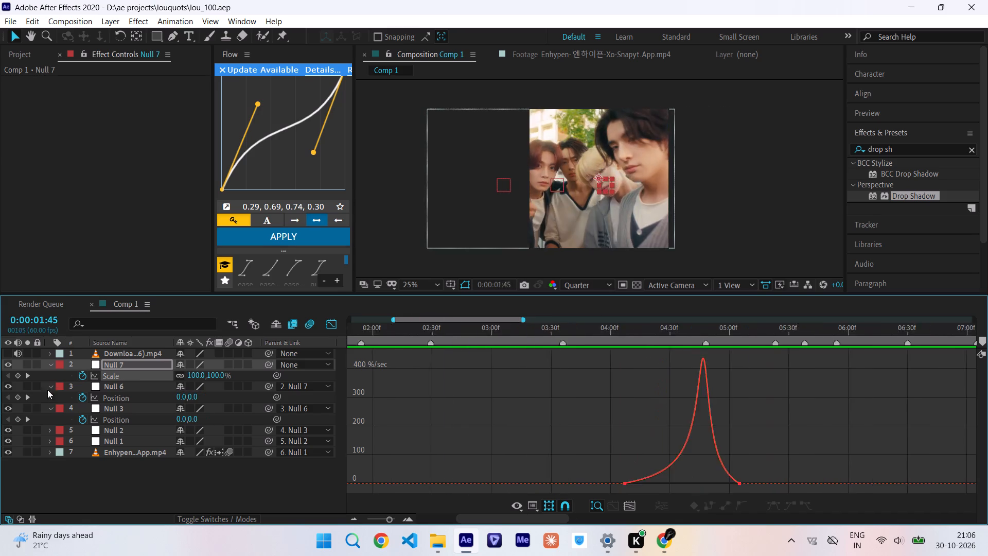
pyautogui.moveTo(47, 390); pyautogui.dragTo(17, 403)
pyautogui.press('space')
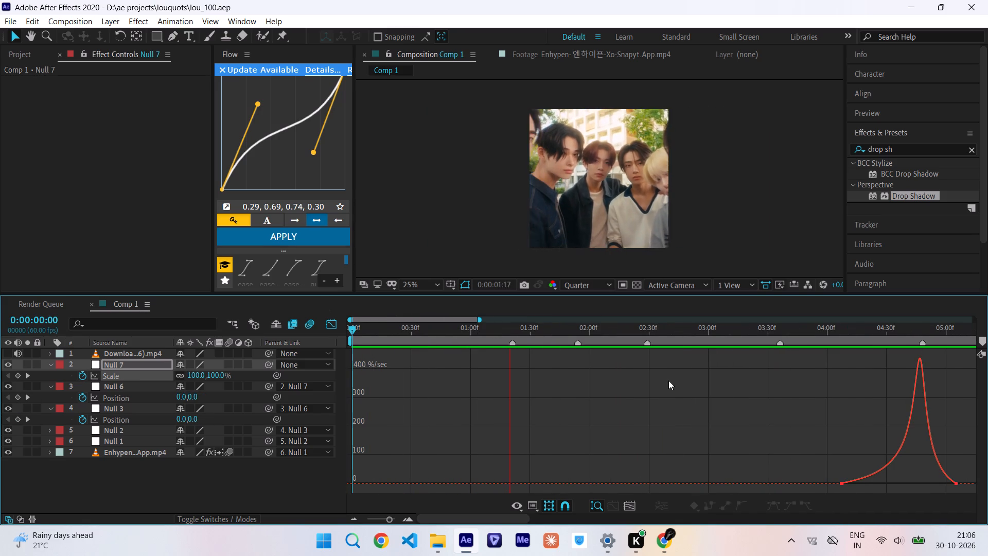
pyautogui.hscroll(-1, 668, 380)
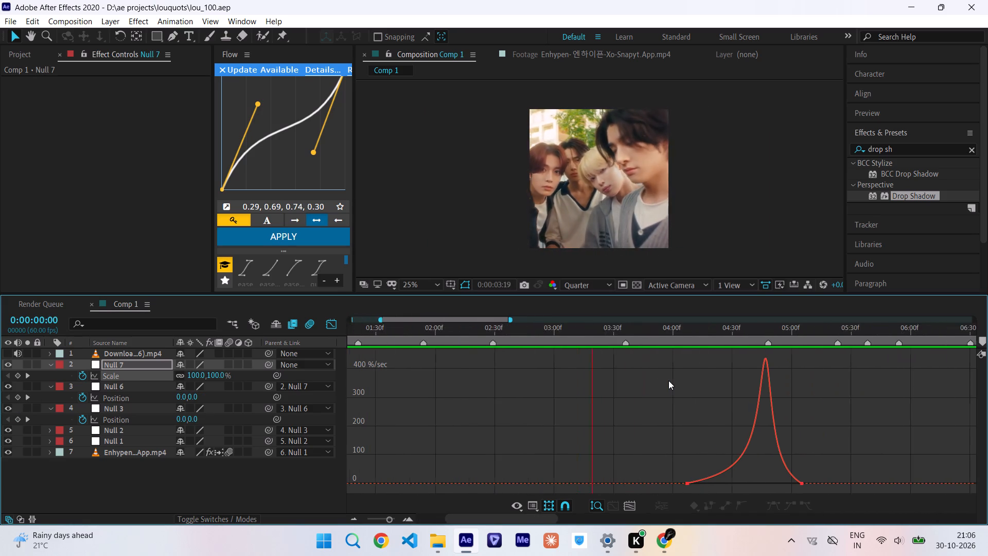
pyautogui.hscroll(-2, 668, 380)
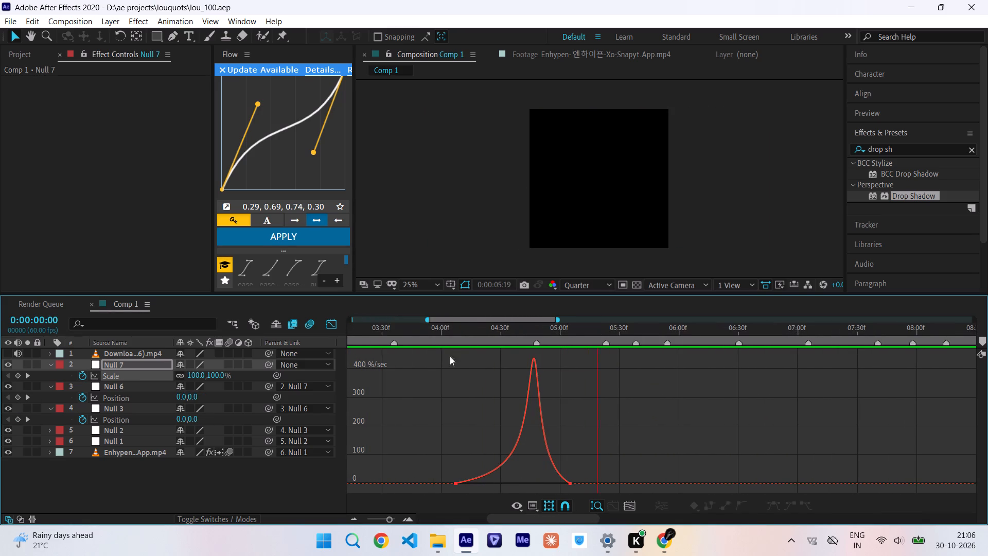
pyautogui.moveTo(405, 330); pyautogui.dragTo(504, 341)
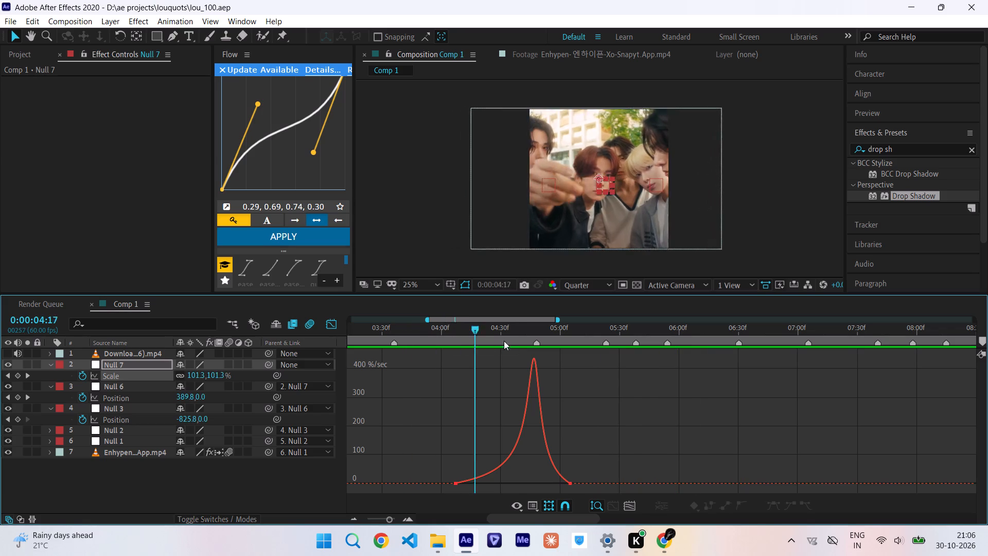
pyautogui.moveTo(504, 341); pyautogui.dragTo(428, 344)
pyautogui.press('space')
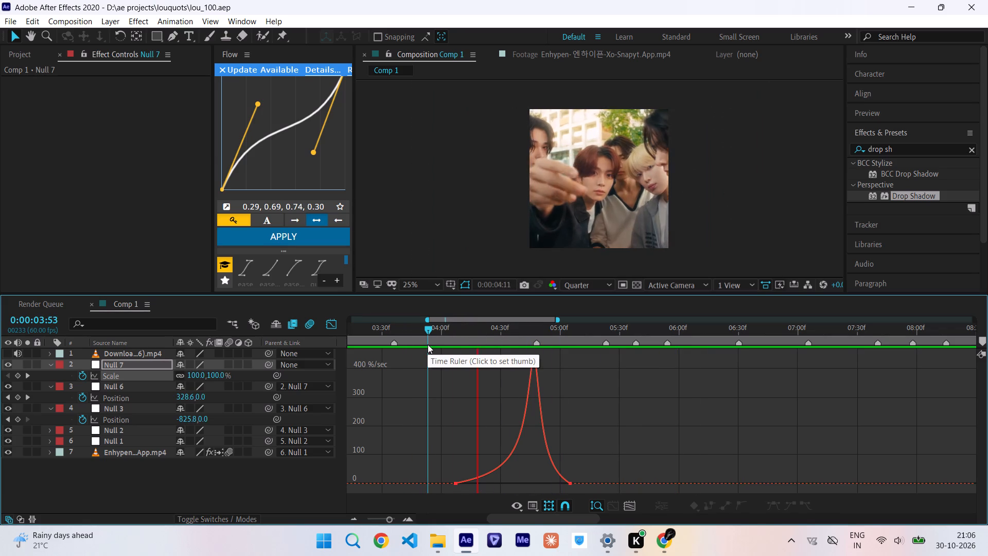
# Trim Null 7 and Null 6 at the 0:00:04:48 marker by splitting both layers there and deleting the later parts.
pyautogui.click(537, 330)
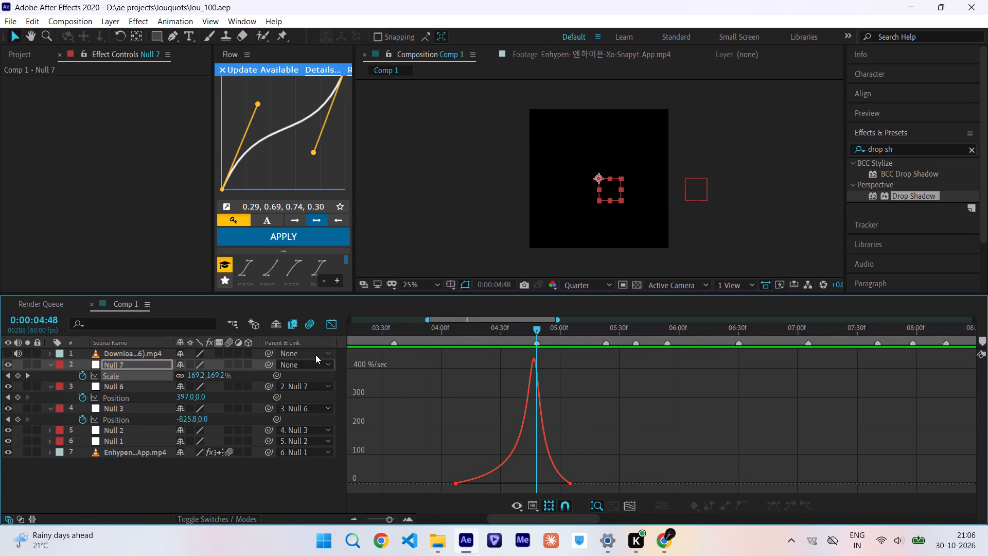
pyautogui.click(340, 321)
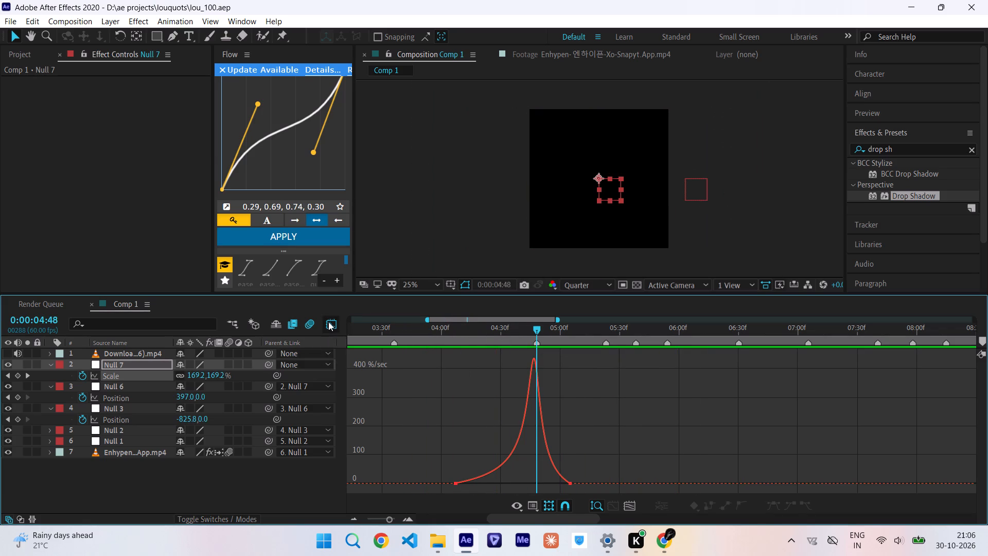
pyautogui.click(328, 322)
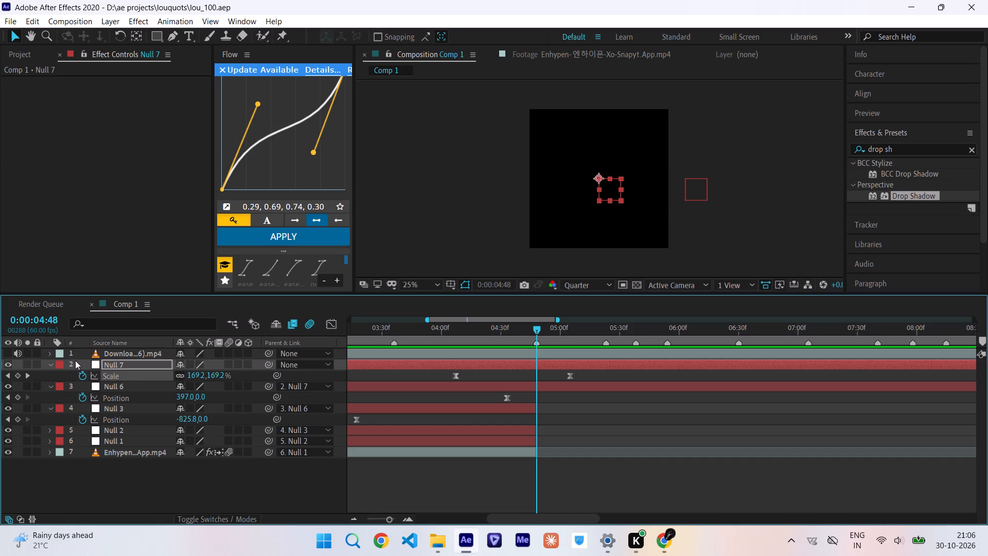
pyautogui.moveTo(75, 360); pyautogui.dragTo(100, 390)
pyautogui.hotkey('ctrl', 'shift', 'd')
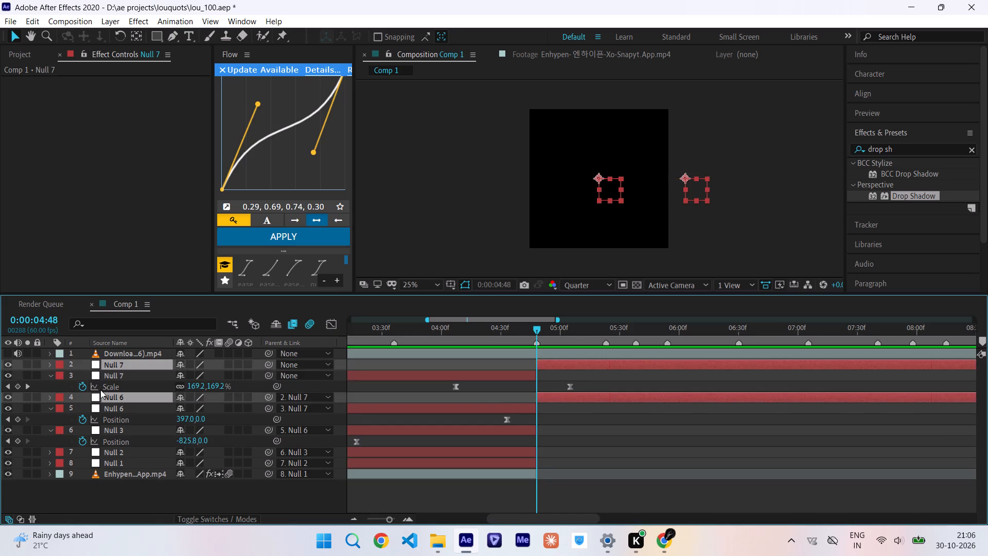
pyautogui.press('Delete')
# Pre-compose the five null layers and the Enhypen video layer into Pre-comp 1, moving all attributes into it.
pyautogui.click(150, 466)
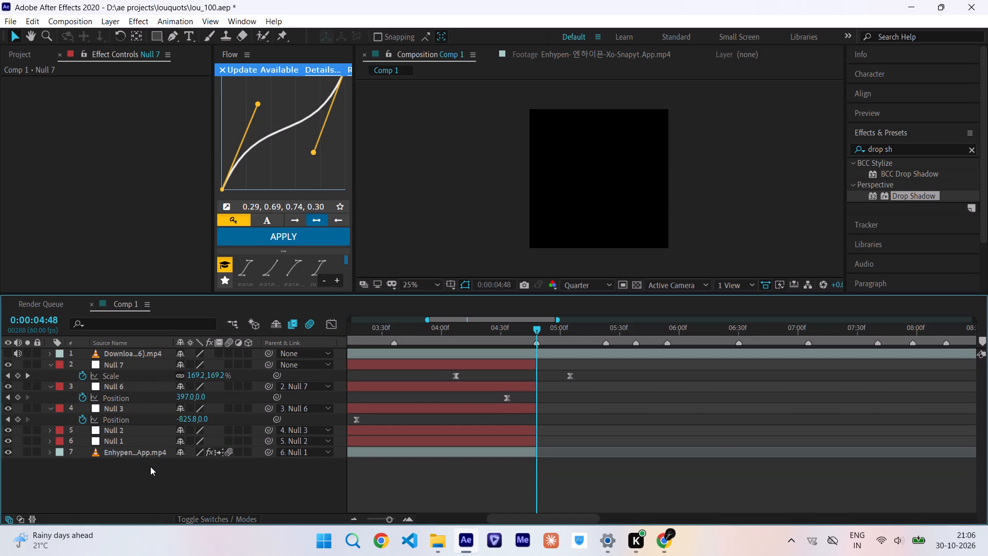
pyautogui.press('u')
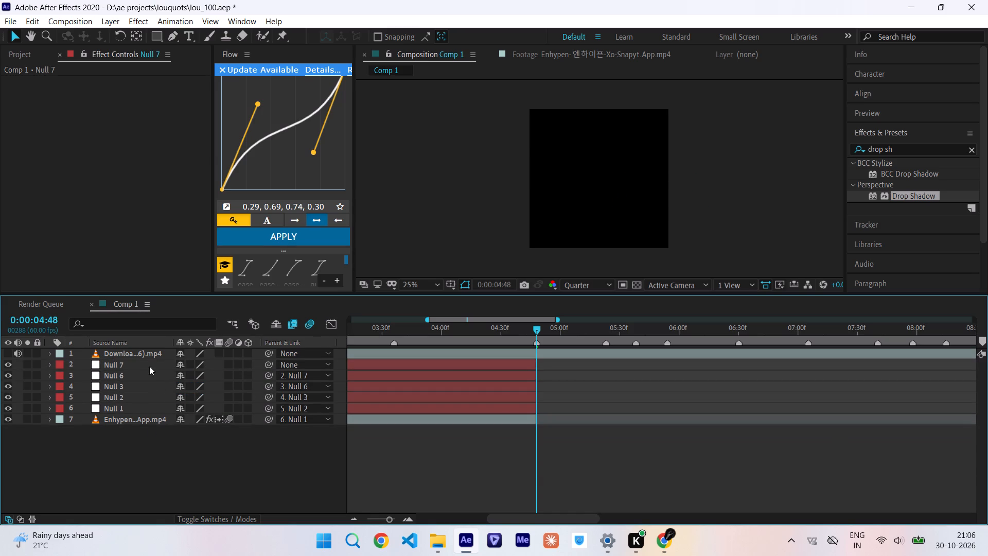
pyautogui.moveTo(134, 460); pyautogui.dragTo(128, 366)
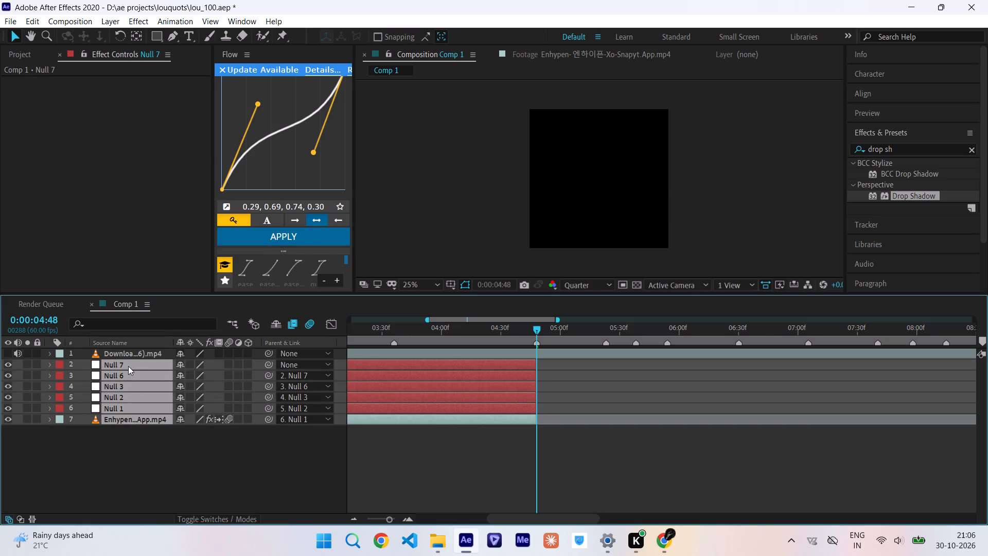
pyautogui.hotkey('ctrl', 'shift', 'c')
pyautogui.press('Return')
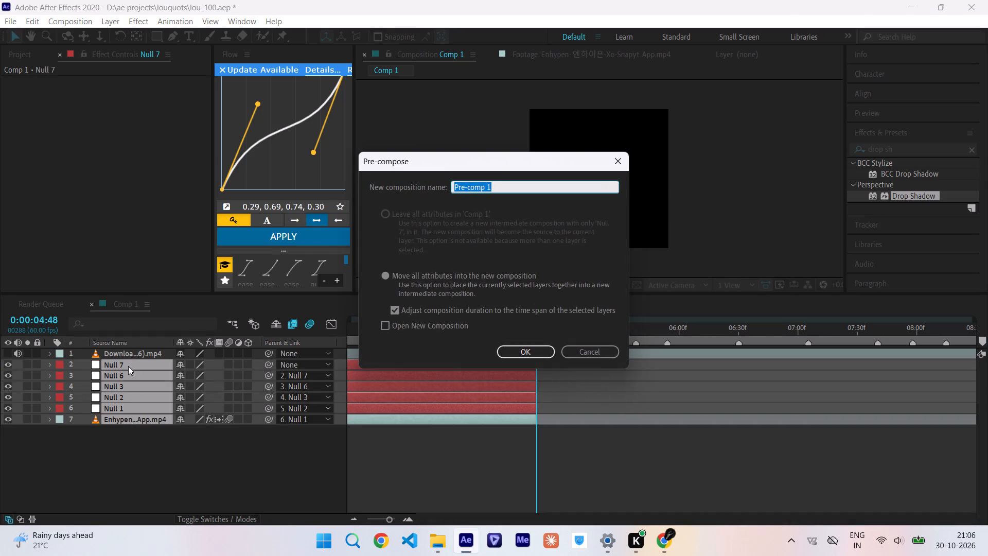
# Save the project.
pyautogui.press('space')
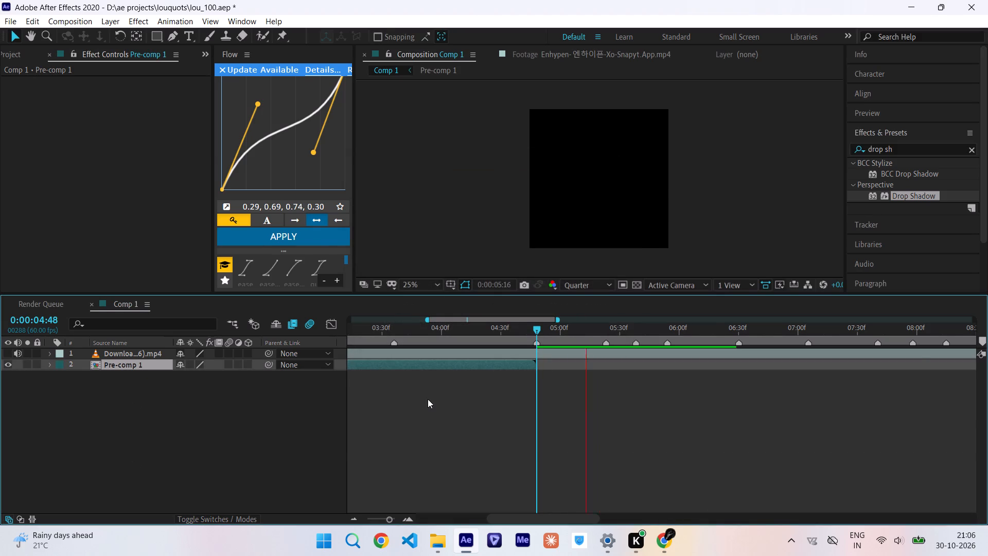
pyautogui.hscroll(6, 428, 399)
pyautogui.hotkey('ctrl', 's')
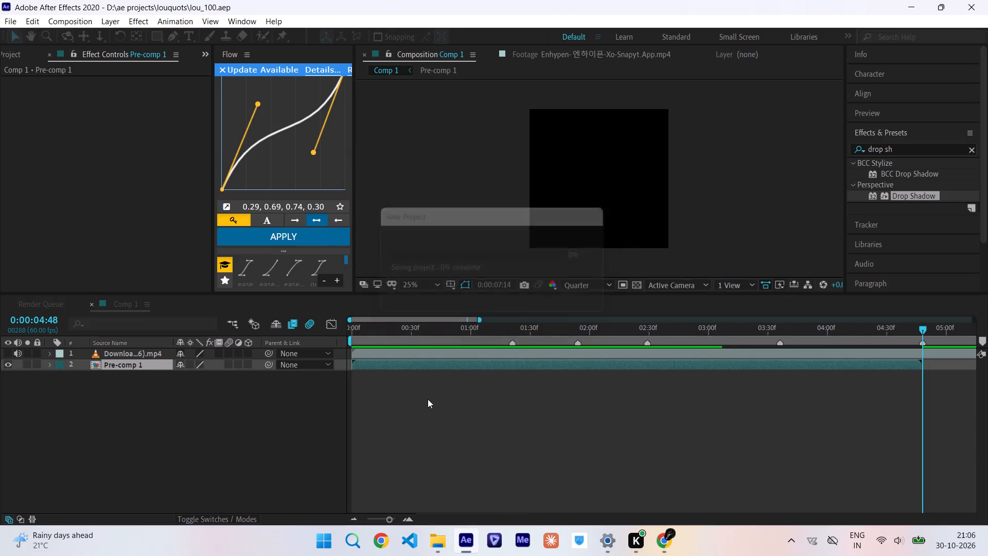
# Play and scrub Comp 1 repeatedly from its start to examine the pre-composed clip against the audio markers.
pyautogui.moveTo(461, 334); pyautogui.dragTo(173, 376)
pyautogui.press('space')
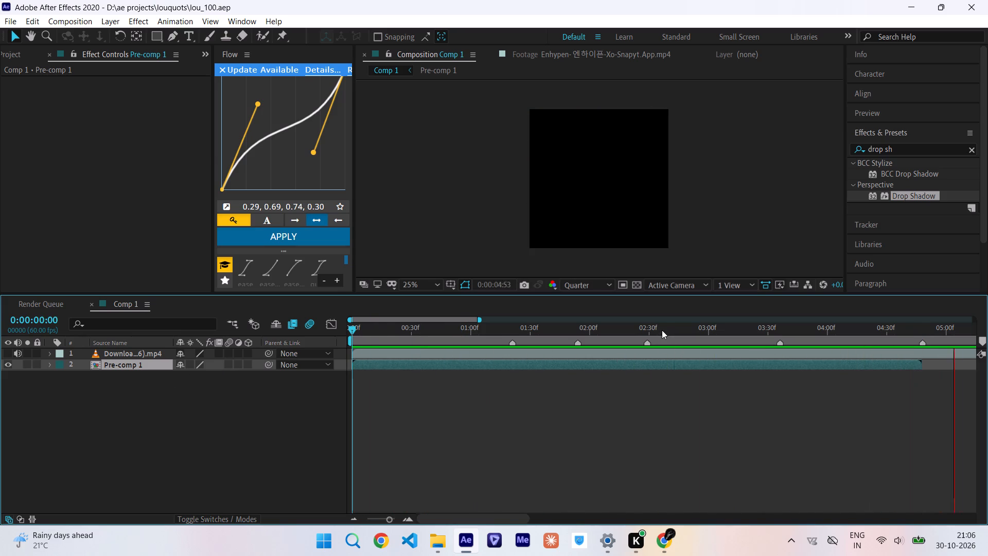
pyautogui.moveTo(662, 330); pyautogui.dragTo(702, 330)
pyautogui.press('space')
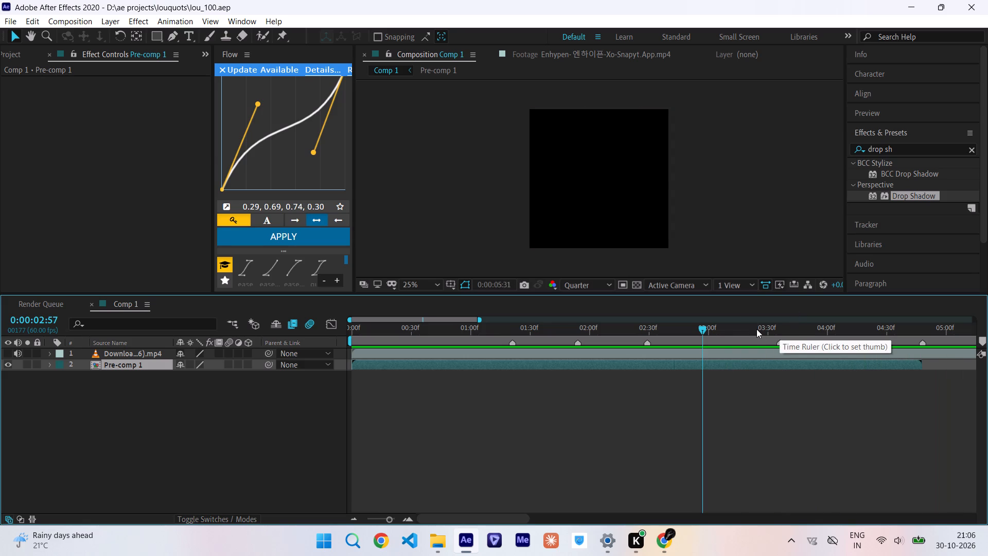
pyautogui.moveTo(756, 329); pyautogui.dragTo(189, 410)
pyautogui.press('space')
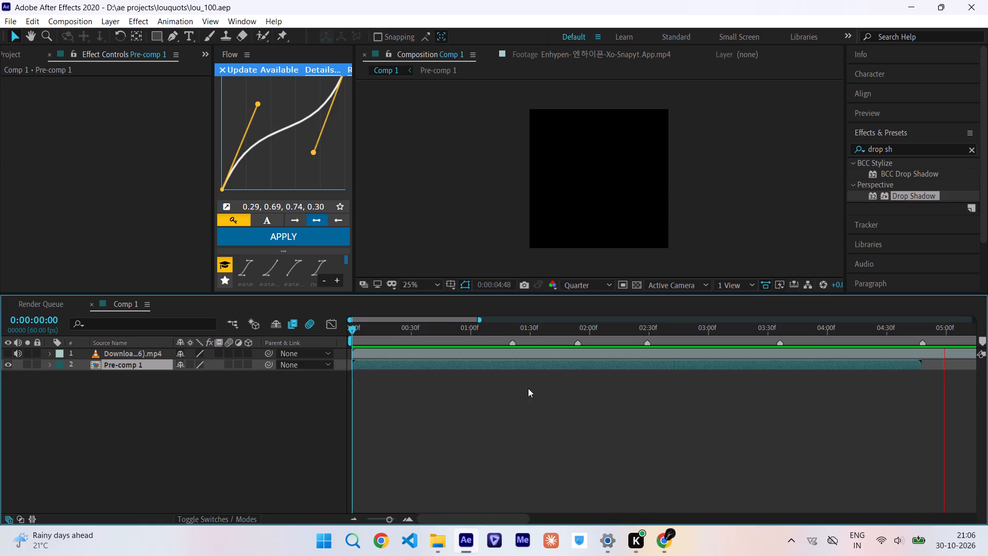
pyautogui.hscroll(-1, 795, 380)
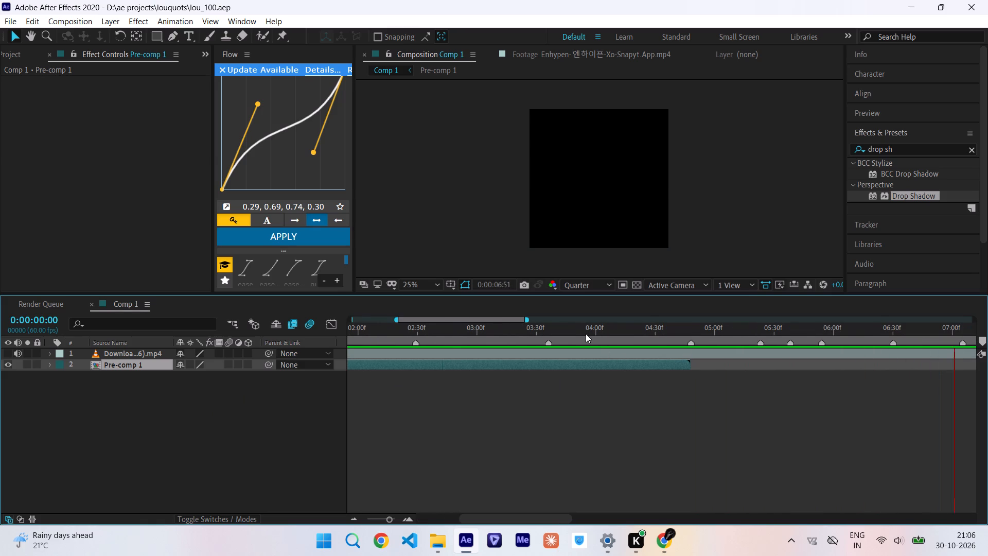
pyautogui.moveTo(586, 334); pyautogui.dragTo(165, 385)
pyautogui.press('space')
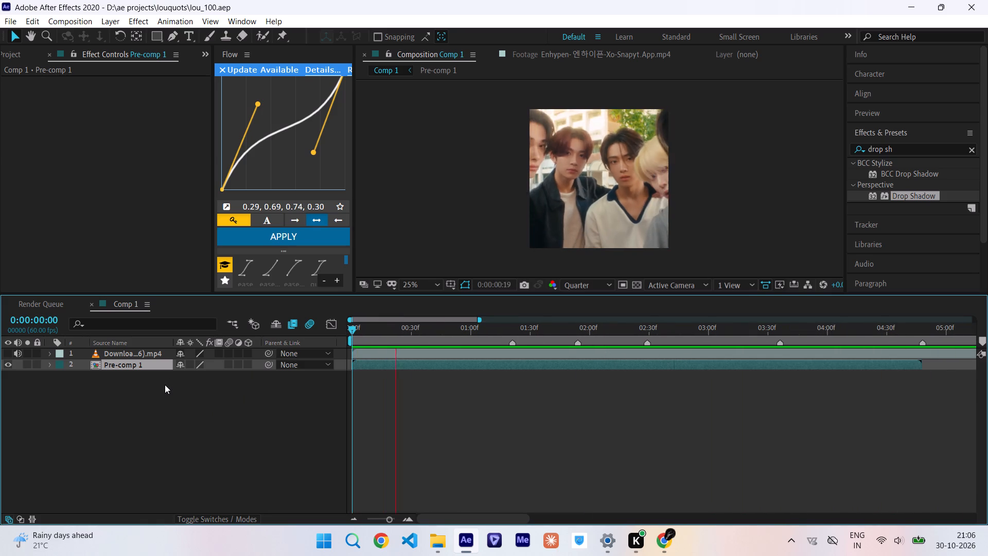
pyautogui.hscroll(-1, 680, 396)
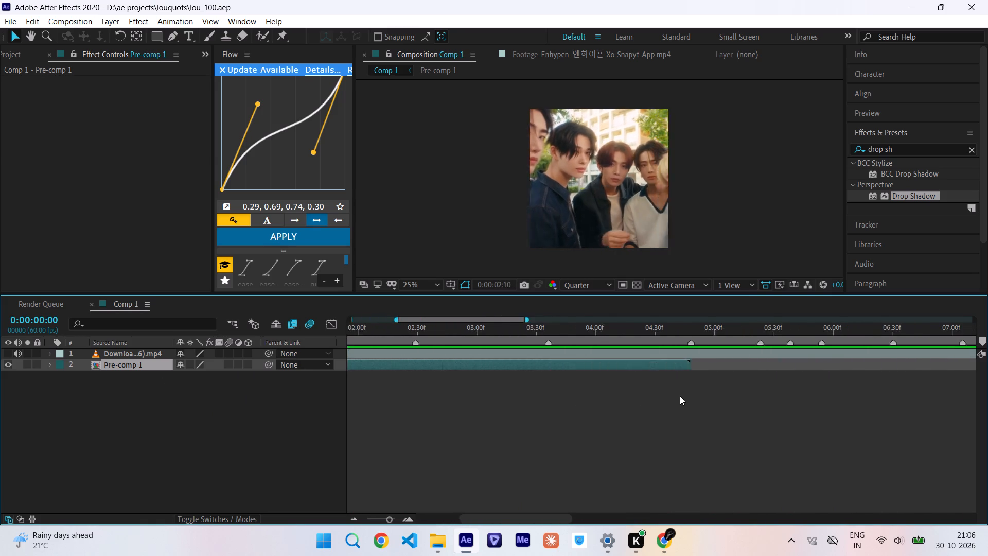
pyautogui.hscroll(-1, 680, 396)
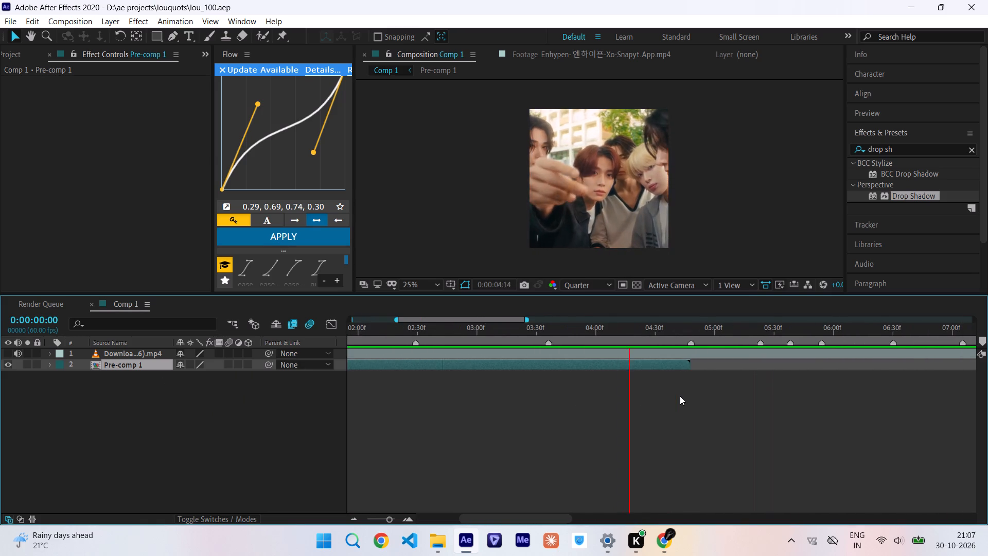
pyautogui.hscroll(-1, 680, 396)
pyautogui.moveTo(593, 328); pyautogui.dragTo(209, 372)
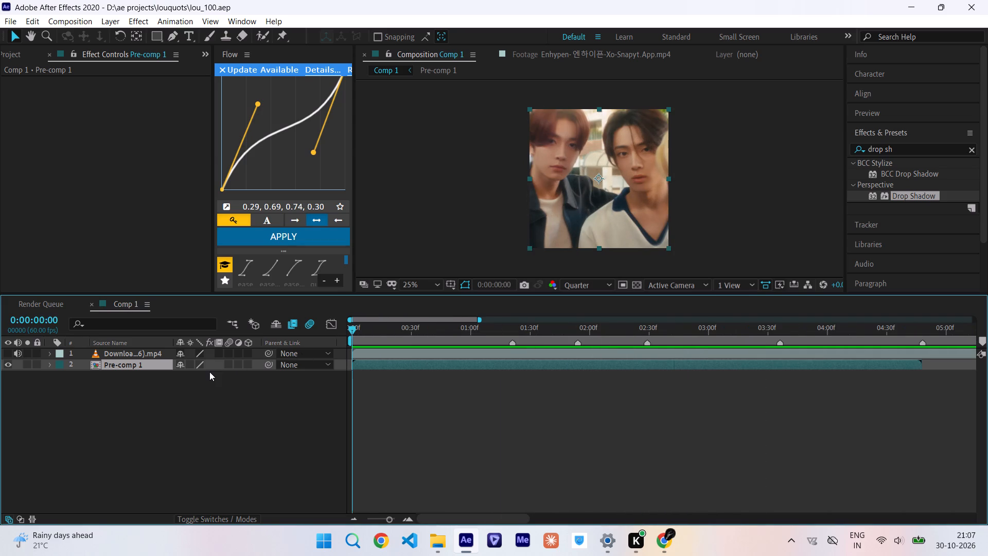
pyautogui.moveTo(209, 372); pyautogui.dragTo(425, 376)
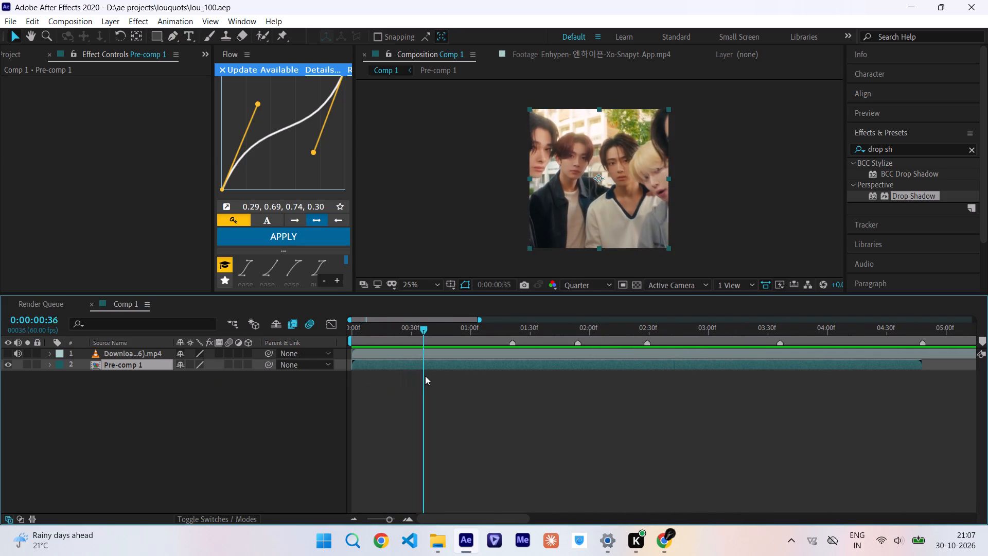
pyautogui.moveTo(425, 376); pyautogui.dragTo(408, 389)
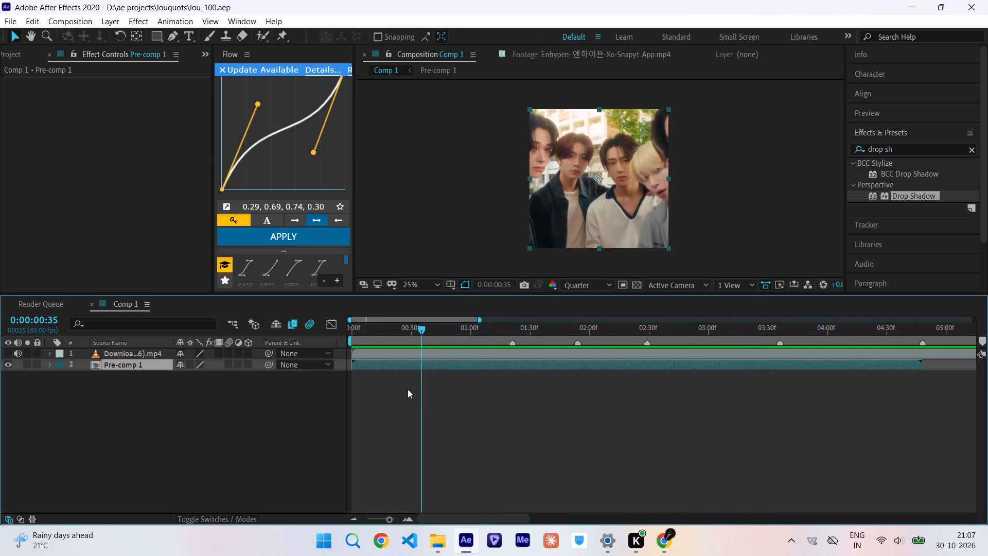
pyautogui.moveTo(408, 389); pyautogui.dragTo(314, 376)
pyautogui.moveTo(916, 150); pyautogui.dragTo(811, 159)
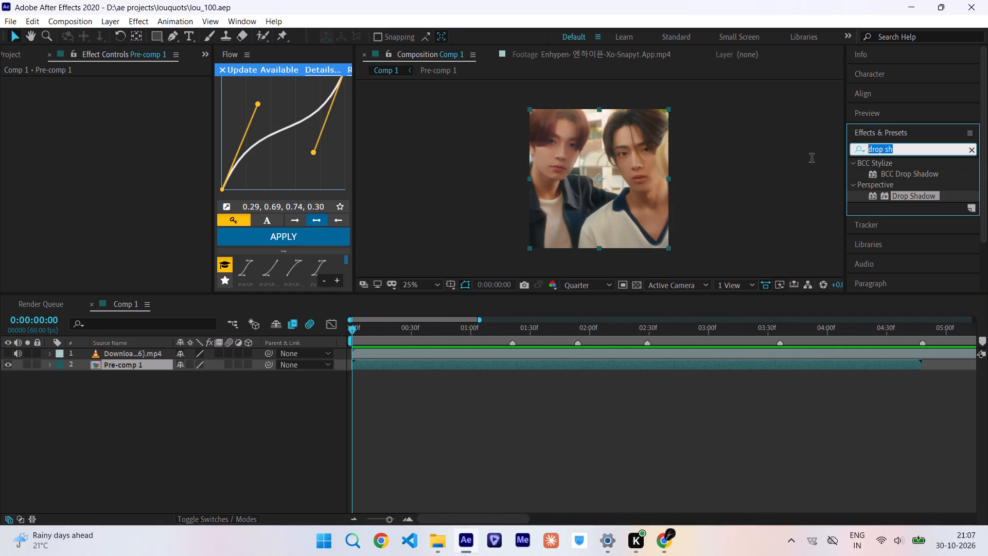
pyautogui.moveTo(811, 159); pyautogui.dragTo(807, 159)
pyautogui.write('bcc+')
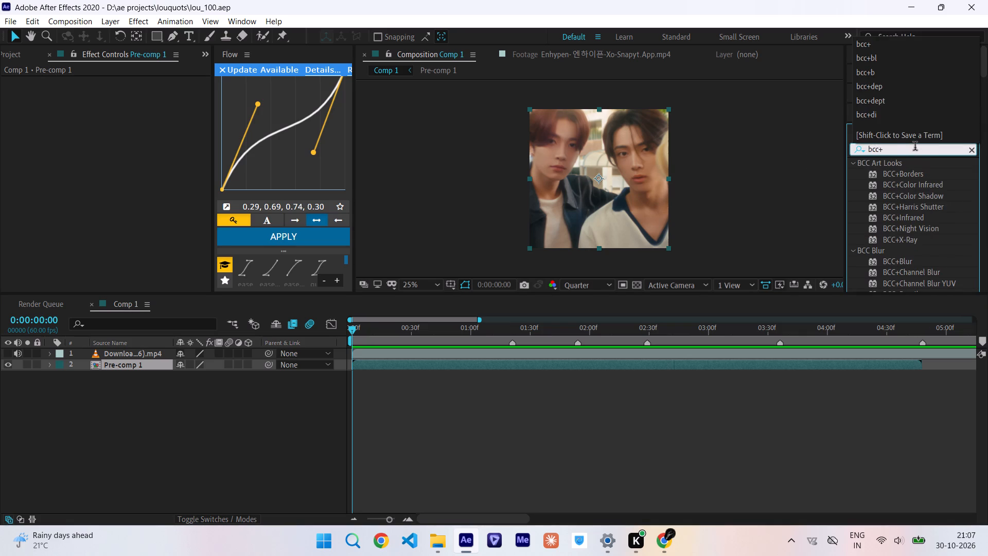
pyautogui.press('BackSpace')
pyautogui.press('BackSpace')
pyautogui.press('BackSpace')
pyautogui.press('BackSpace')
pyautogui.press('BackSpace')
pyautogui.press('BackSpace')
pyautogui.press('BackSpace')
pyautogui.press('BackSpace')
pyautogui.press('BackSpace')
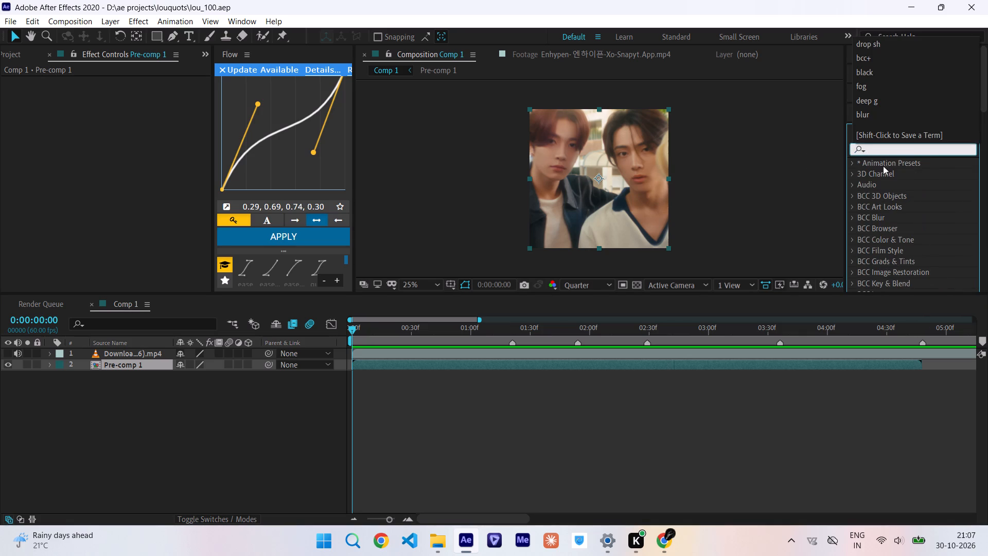
# Apply the recent animation preset "aeplovlyx main fades and blur" to Pre-comp 1 at 0:00:00:00 and reveal its keyframes.
pyautogui.click(386, 364)
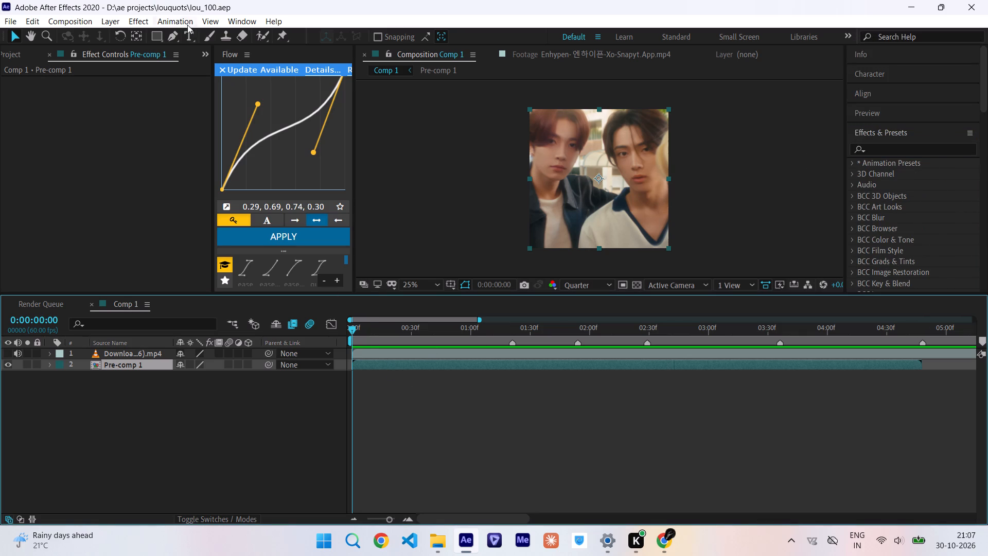
pyautogui.moveTo(180, 19); pyautogui.dragTo(261, 60)
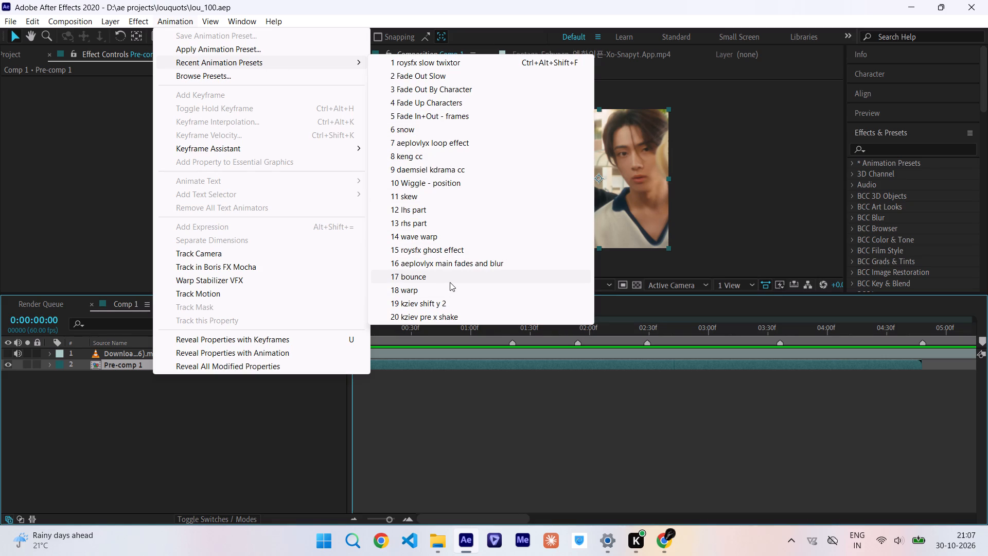
pyautogui.click(448, 265)
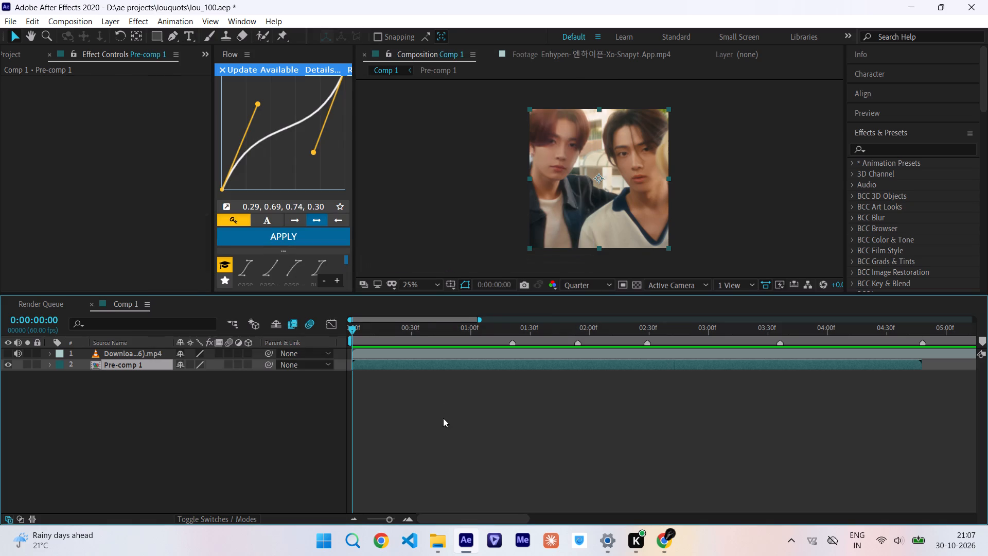
pyautogui.press('u')
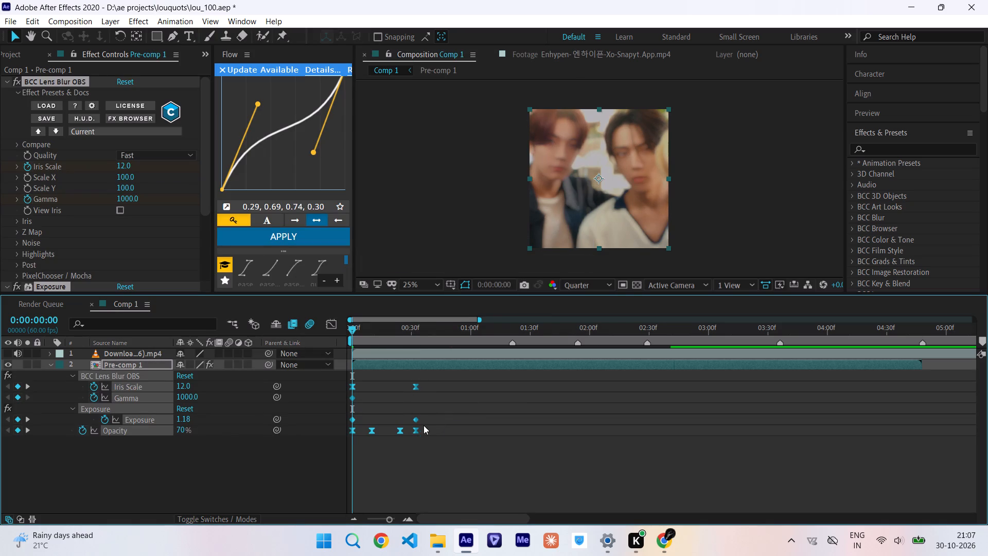
# Stretch the later Exposure and Opacity keyframes of Pre-comp 1 so the last ones land on the marker at 0:00:04:48.
pyautogui.moveTo(429, 430); pyautogui.dragTo(352, 416)
pyautogui.keyDown('alt'); pyautogui.moveTo(418, 431); pyautogui.dragTo(895, 432); pyautogui.keyUp('alt')
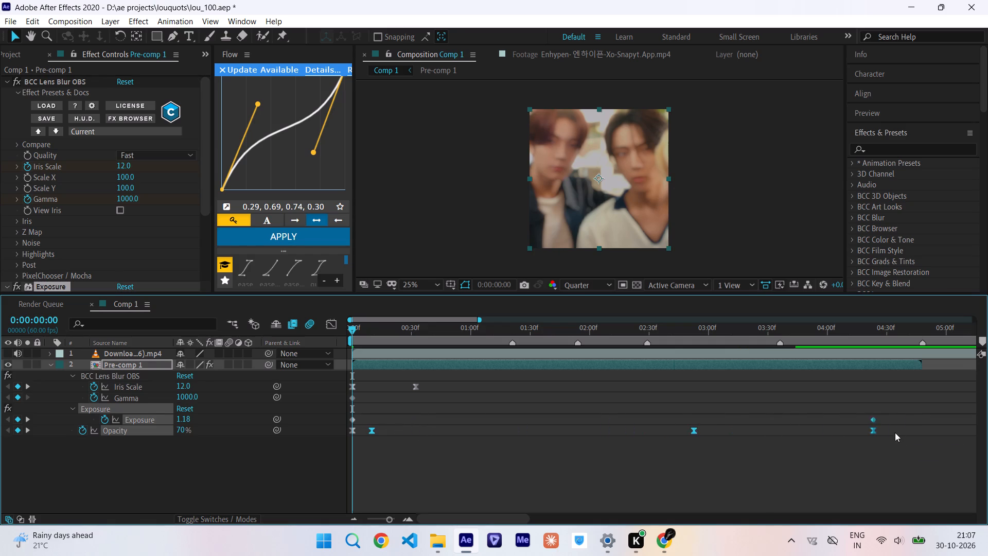
pyautogui.keyDown('alt'); pyautogui.moveTo(895, 432); pyautogui.dragTo(923, 455); pyautogui.keyUp('alt')
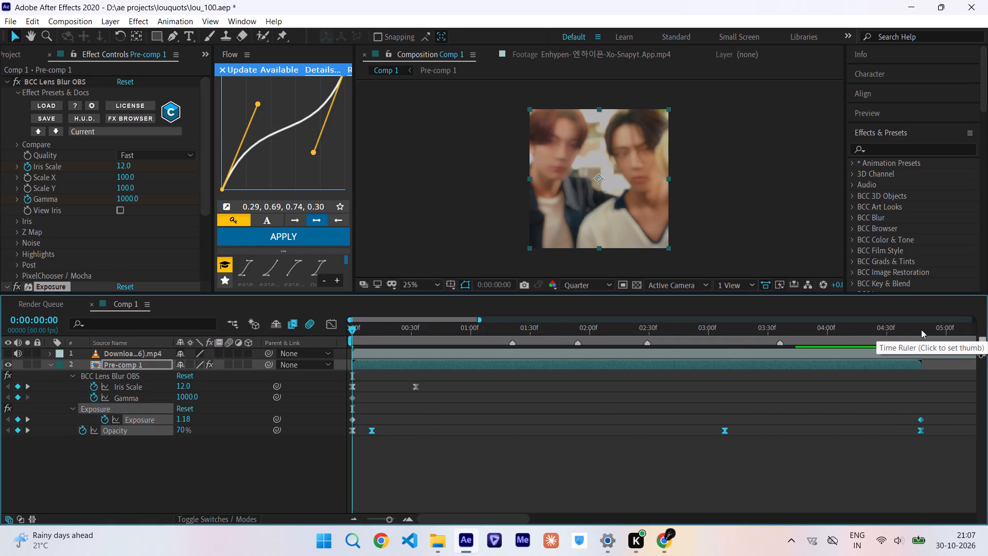
pyautogui.click(921, 329)
pyautogui.click(921, 329)
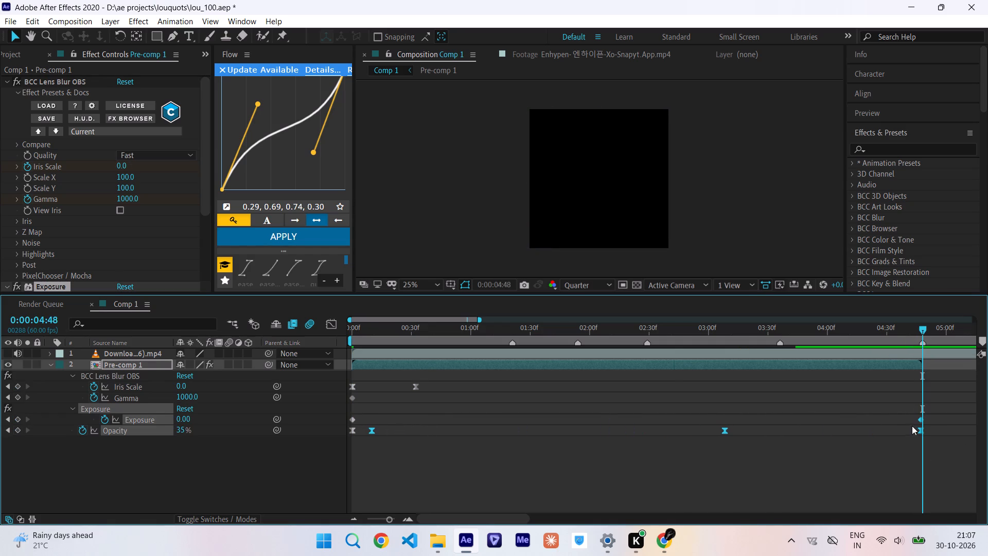
pyautogui.keyDown('alt'); pyautogui.click(921, 430); pyautogui.keyUp('alt')
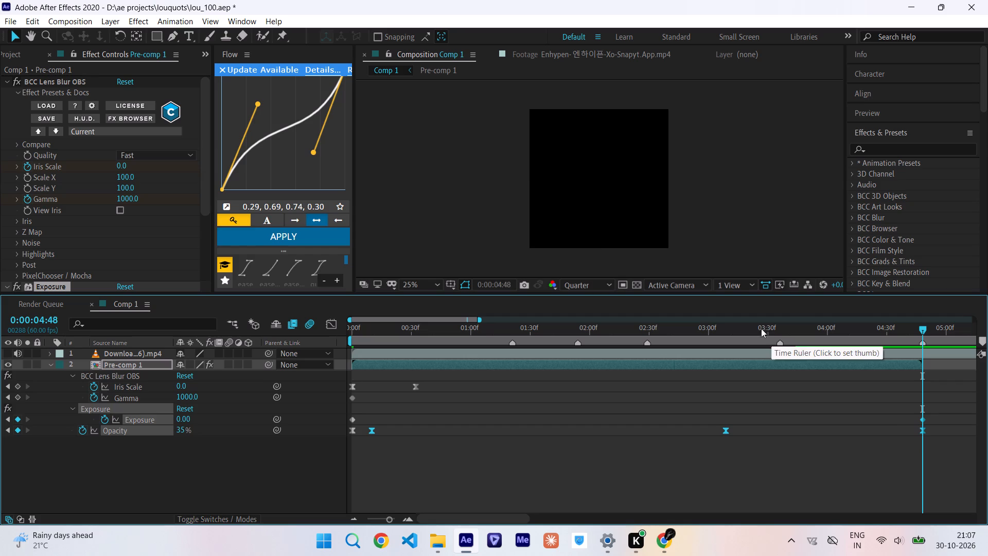
# Play and scrub Comp 1 from its start to examine the blur, exposure and opacity animation on Pre-comp 1.
pyautogui.moveTo(757, 326); pyautogui.dragTo(288, 351)
pyautogui.press('space')
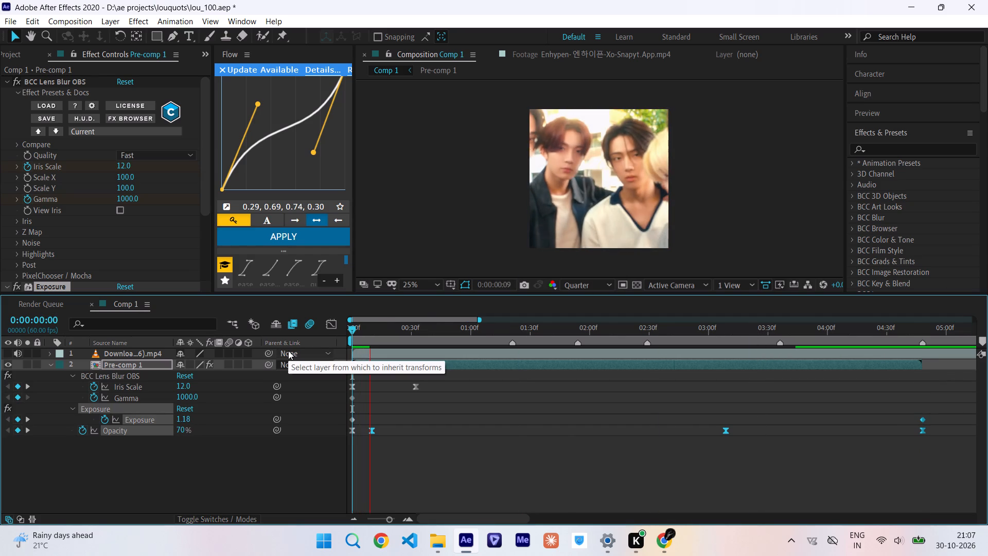
pyautogui.click(618, 466)
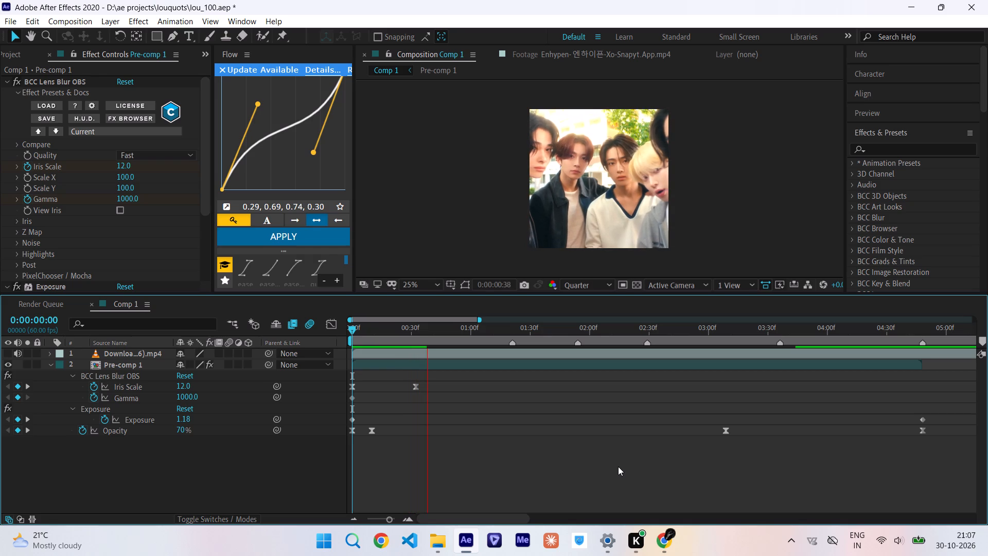
pyautogui.moveTo(412, 331); pyautogui.dragTo(687, 345)
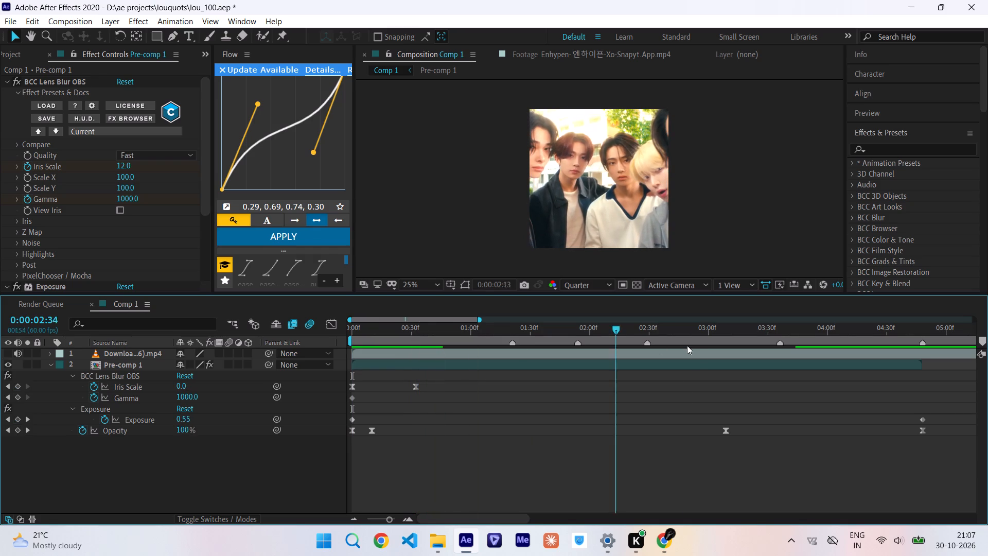
pyautogui.moveTo(687, 345); pyautogui.dragTo(789, 339)
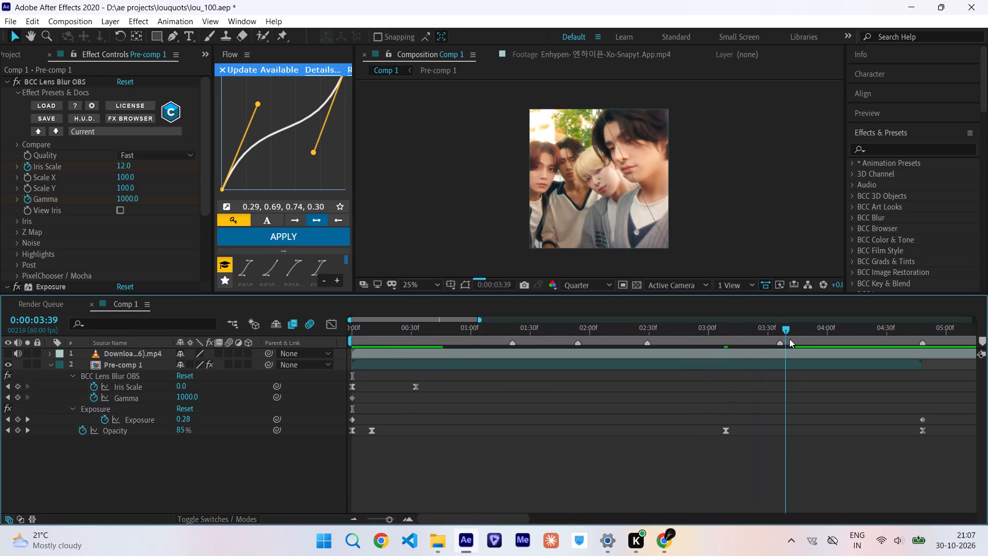
pyautogui.moveTo(789, 339); pyautogui.dragTo(280, 444)
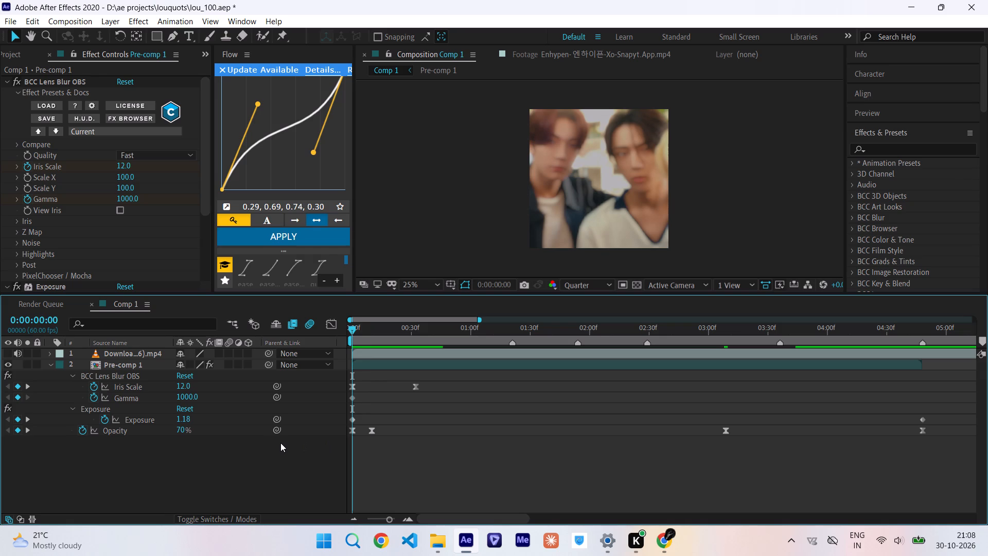
pyautogui.moveTo(356, 327); pyautogui.dragTo(412, 330)
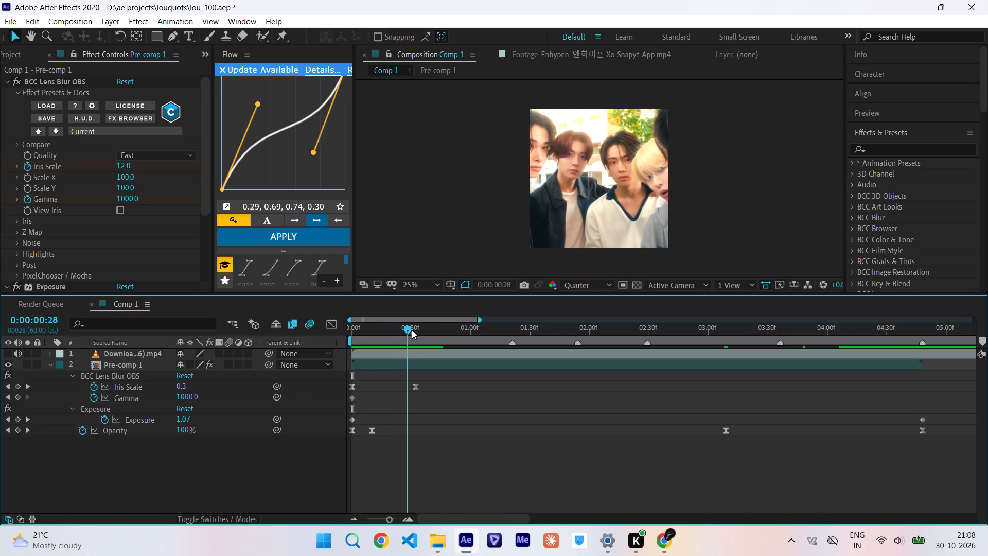
pyautogui.moveTo(412, 330); pyautogui.dragTo(427, 331)
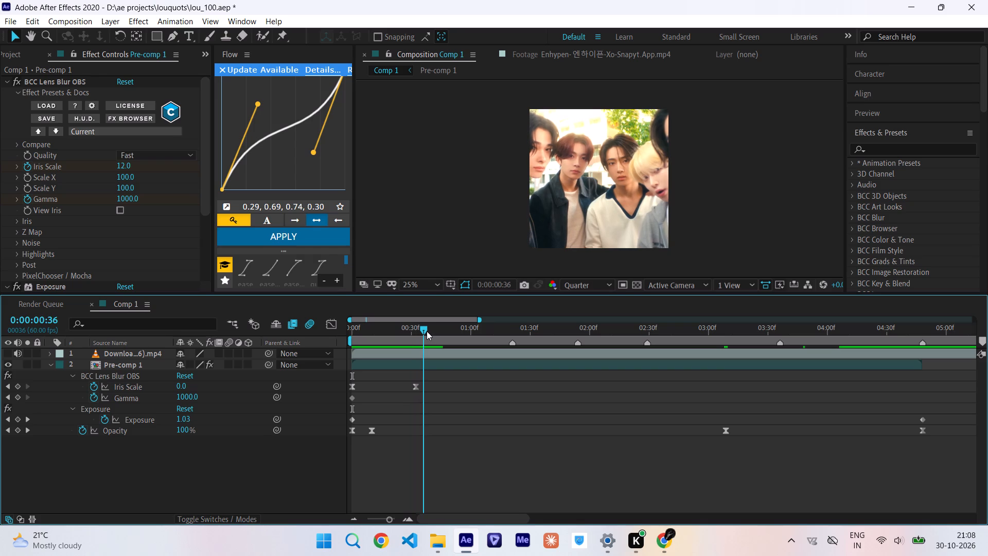
pyautogui.moveTo(427, 331); pyautogui.dragTo(420, 336)
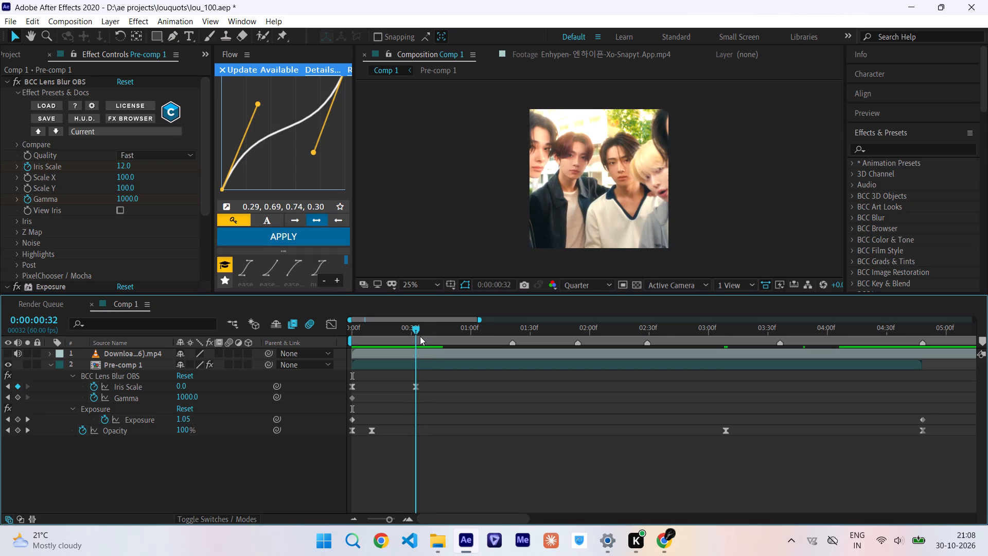
pyautogui.moveTo(420, 336); pyautogui.dragTo(346, 341)
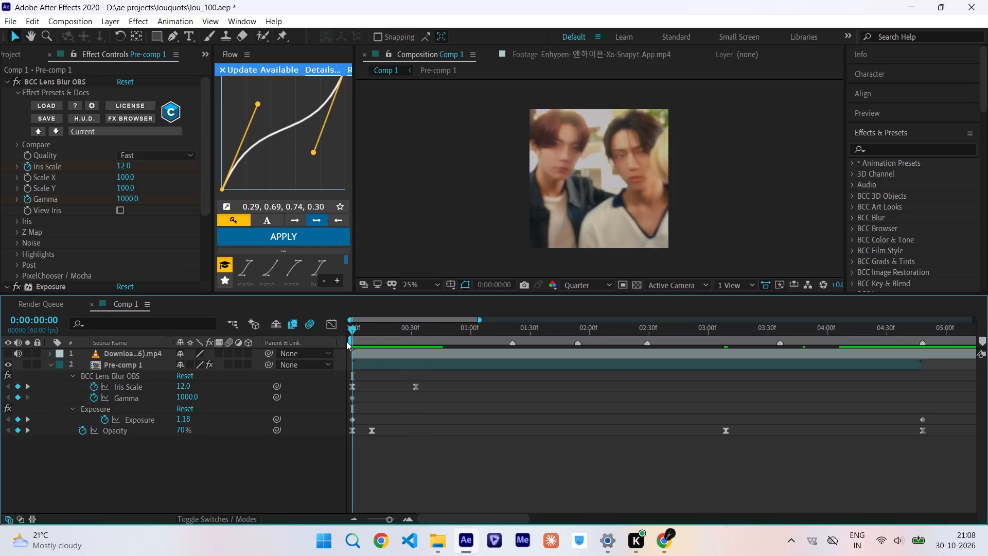
pyautogui.moveTo(346, 341); pyautogui.dragTo(193, 345)
pyautogui.press('space')
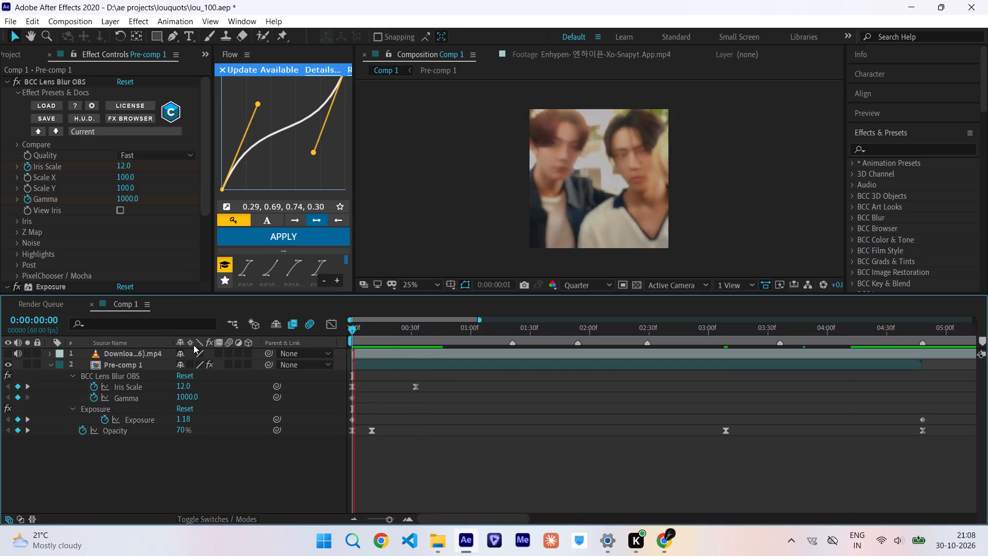
pyautogui.hscroll(1, 841, 336)
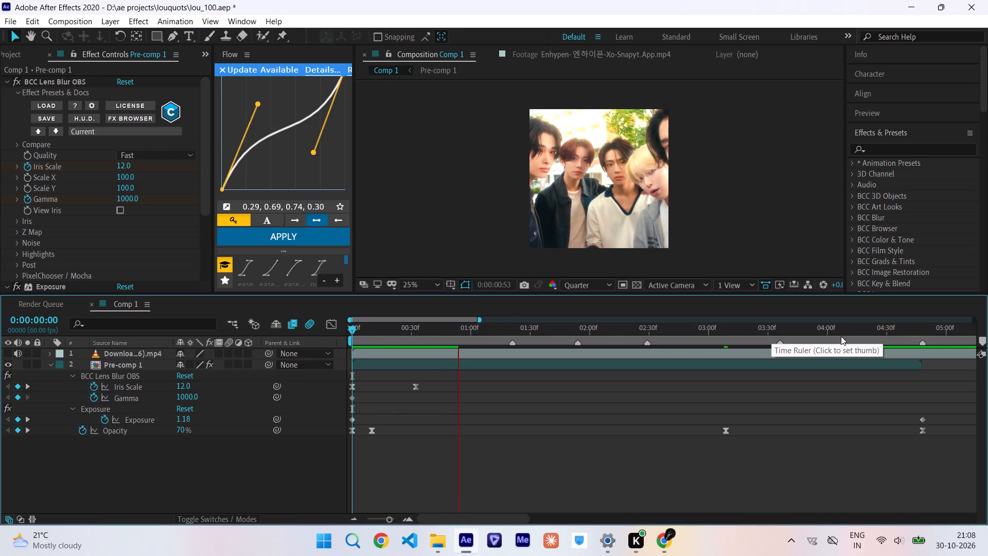
pyautogui.hscroll(1, 841, 336)
pyautogui.moveTo(439, 334); pyautogui.dragTo(427, 334)
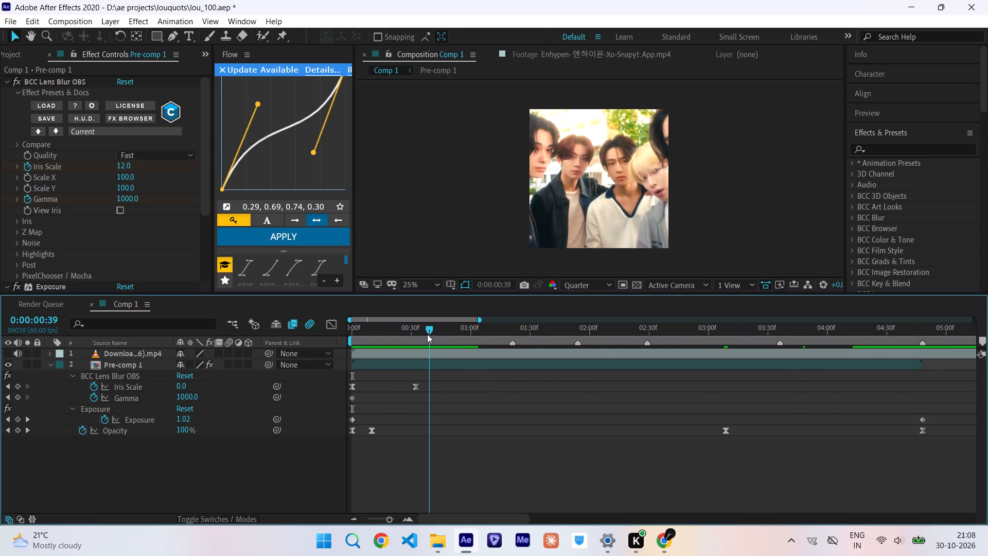
pyautogui.moveTo(427, 334); pyautogui.dragTo(428, 334)
pyautogui.moveTo(429, 334); pyautogui.dragTo(314, 363)
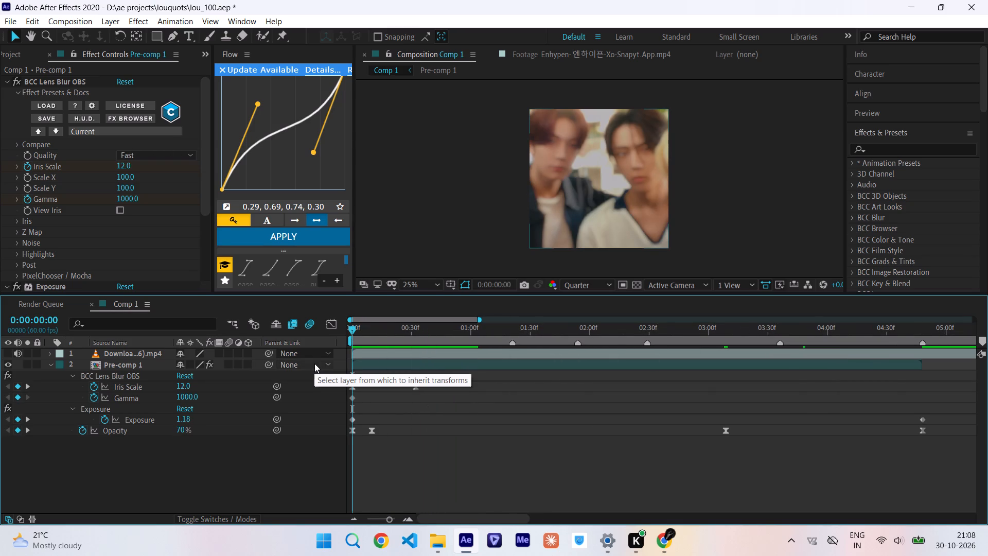
# Delete the Exposure effect from Pre-comp 1.
pyautogui.click(100, 409)
pyautogui.press('Delete')
# Move Pre-comp 1's third Opacity keyframe to about 0:00:04:23 and preview the fade-out at the clip's end.
pyautogui.press('space')
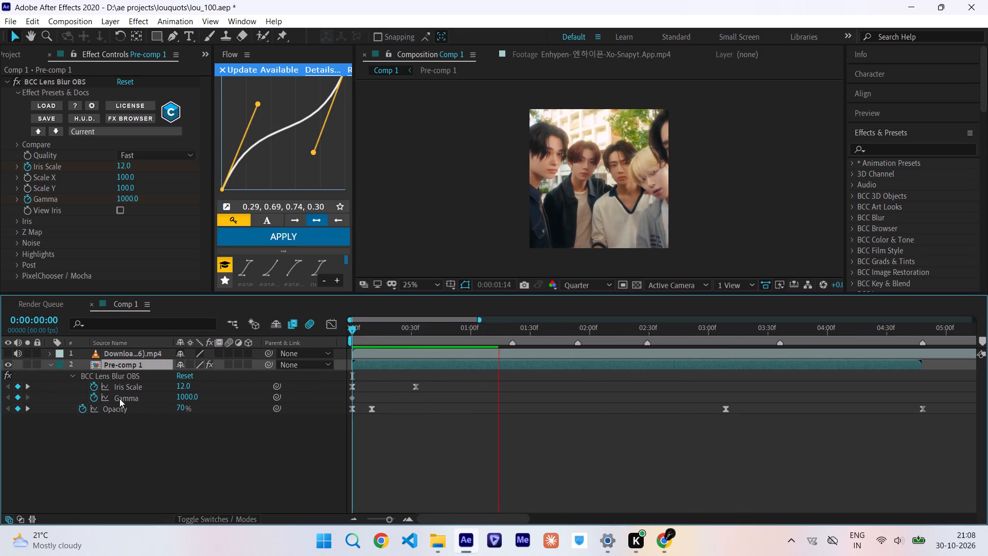
pyautogui.click(495, 331)
pyautogui.moveTo(495, 331); pyautogui.dragTo(739, 335)
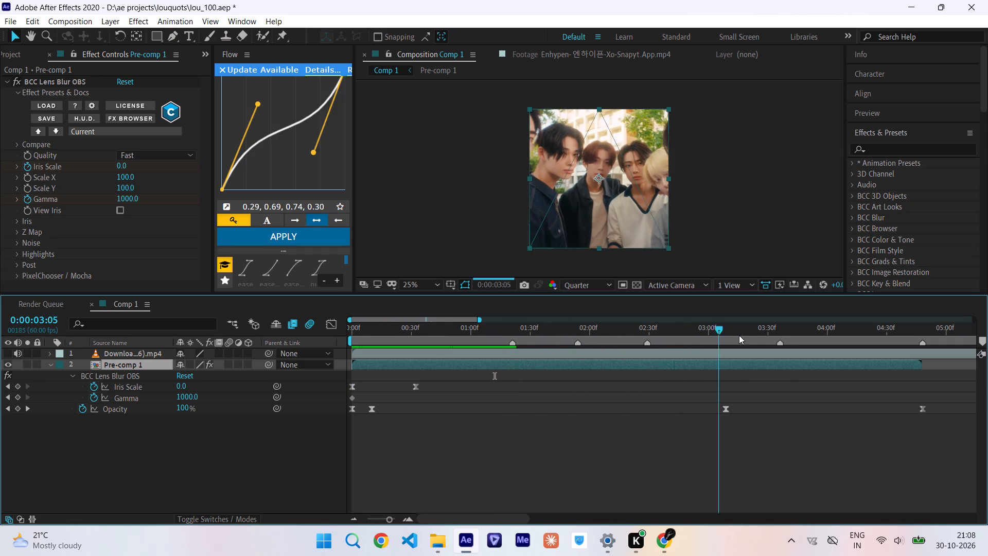
pyautogui.moveTo(739, 335); pyautogui.dragTo(870, 338)
pyautogui.click(870, 338)
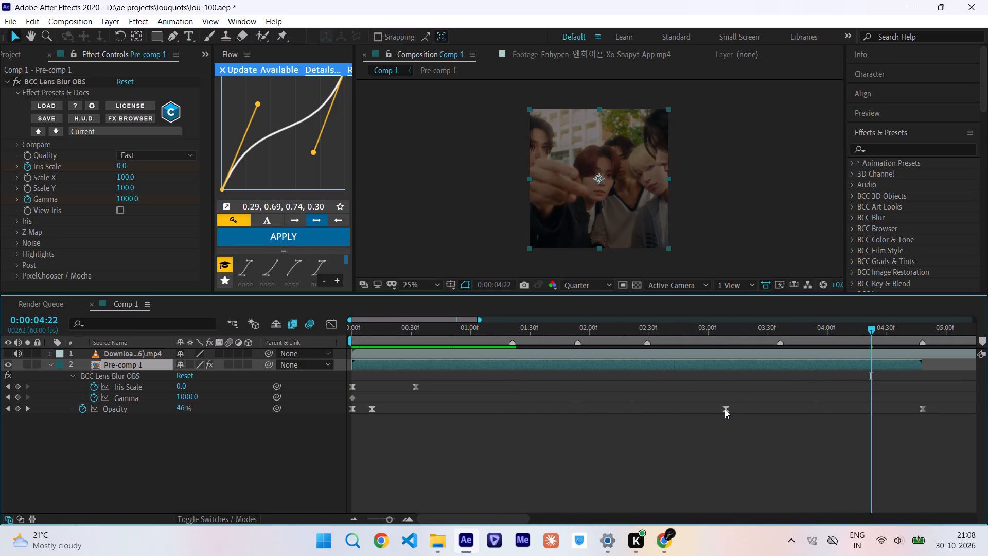
pyautogui.moveTo(725, 409); pyautogui.dragTo(870, 415)
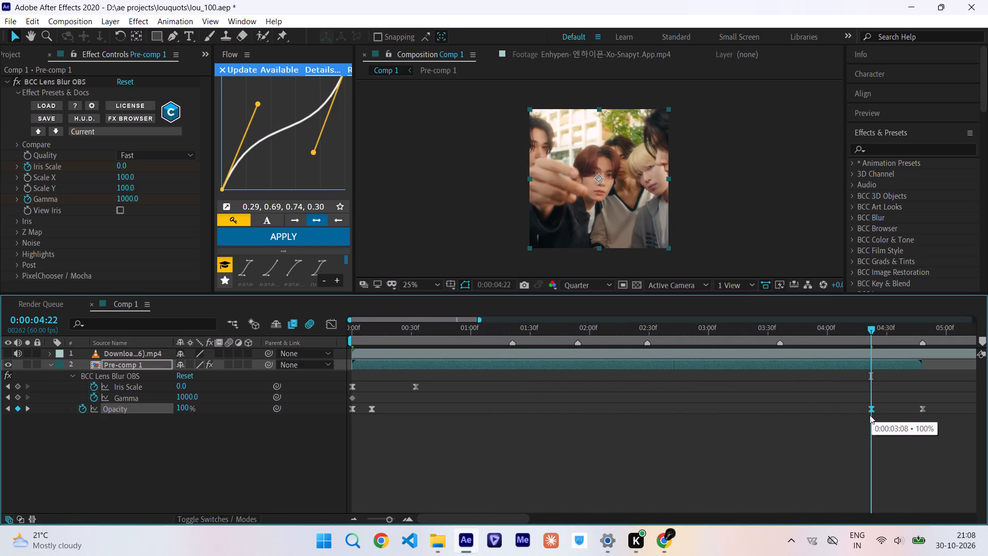
pyautogui.moveTo(870, 415); pyautogui.dragTo(872, 415)
pyautogui.press('space')
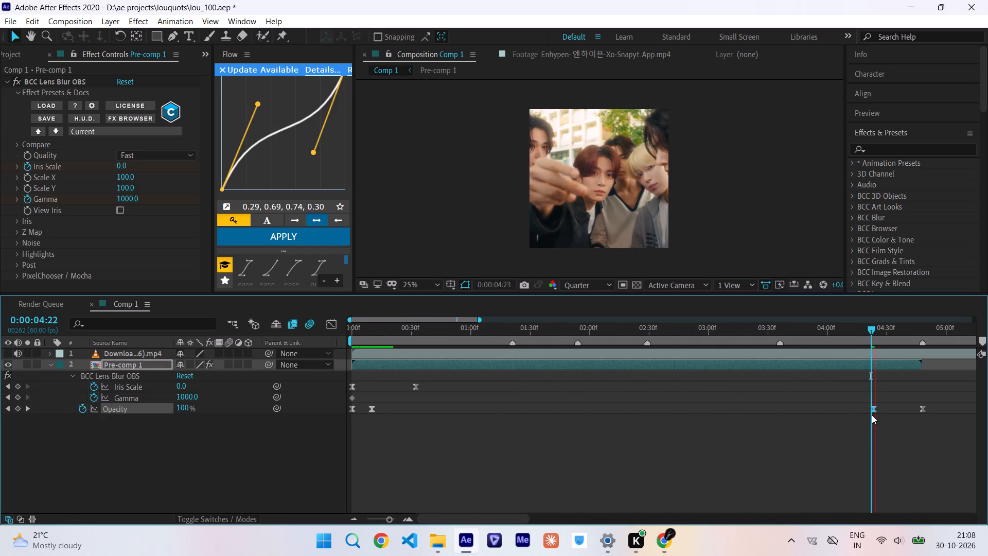
pyautogui.hscroll(-1, 872, 415)
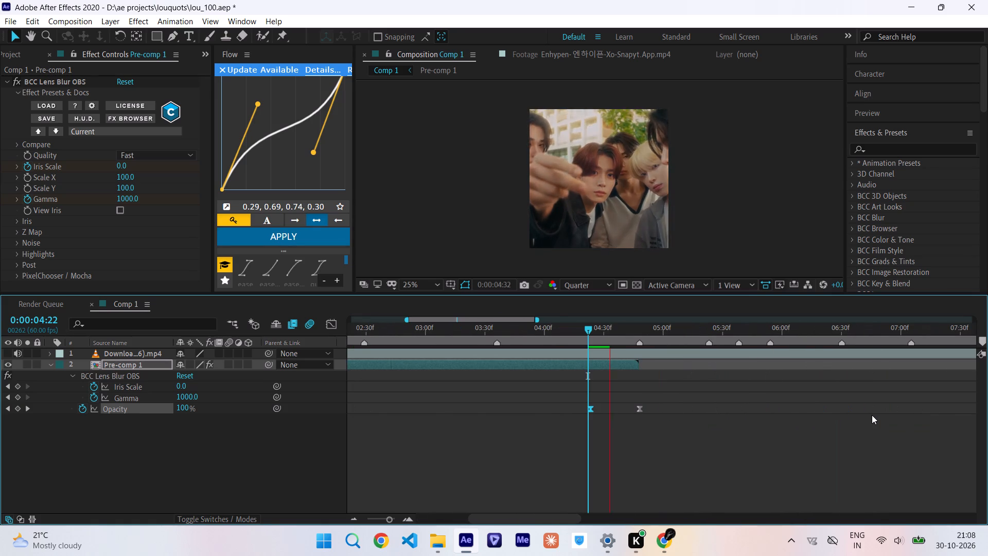
pyautogui.click(638, 332)
pyautogui.press('space')
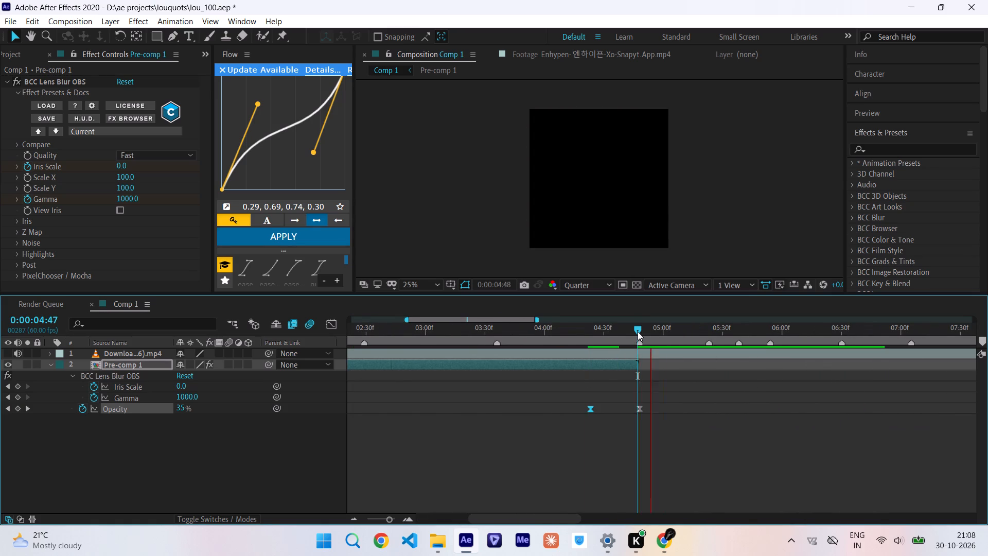
pyautogui.hscroll(20, 638, 332)
pyautogui.hscroll(20, 638, 332)
pyautogui.hscroll(7, 638, 332)
# Save the project.
pyautogui.hotkey('ctrl', 's')
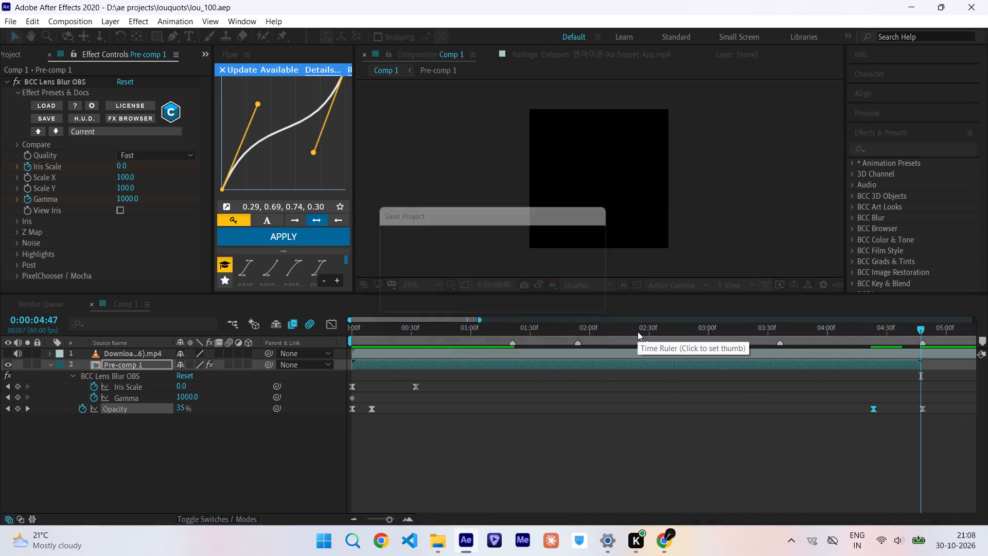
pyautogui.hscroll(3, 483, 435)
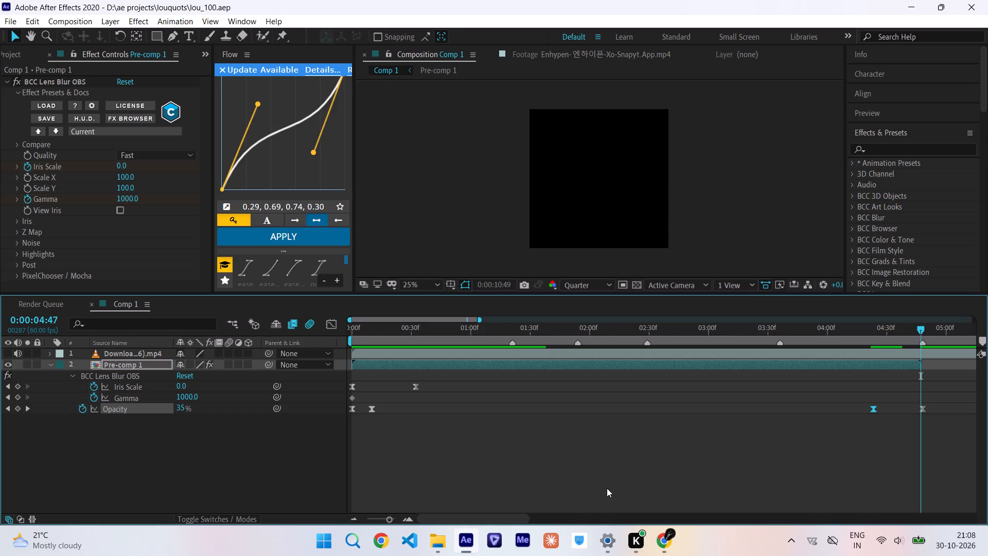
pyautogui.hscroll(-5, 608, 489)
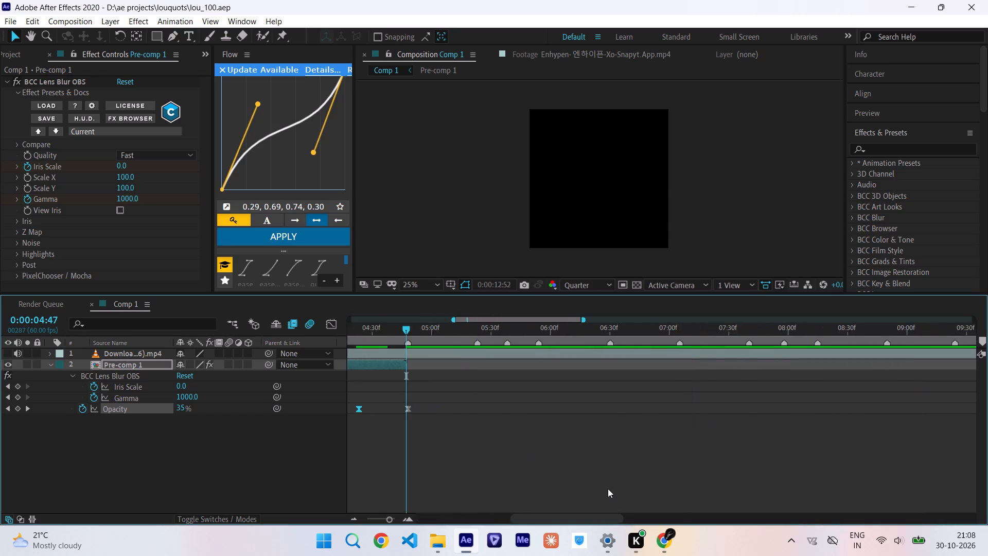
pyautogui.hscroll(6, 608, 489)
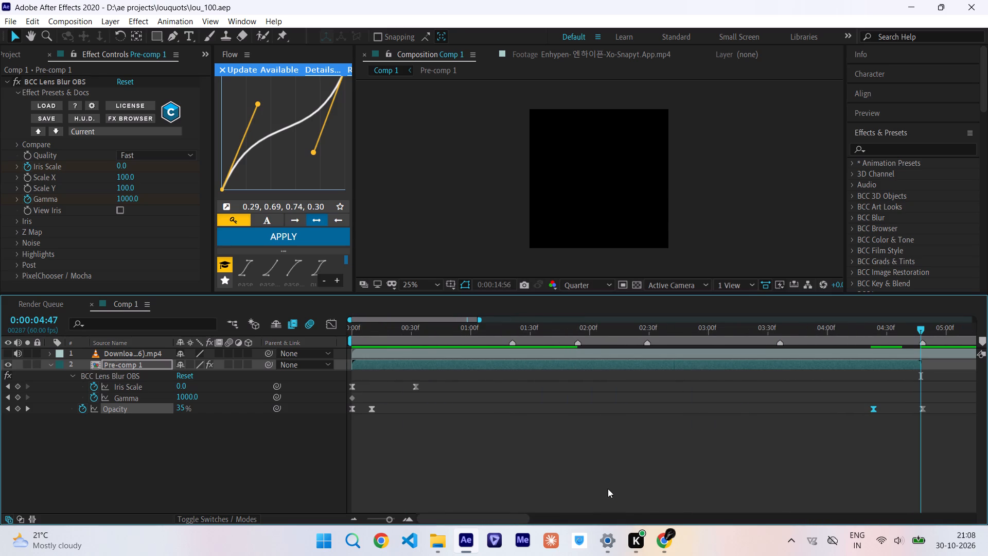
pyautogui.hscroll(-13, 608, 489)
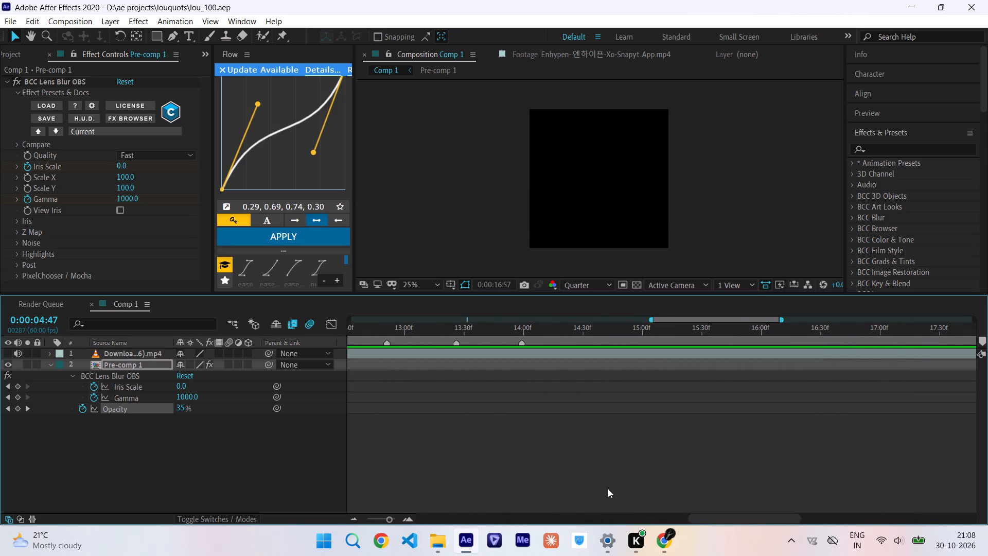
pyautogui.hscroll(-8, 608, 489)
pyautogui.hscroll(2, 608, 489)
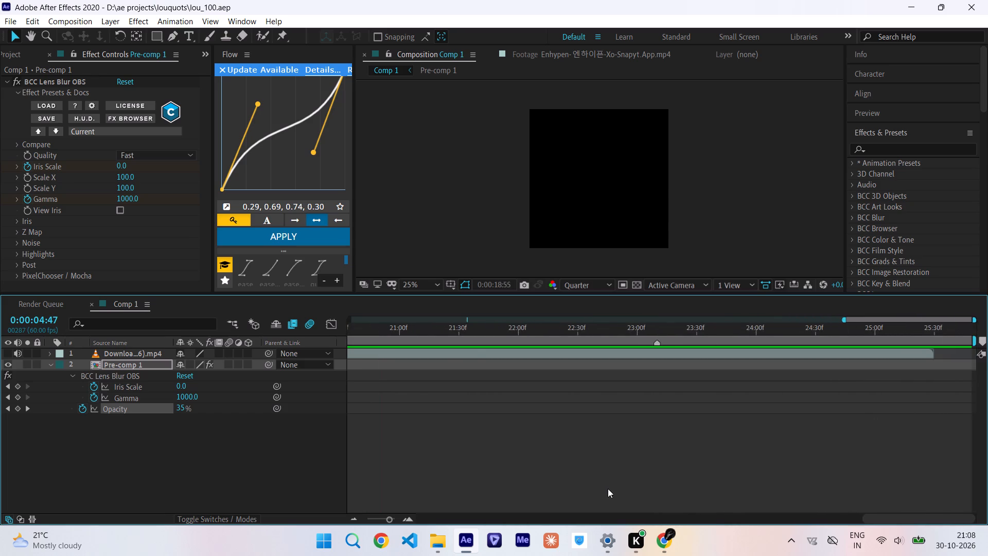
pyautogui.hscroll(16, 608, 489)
# Play and scrub Comp 1 from its start to examine Pre-comp 1's blur intro and opacity fades.
pyautogui.moveTo(441, 329); pyautogui.dragTo(228, 394)
pyautogui.press('space')
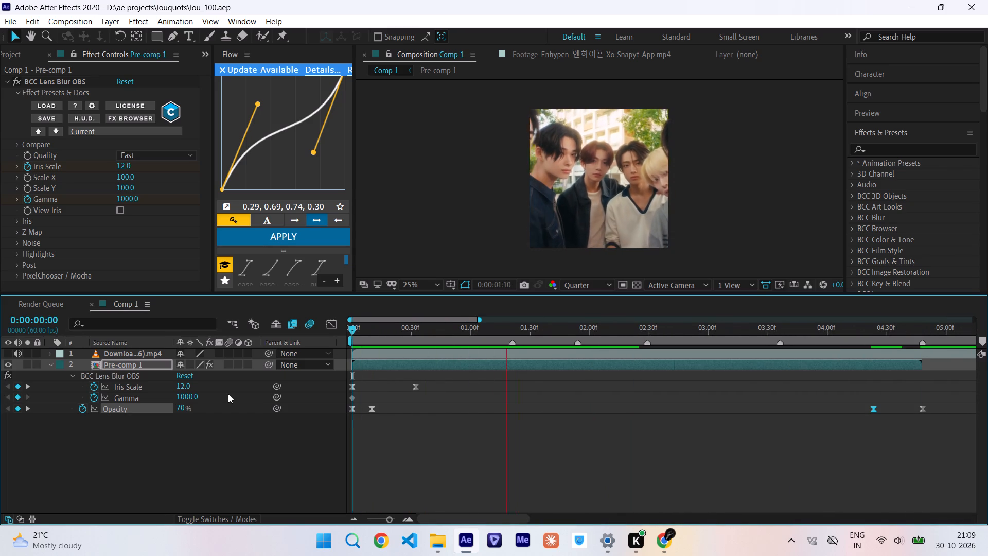
pyautogui.moveTo(466, 335); pyautogui.dragTo(386, 358)
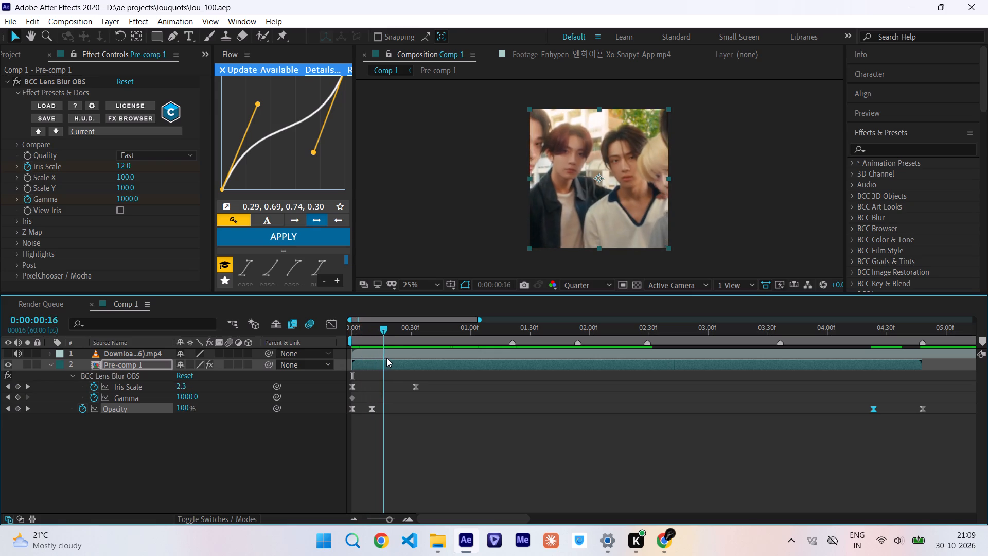
pyautogui.moveTo(386, 358); pyautogui.dragTo(479, 353)
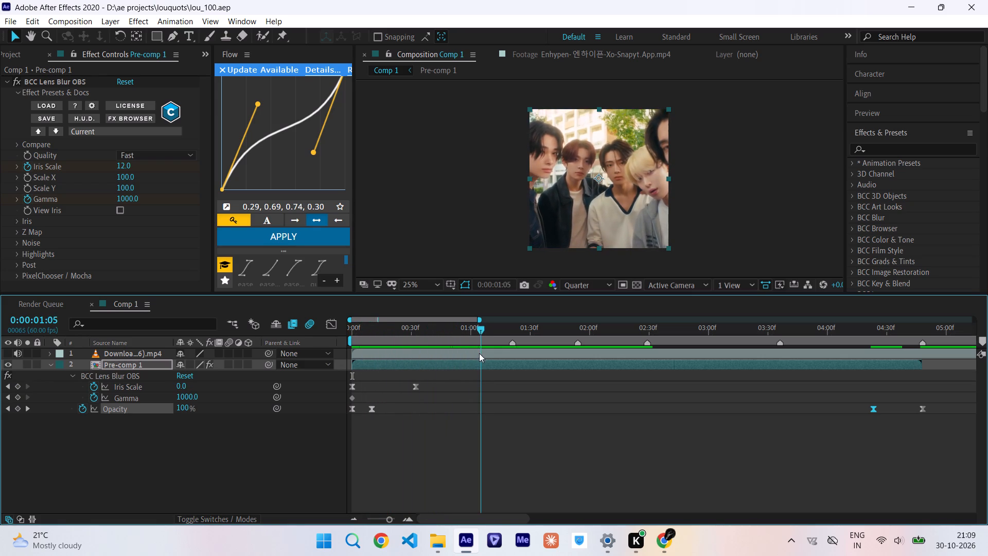
pyautogui.moveTo(479, 353); pyautogui.dragTo(138, 379)
pyautogui.press('space')
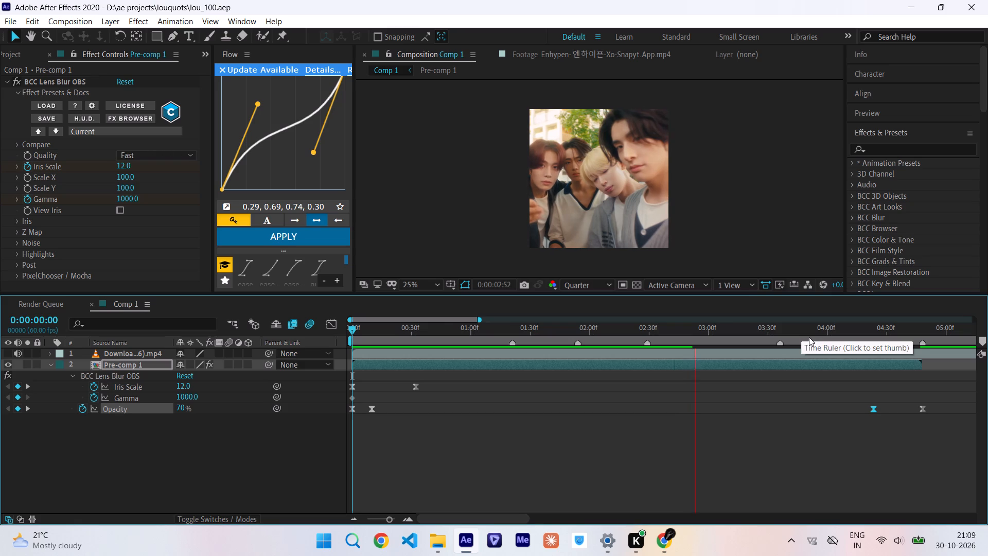
pyautogui.moveTo(805, 331); pyautogui.dragTo(848, 335)
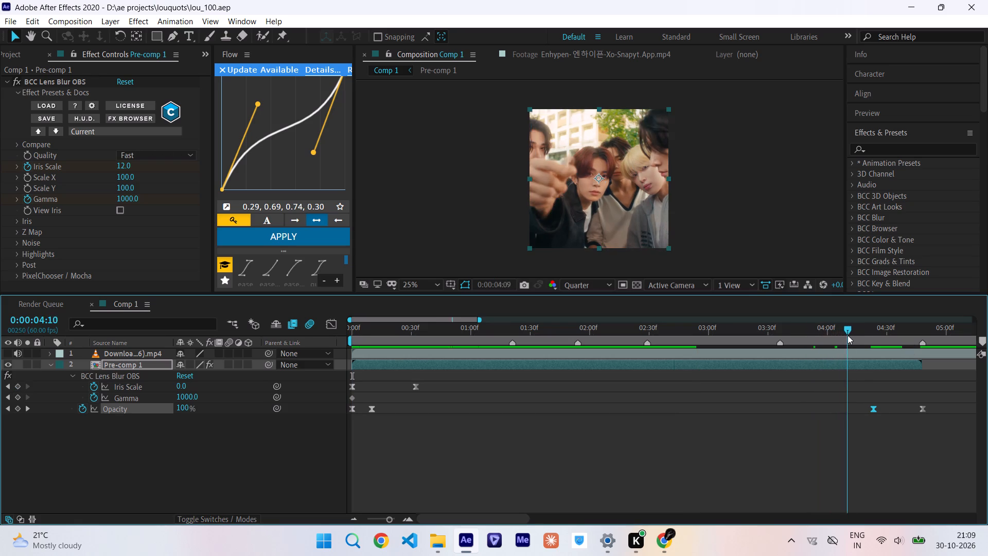
# Scrub and play Comp 1 between its start and Pre-comp 1's end to examine the opacity fade-out.
pyautogui.moveTo(848, 335); pyautogui.dragTo(927, 337)
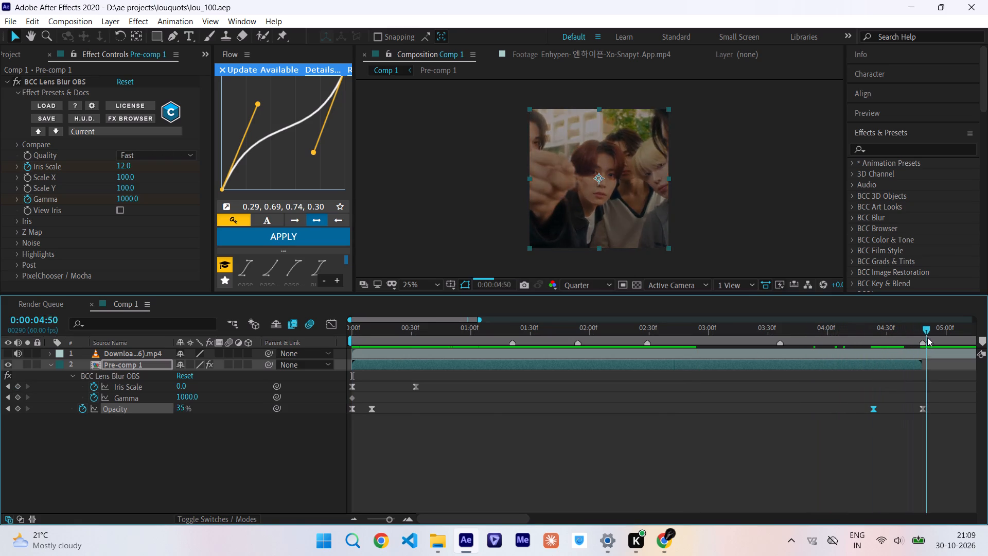
pyautogui.moveTo(927, 337); pyautogui.dragTo(327, 423)
pyautogui.press('space')
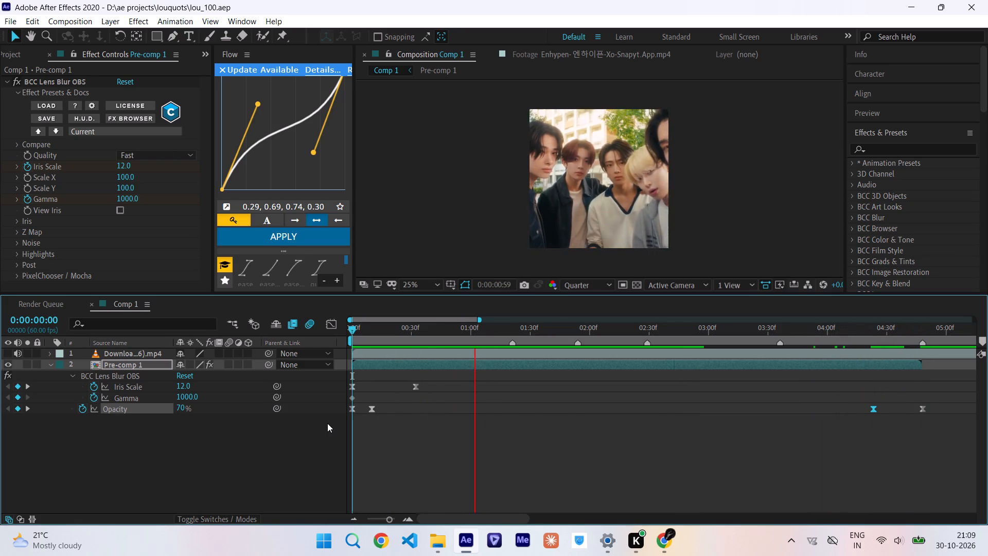
pyautogui.click(451, 324)
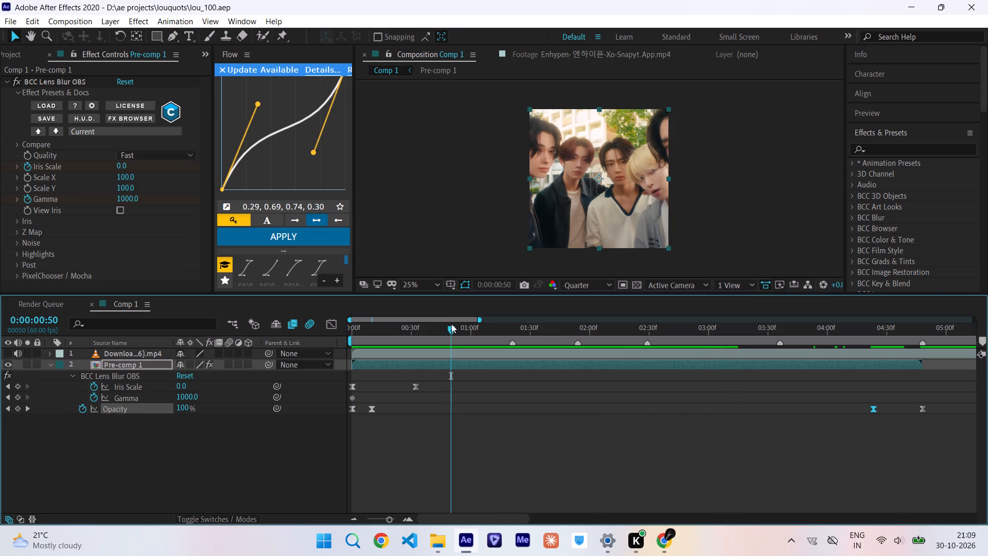
pyautogui.moveTo(451, 324); pyautogui.dragTo(880, 331)
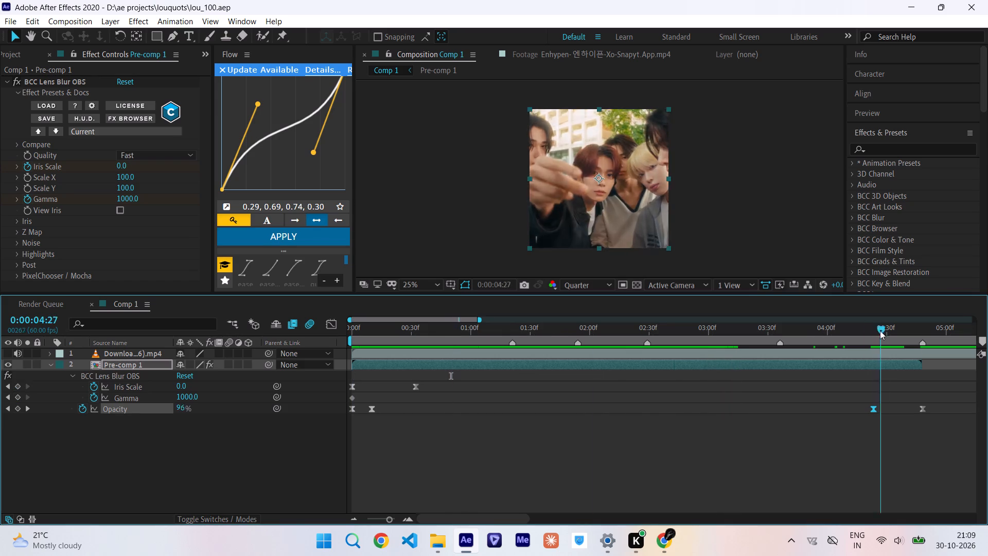
# Play Comp 1 from 0:00:04:48 onward to review the audio and its markers beyond Pre-comp 1's end.
pyautogui.moveTo(880, 331); pyautogui.dragTo(923, 350)
pyautogui.press('space')
pyautogui.hscroll(-5, 923, 350)
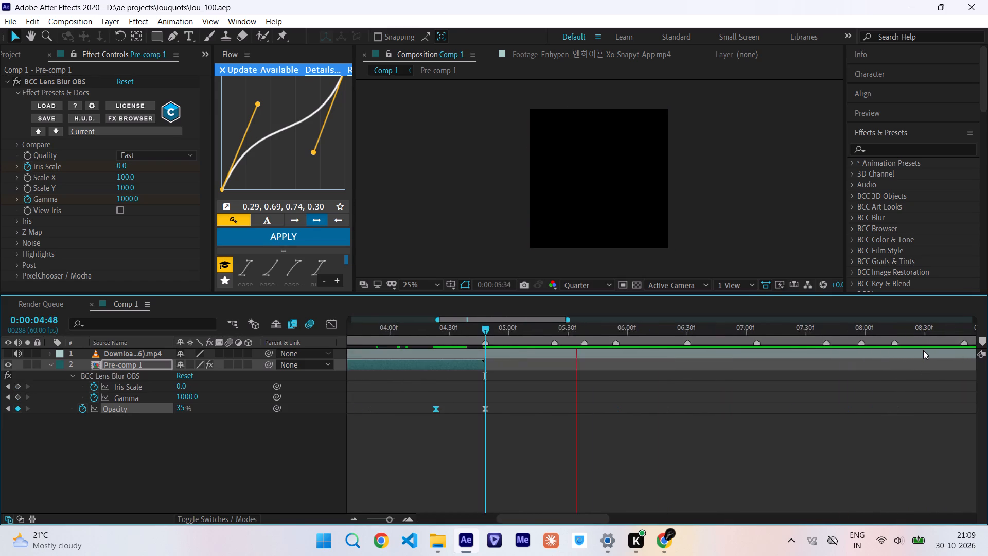
pyautogui.hscroll(-5, 923, 350)
pyautogui.hscroll(20, 923, 350)
pyautogui.hscroll(20, 923, 350)
pyautogui.hscroll(17, 923, 350)
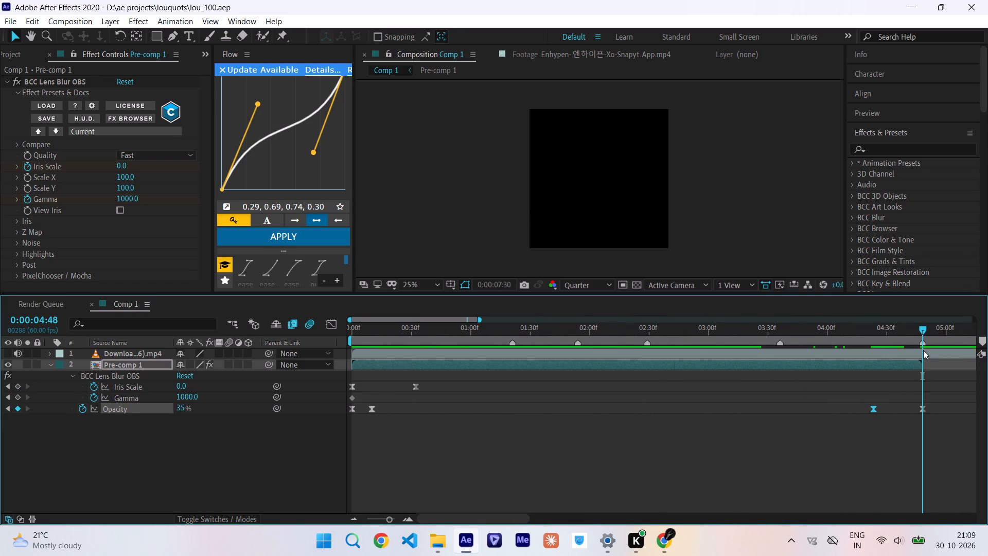
pyautogui.hscroll(-4, 923, 350)
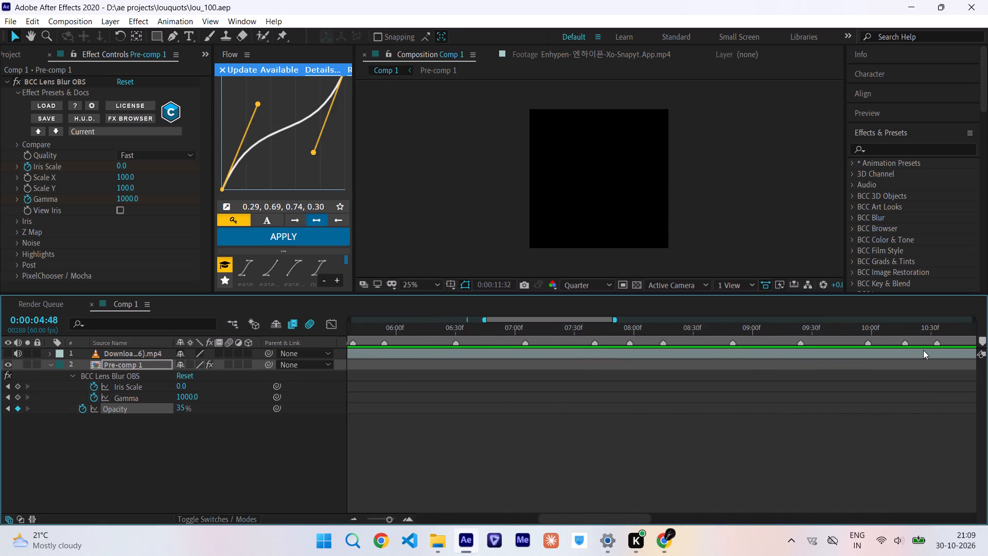
pyautogui.hscroll(20, 923, 350)
pyautogui.hscroll(20, 923, 350)
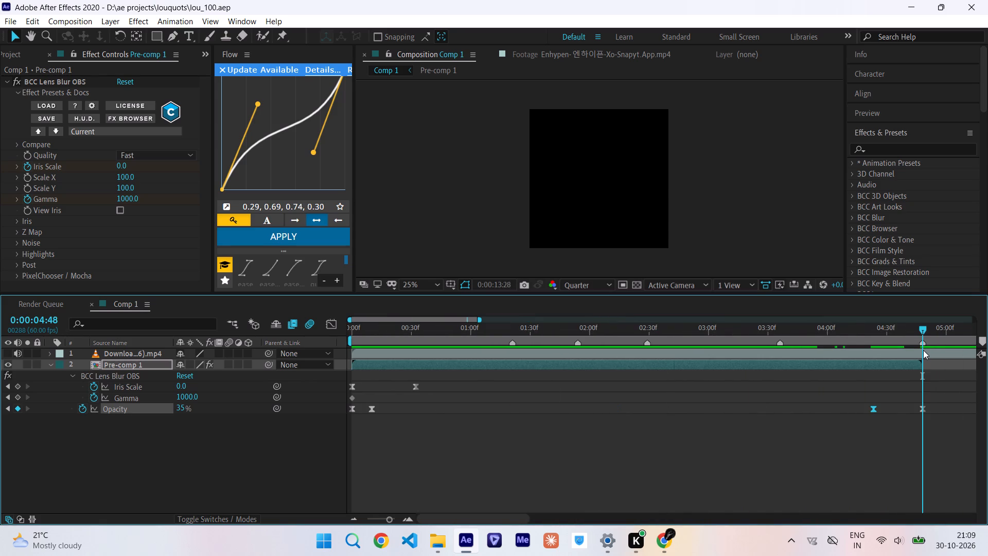
pyautogui.hscroll(20, 923, 350)
pyautogui.hscroll(3, 923, 350)
pyautogui.hscroll(5, 683, 414)
pyautogui.hscroll(6, 473, 440)
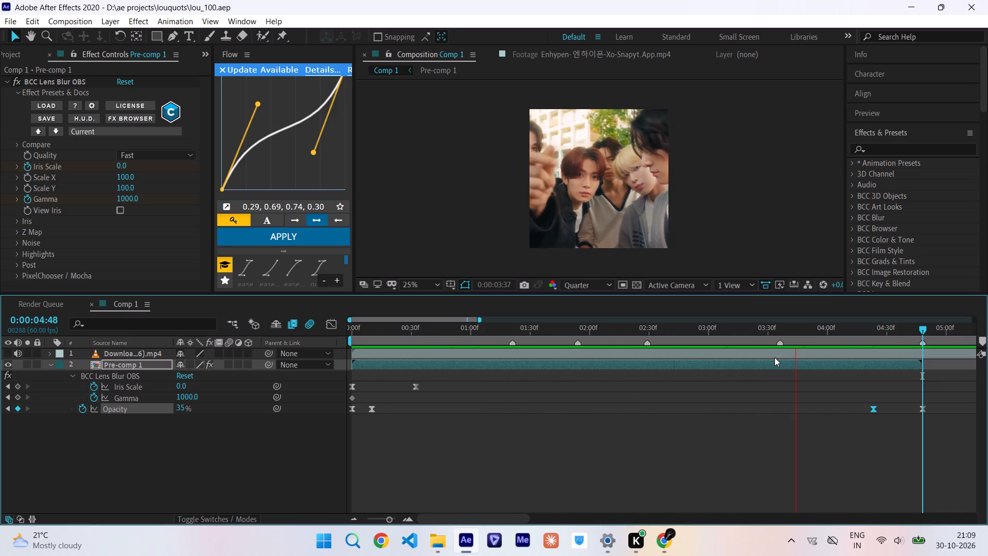
# Replay and scrub from about 0:00:04:12 to examine the timing of Pre-comp 1's fade-out against the marker.
pyautogui.click(850, 331)
pyautogui.press('space')
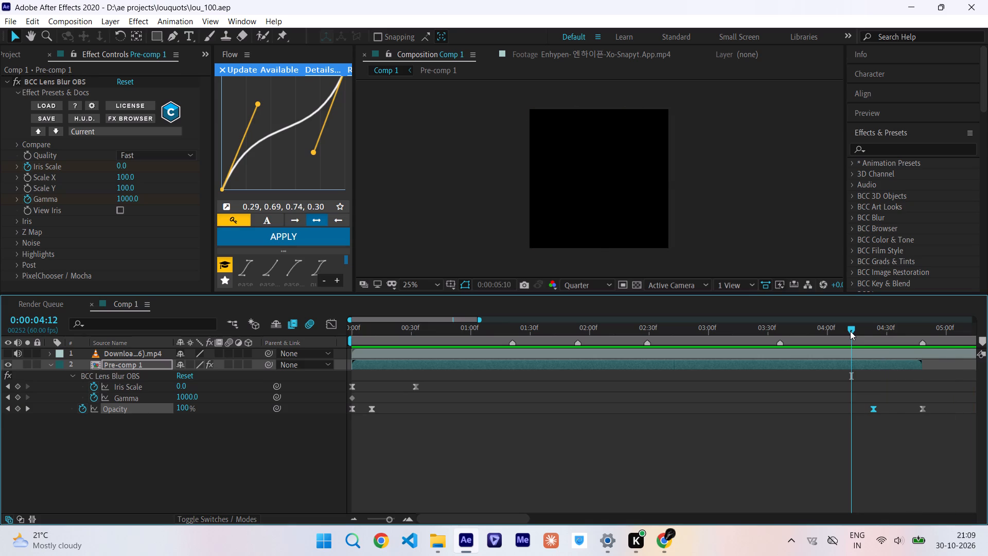
pyautogui.moveTo(850, 331); pyautogui.dragTo(944, 328)
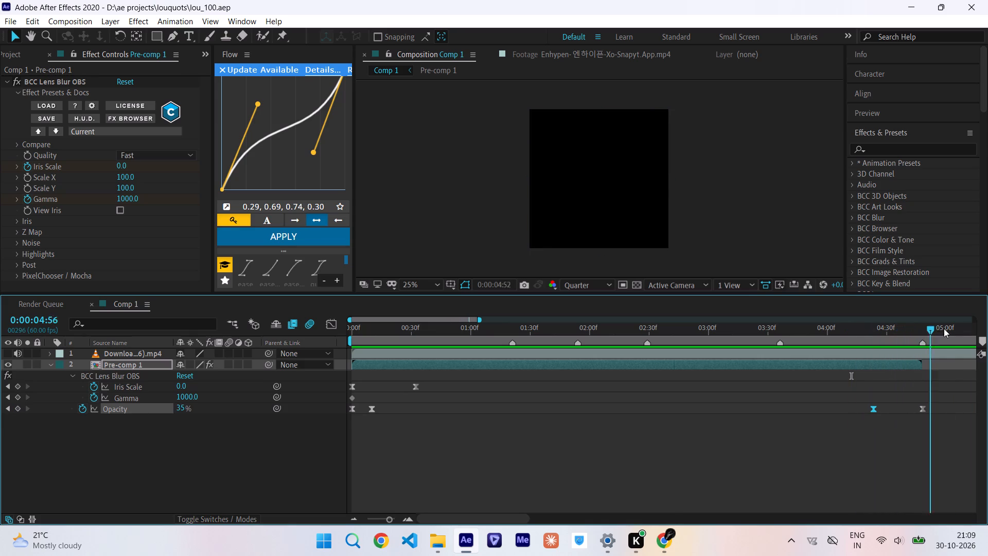
pyautogui.moveTo(944, 328); pyautogui.dragTo(861, 342)
pyautogui.press('space')
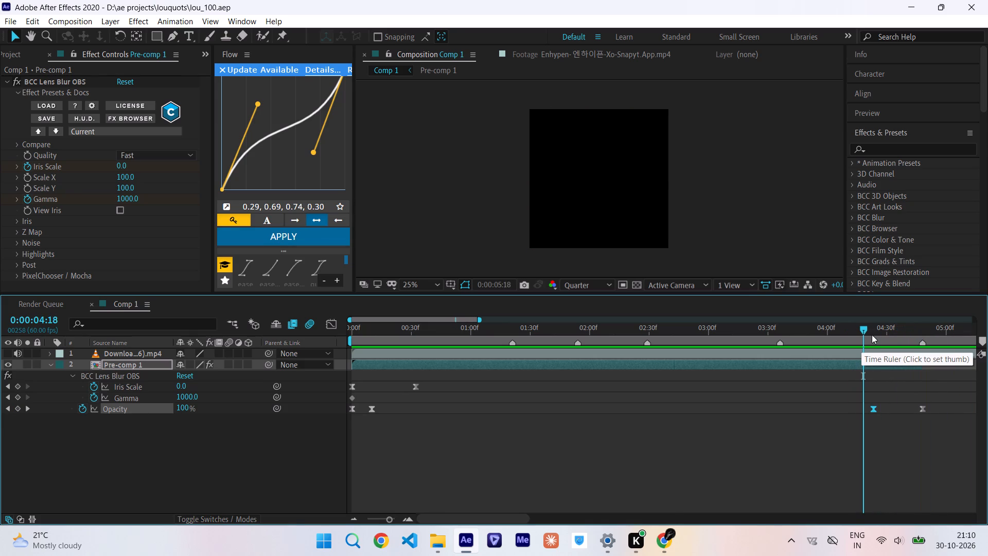
pyautogui.moveTo(875, 334); pyautogui.dragTo(894, 337)
# In Opacity's value graph, extend the third keyframe's outgoing handle to about the last keyframe's time for a slower fade-out start.
pyautogui.click(326, 331)
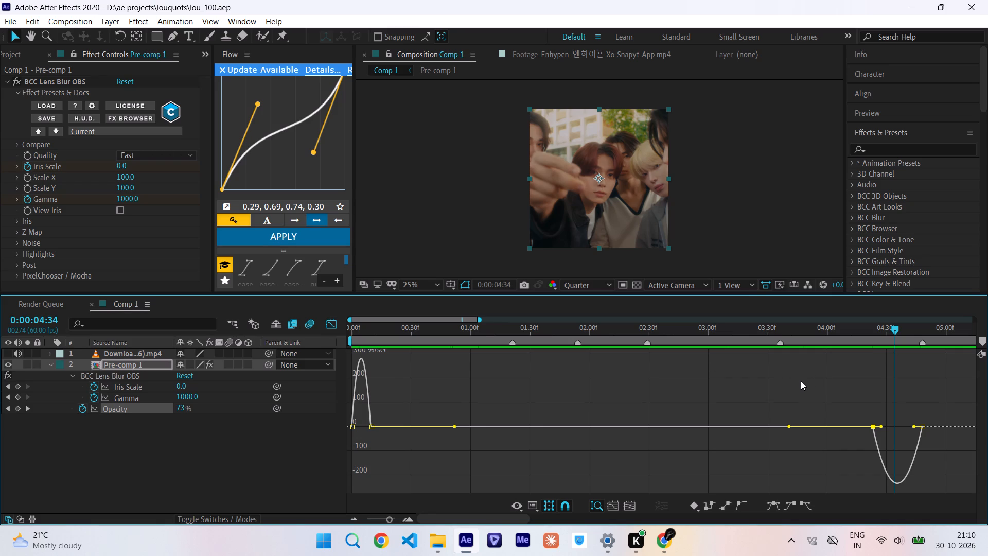
pyautogui.doubleClick(664, 390)
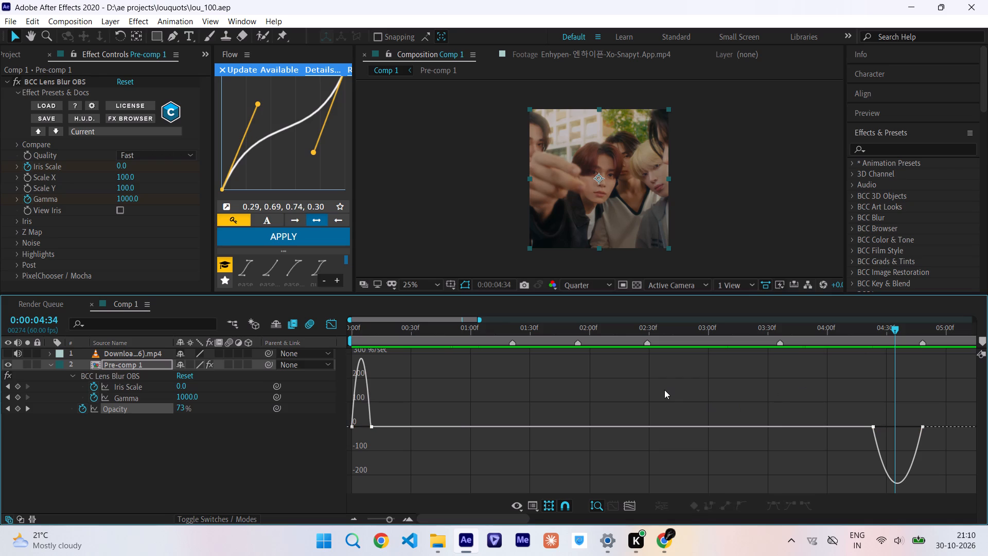
pyautogui.rightClick(664, 389)
pyautogui.click(702, 268)
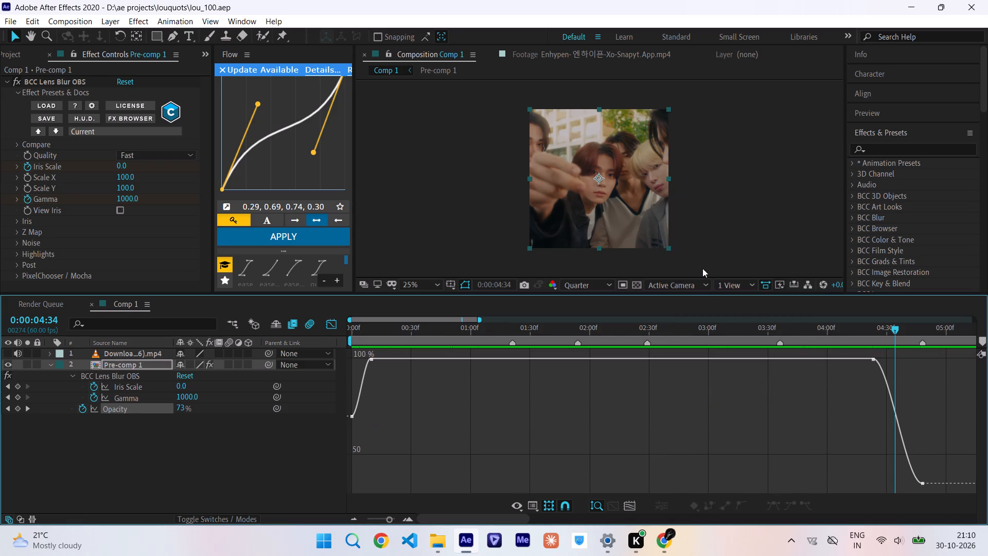
pyautogui.click(874, 359)
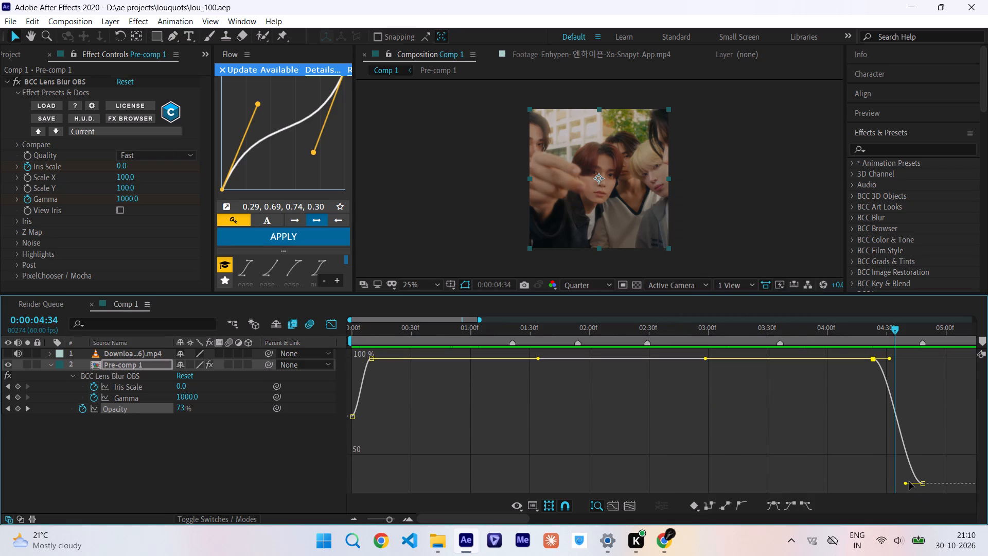
pyautogui.moveTo(890, 359); pyautogui.dragTo(926, 363)
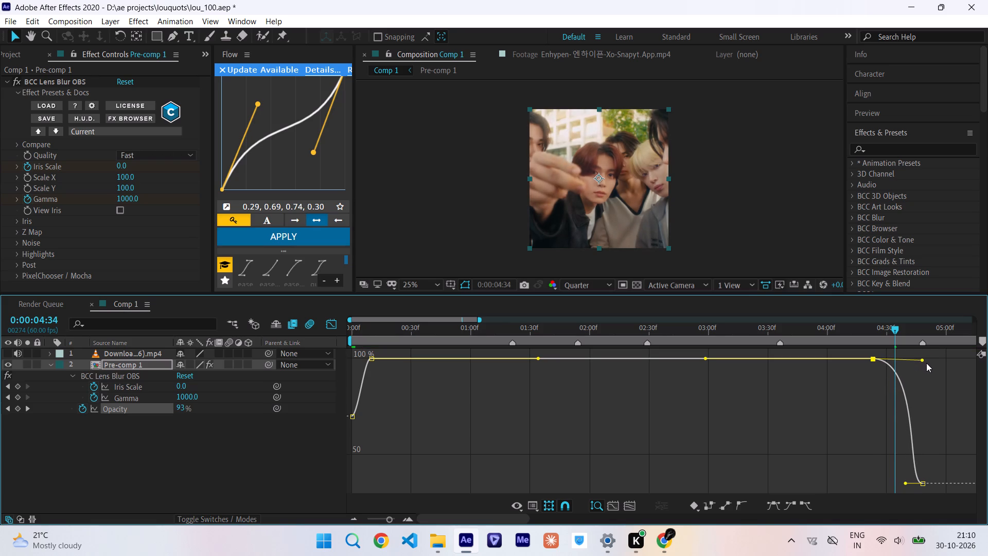
# Preview Comp 1 around the fade-out and from its start to examine the reshaped opacity curve.
pyautogui.moveTo(900, 334); pyautogui.dragTo(925, 334)
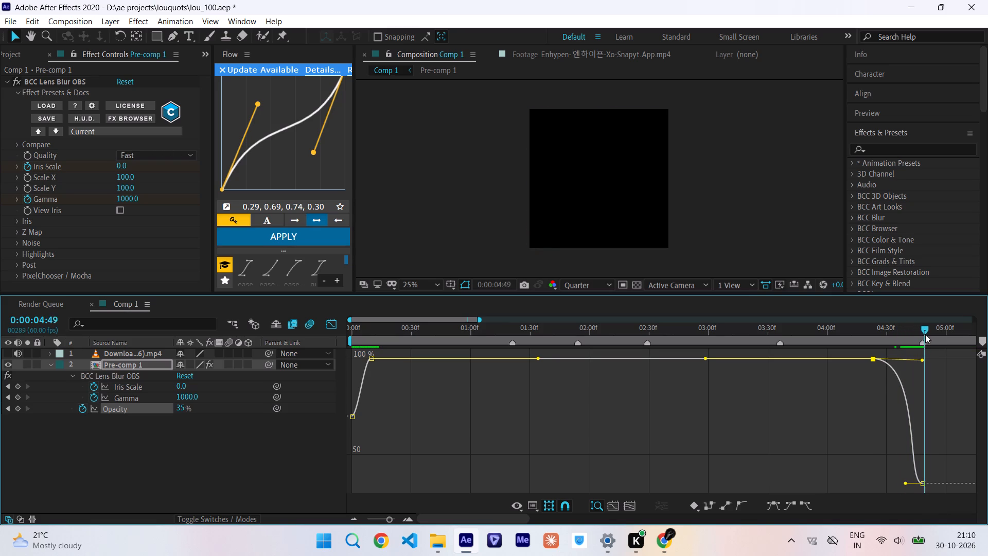
pyautogui.moveTo(925, 334); pyautogui.dragTo(849, 337)
pyautogui.press('space')
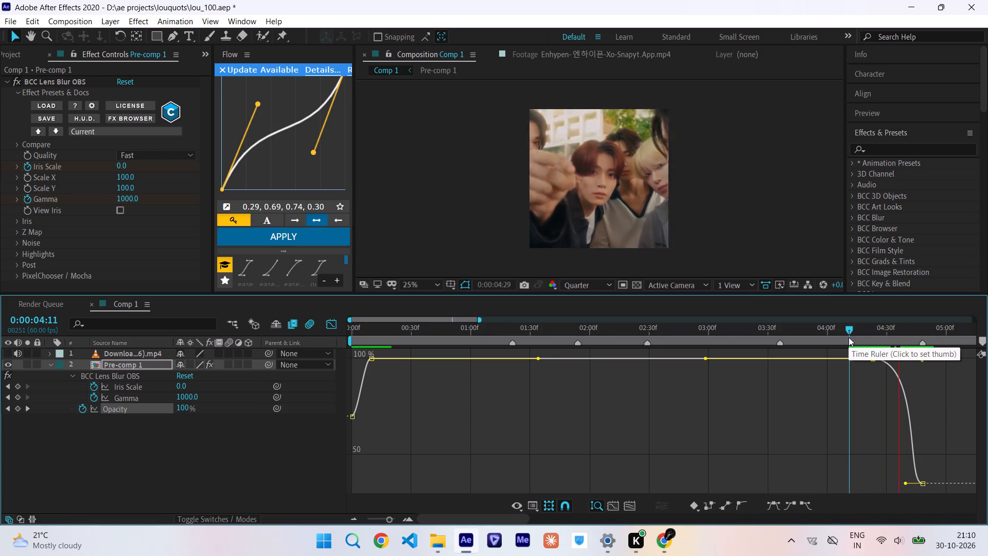
pyautogui.click(862, 337)
pyautogui.press('space')
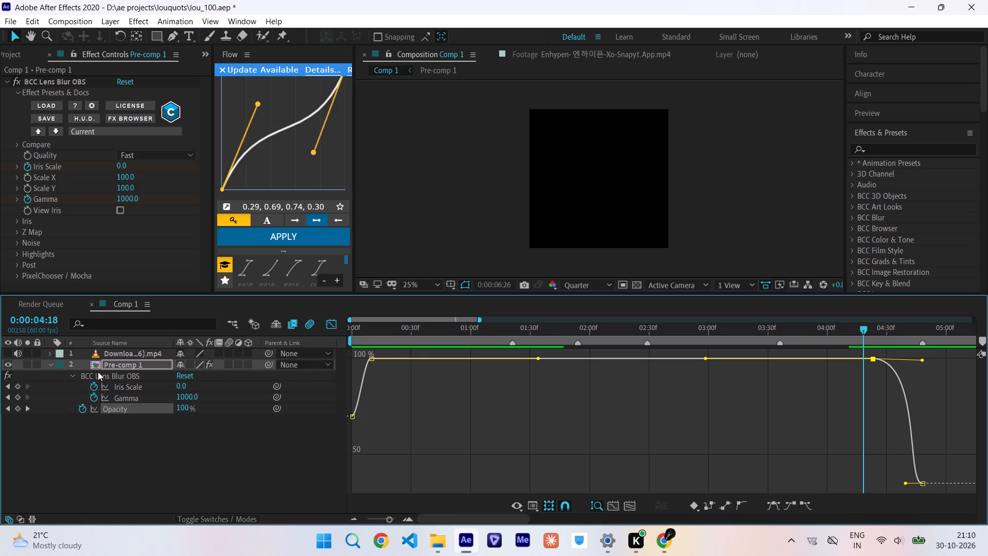
pyautogui.moveTo(391, 332); pyautogui.dragTo(195, 367)
pyautogui.press('space')
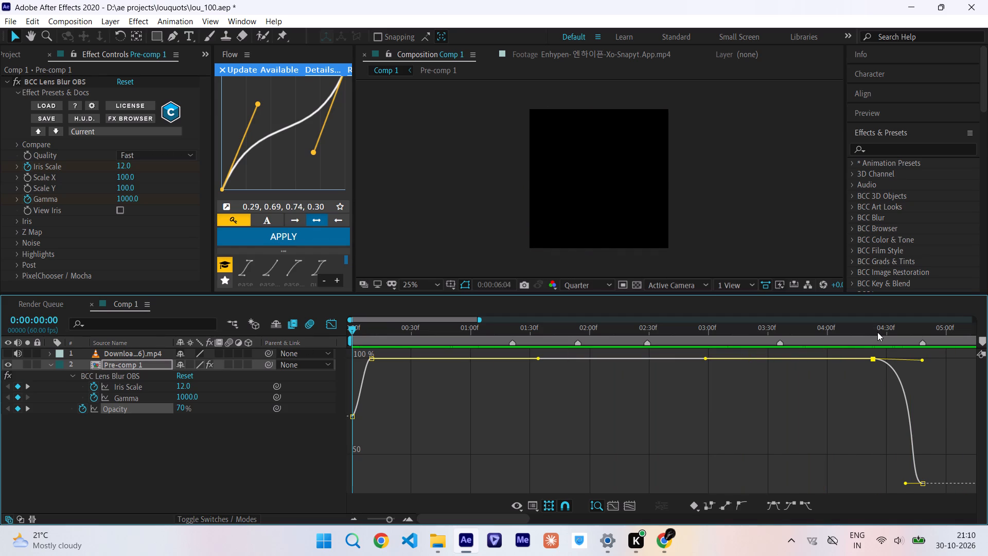
pyautogui.moveTo(877, 332); pyautogui.dragTo(908, 340)
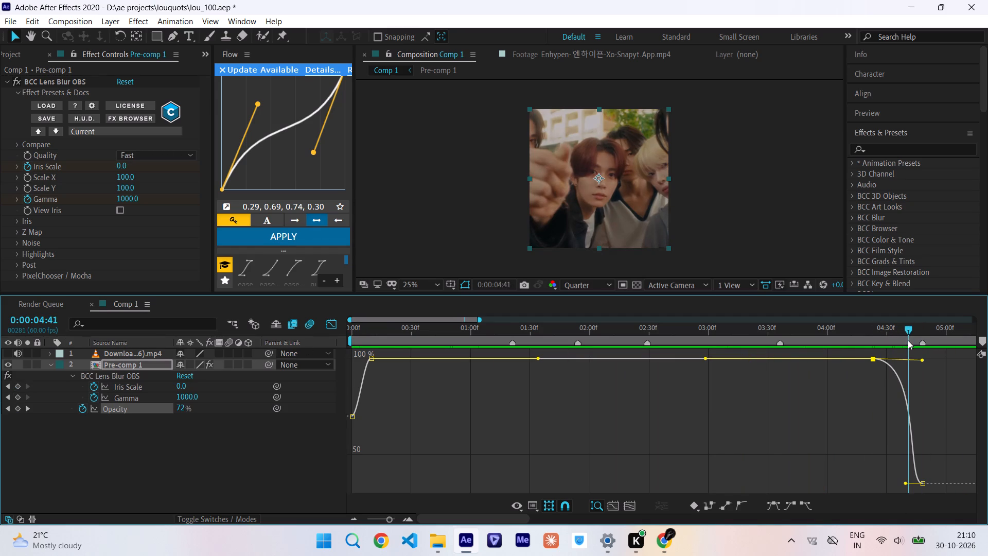
# Shorten the last Opacity keyframe's incoming handle almost to the keyframe for a sharper drop, and preview the fade-out.
pyautogui.moveTo(907, 483); pyautogui.dragTo(921, 483)
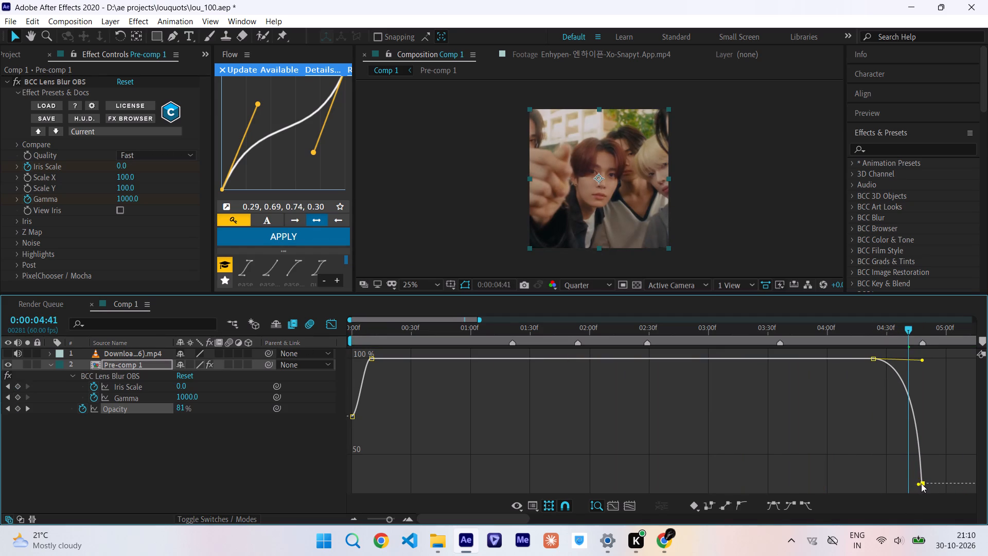
pyautogui.moveTo(921, 483); pyautogui.dragTo(921, 482)
pyautogui.moveTo(885, 327); pyautogui.dragTo(912, 327)
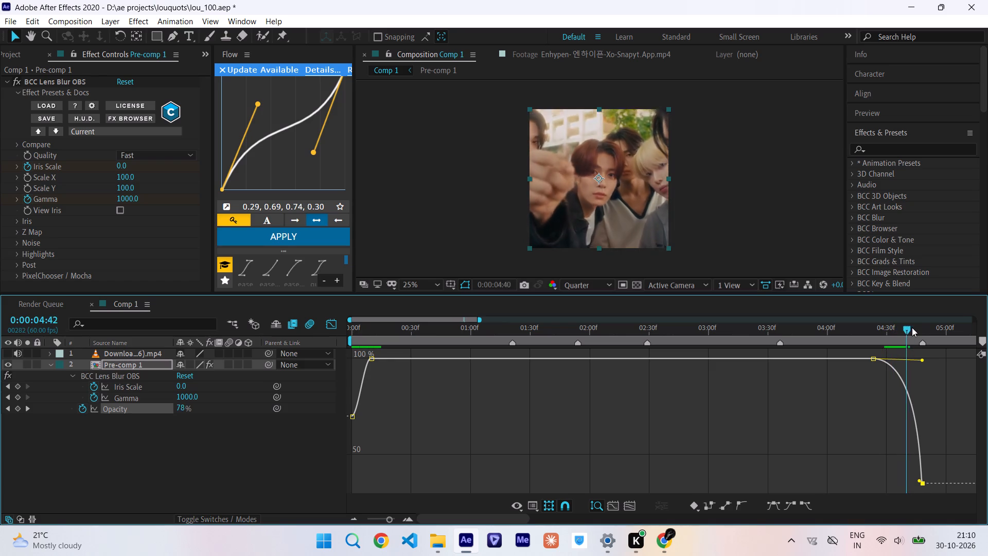
pyautogui.moveTo(912, 327); pyautogui.dragTo(893, 326)
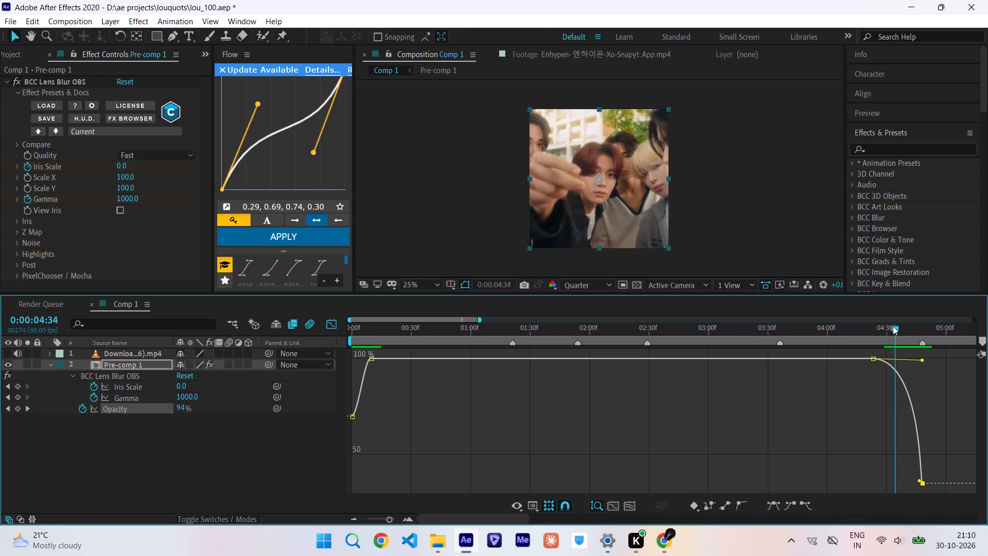
pyautogui.moveTo(893, 326); pyautogui.dragTo(941, 332)
pyautogui.press('space')
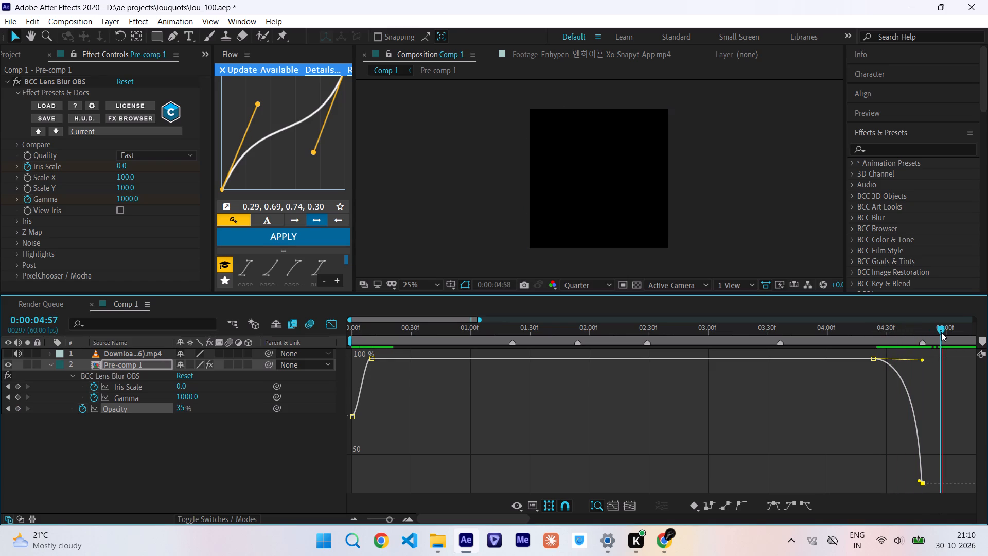
# Set Pre-comp 1's Opacity to 50% at 0:00:00:00.
pyautogui.click(386, 337)
pyautogui.moveTo(386, 337); pyautogui.dragTo(253, 353)
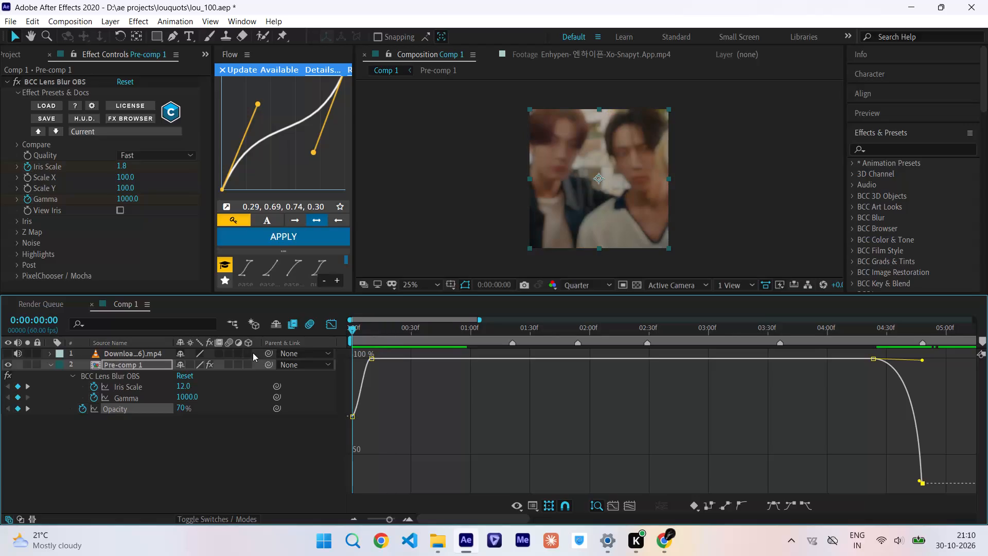
pyautogui.click(182, 409)
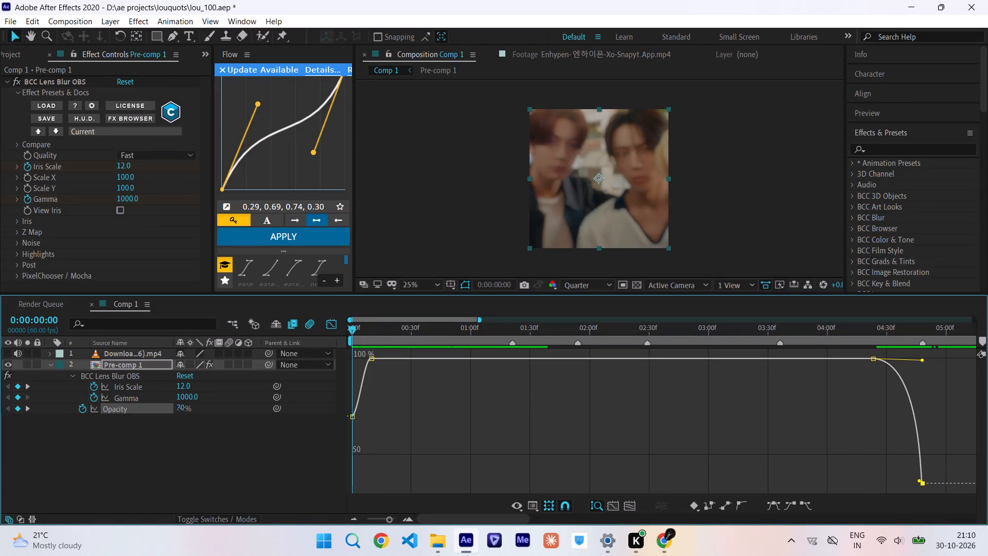
pyautogui.write('50')
pyautogui.press('Return')
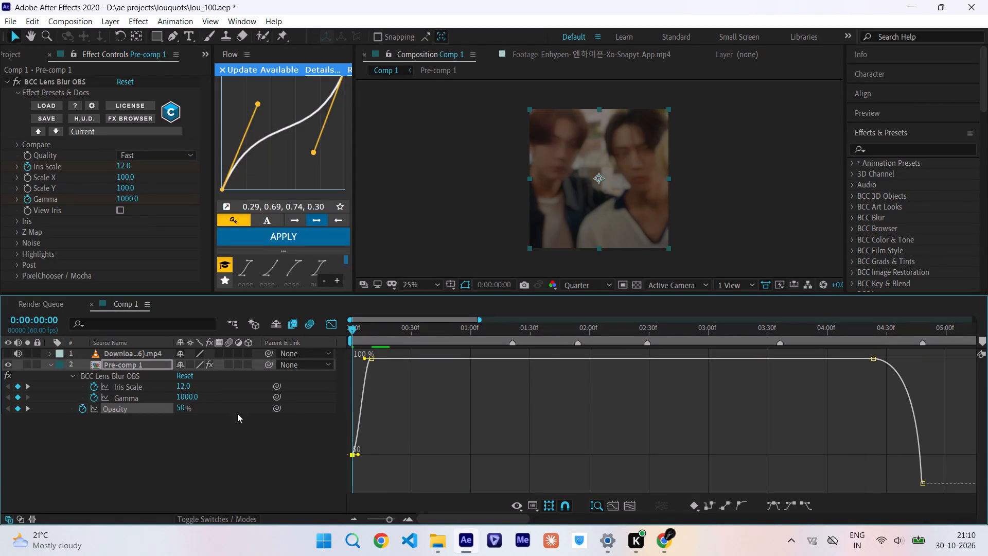
# Shorten the first Opacity keyframe's outgoing handle almost to the keyframe and preview the fade-in from the start.
pyautogui.moveTo(358, 455); pyautogui.dragTo(354, 455)
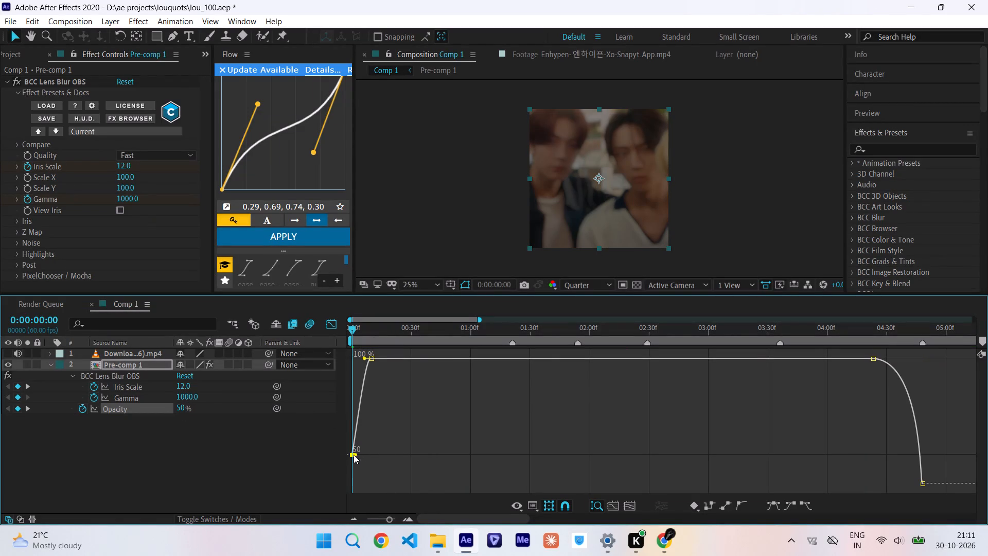
pyautogui.moveTo(354, 455); pyautogui.dragTo(353, 455)
pyautogui.press('space')
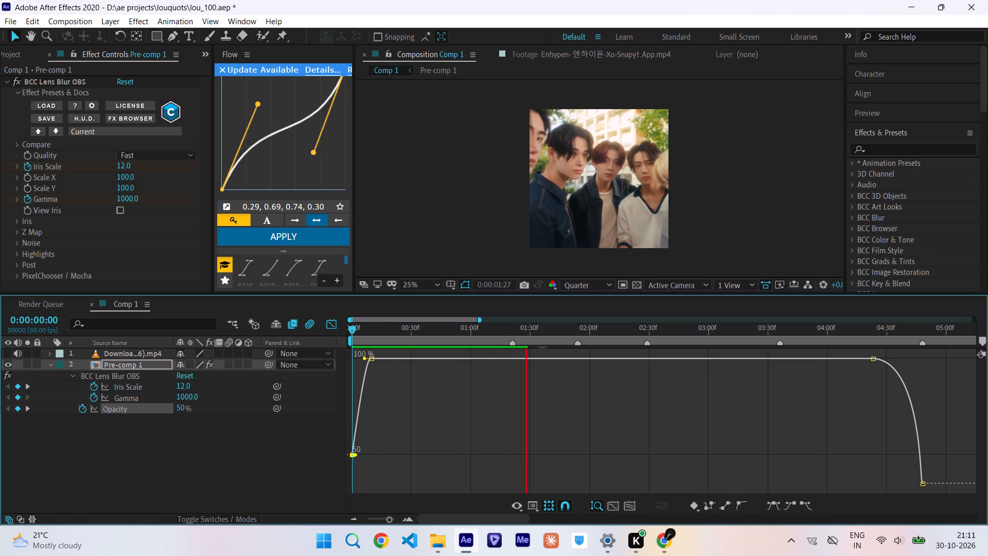
# Save the project.
pyautogui.hotkey('ctrl', 's')
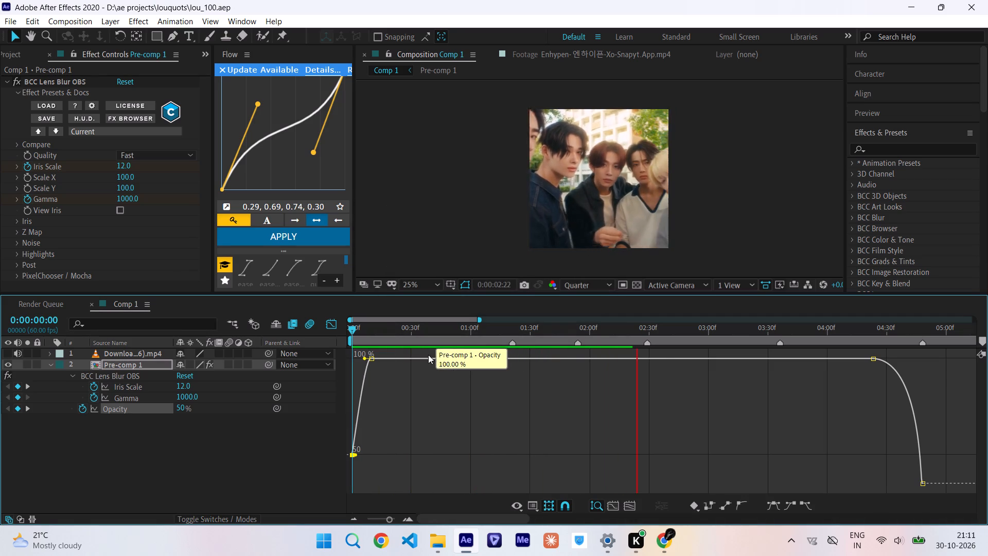
# Preview Comp 1 from the start through Pre-comp 1's fade-out to check both opacity curves.
pyautogui.moveTo(465, 337); pyautogui.dragTo(209, 374)
pyautogui.press('space')
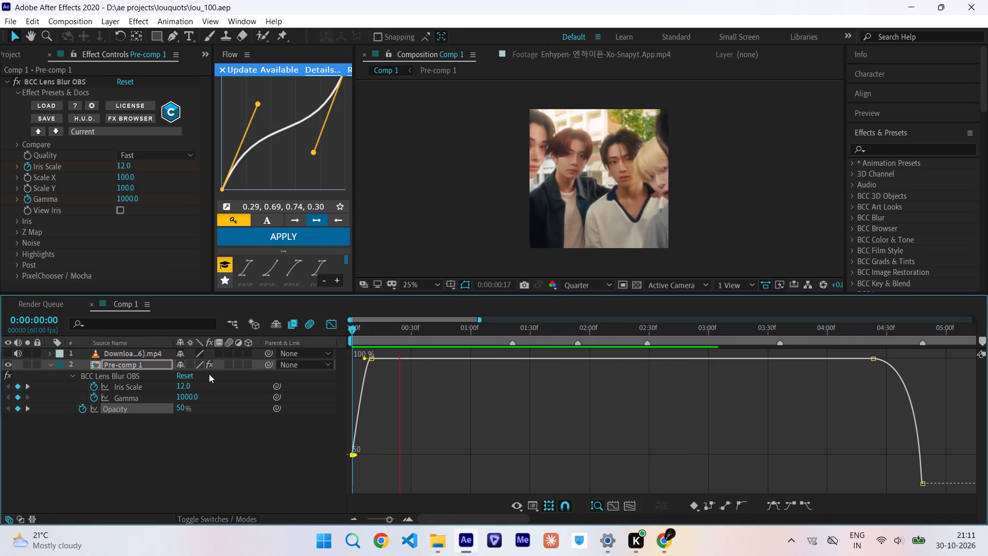
pyautogui.hscroll(-1, 664, 409)
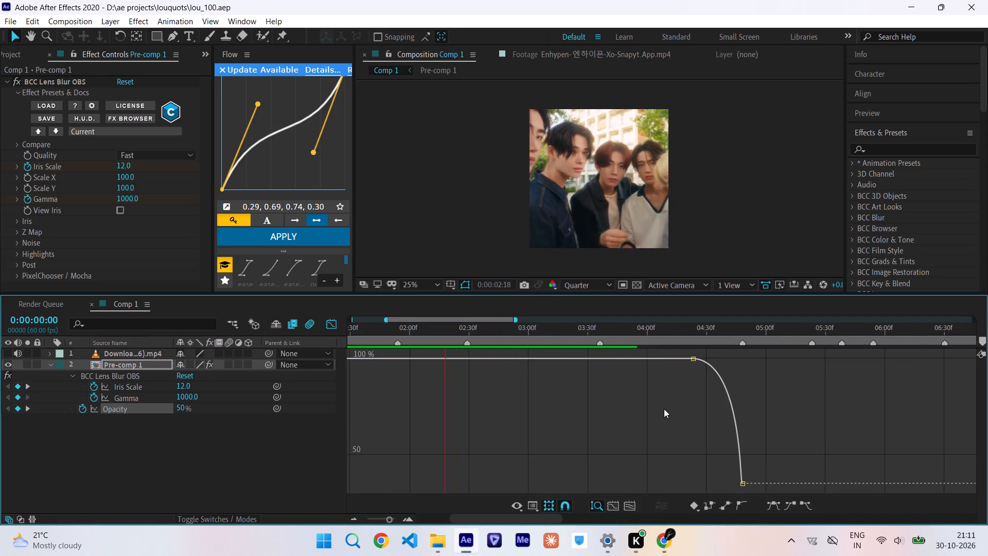
pyautogui.hscroll(13, 664, 409)
pyautogui.hscroll(-2, 664, 409)
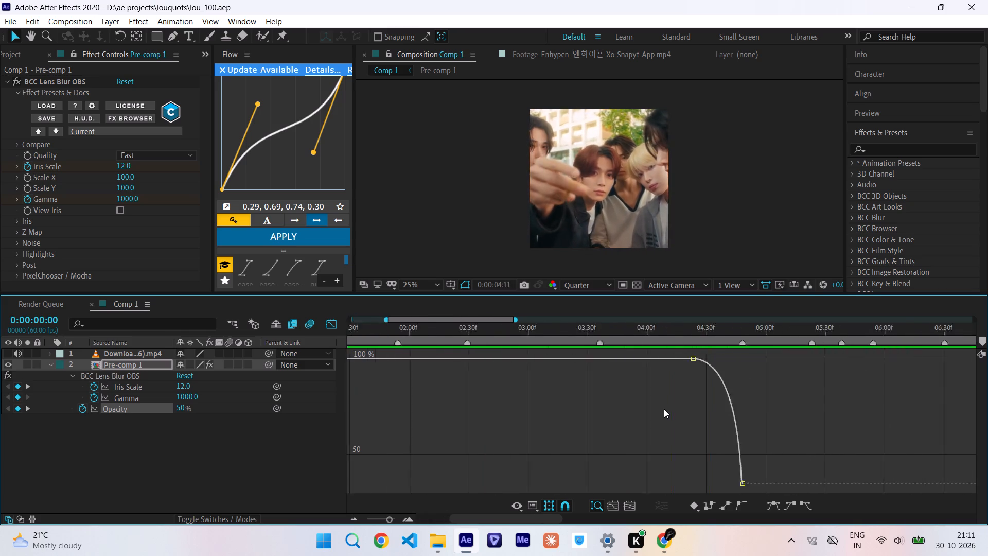
pyautogui.moveTo(598, 329); pyautogui.dragTo(261, 391)
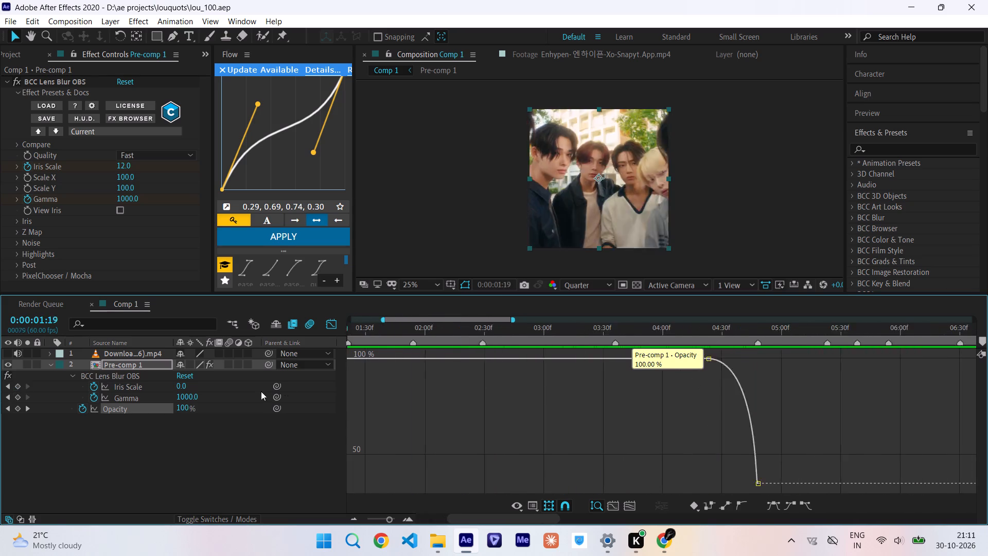
pyautogui.moveTo(261, 391); pyautogui.dragTo(234, 392)
# Add an Iris Scale keyframe at 0:00:04:23, aligned with Pre-comp 1's Opacity keyframe where the fade-out begins.
pyautogui.click(331, 326)
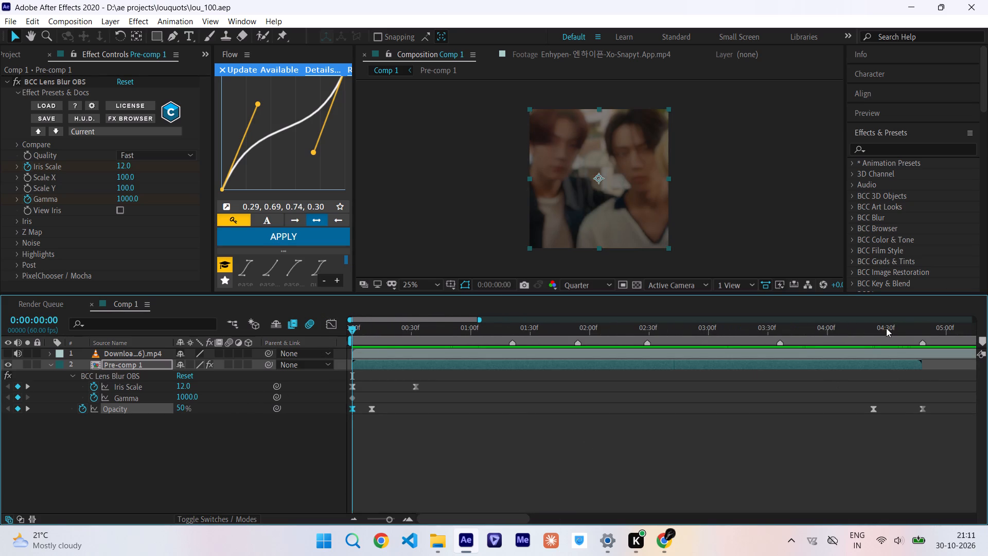
pyautogui.click(873, 329)
pyautogui.click(766, 480)
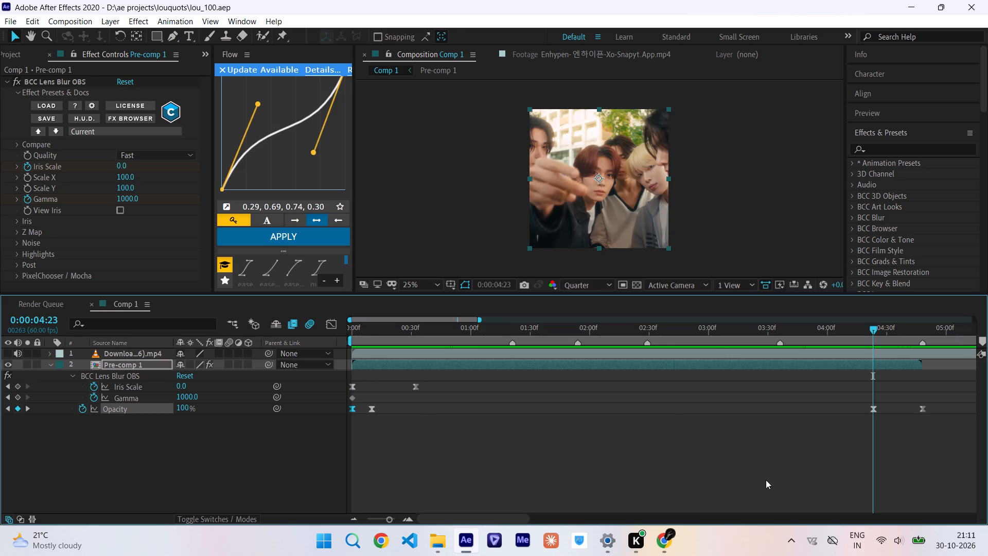
pyautogui.click(19, 387)
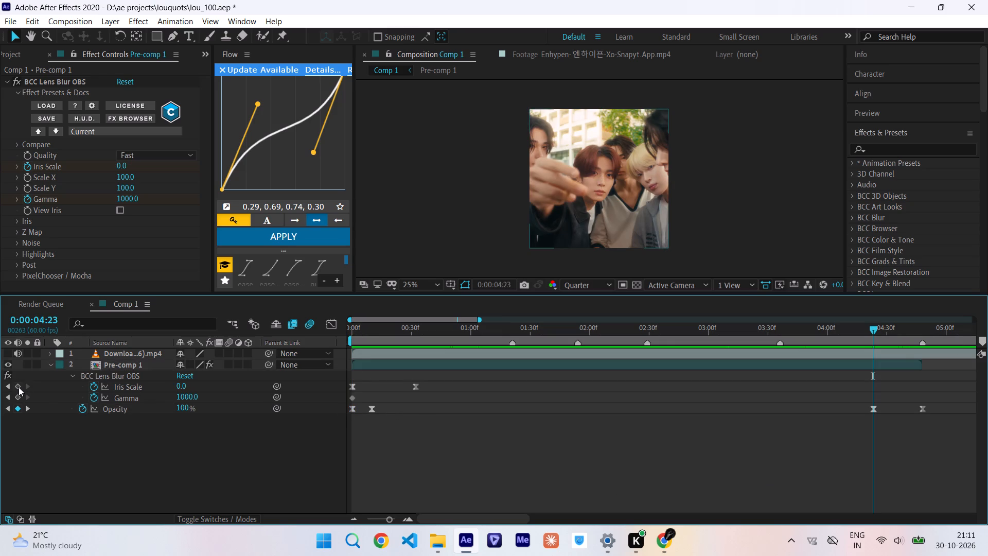
# Set Pre-comp 1's Iris Scale to 12 at the layer's out point, 0:00:04:48.
pyautogui.press('o')
pyautogui.hotkey('ctrl', 'Right')
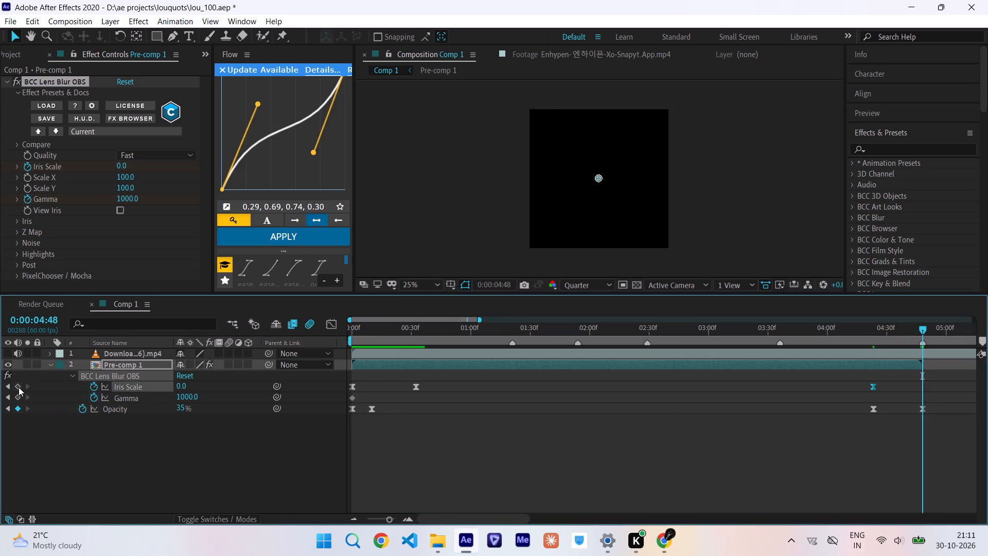
pyautogui.click(96, 477)
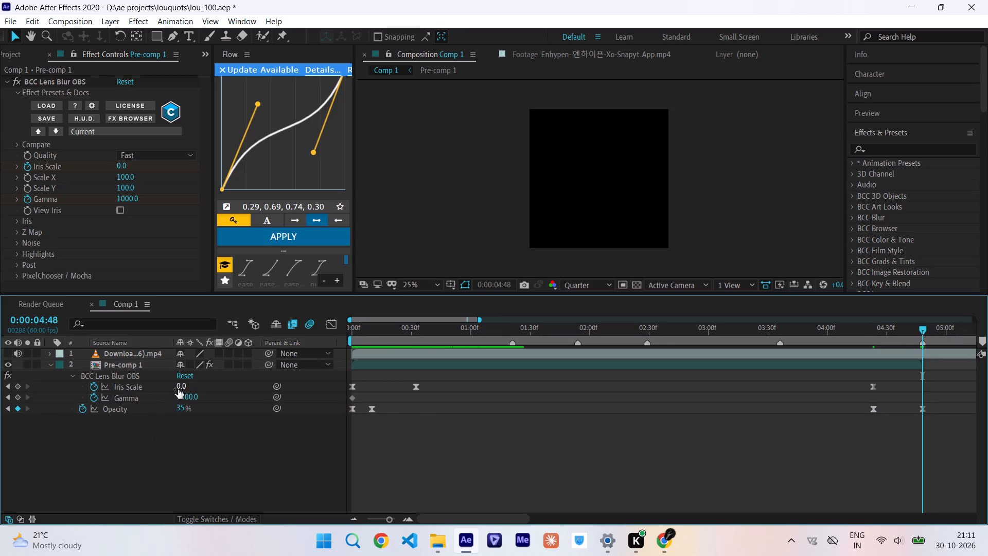
pyautogui.click(178, 388)
pyautogui.write('12')
pyautogui.press('Return')
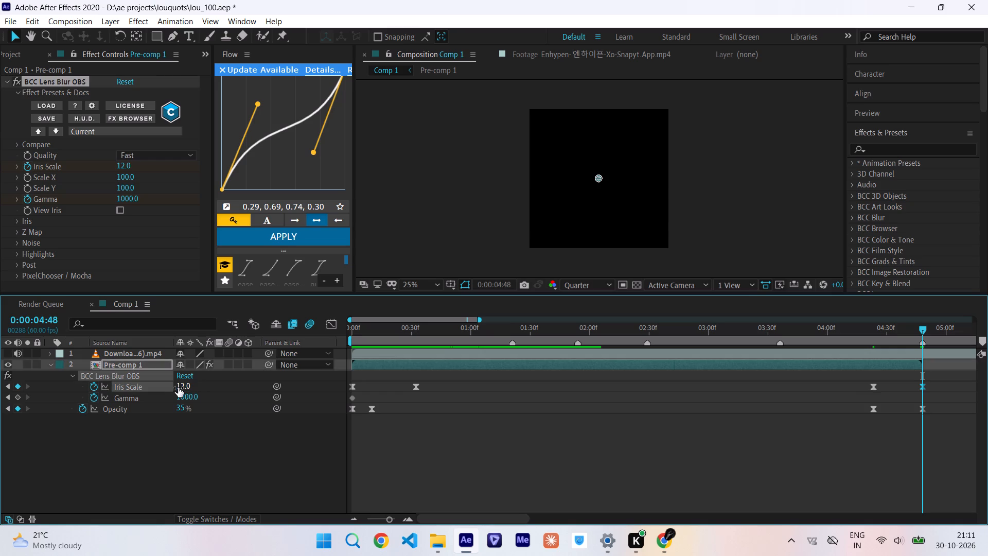
# Reshape the closing Iris Scale curve between its last two keyframes so the blur starts slowly and rises steeply at the end.
pyautogui.click(333, 325)
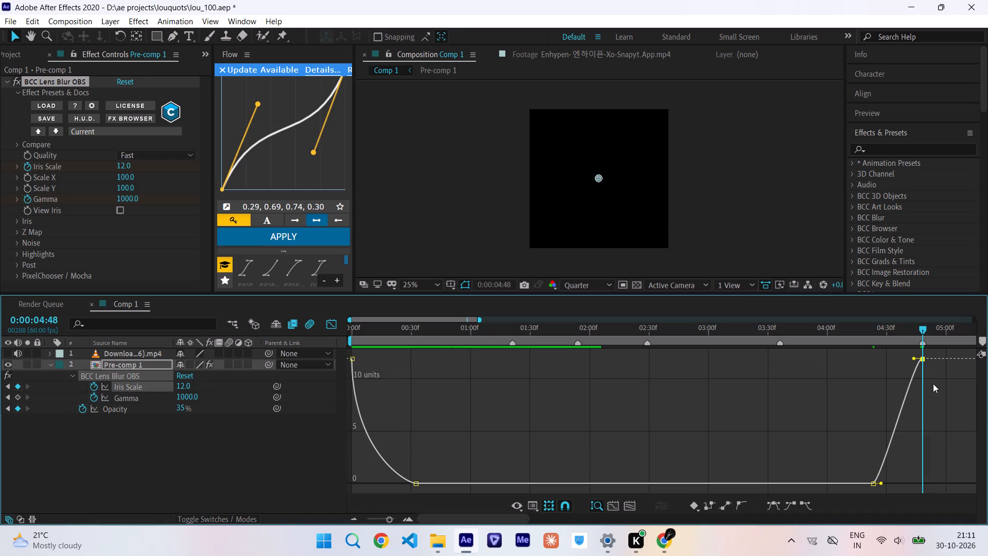
pyautogui.moveTo(913, 358); pyautogui.dragTo(959, 456)
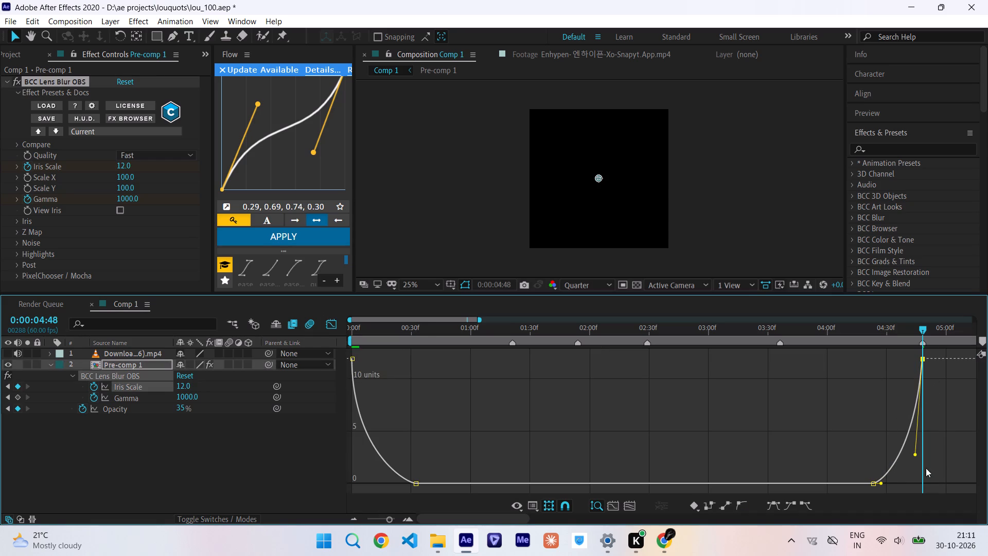
pyautogui.moveTo(881, 483); pyautogui.dragTo(904, 483)
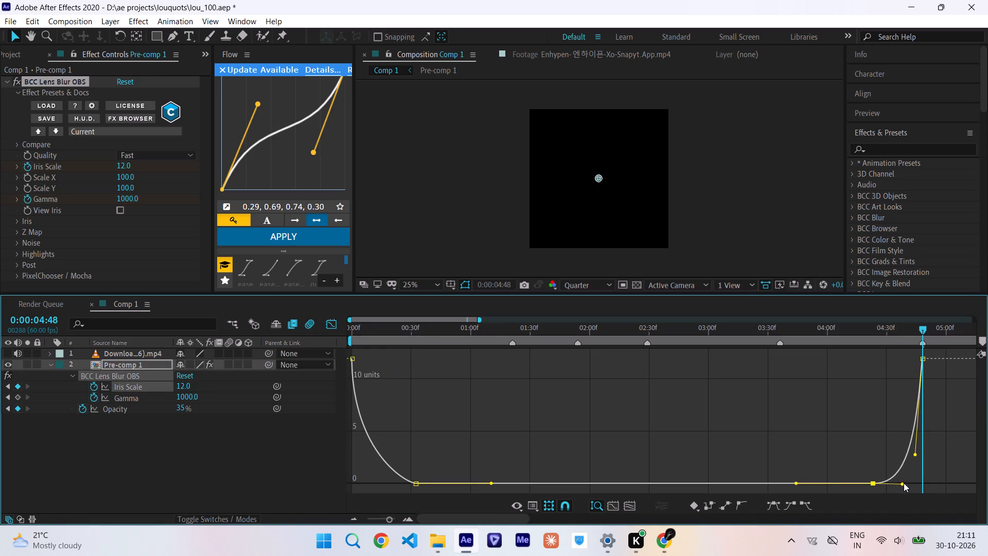
pyautogui.moveTo(904, 483); pyautogui.dragTo(907, 482)
# Preview the blur-out between about 0:00:04:11 and 0:00:04:53, and play Comp 1 from the start.
pyautogui.moveTo(867, 337); pyautogui.dragTo(869, 337)
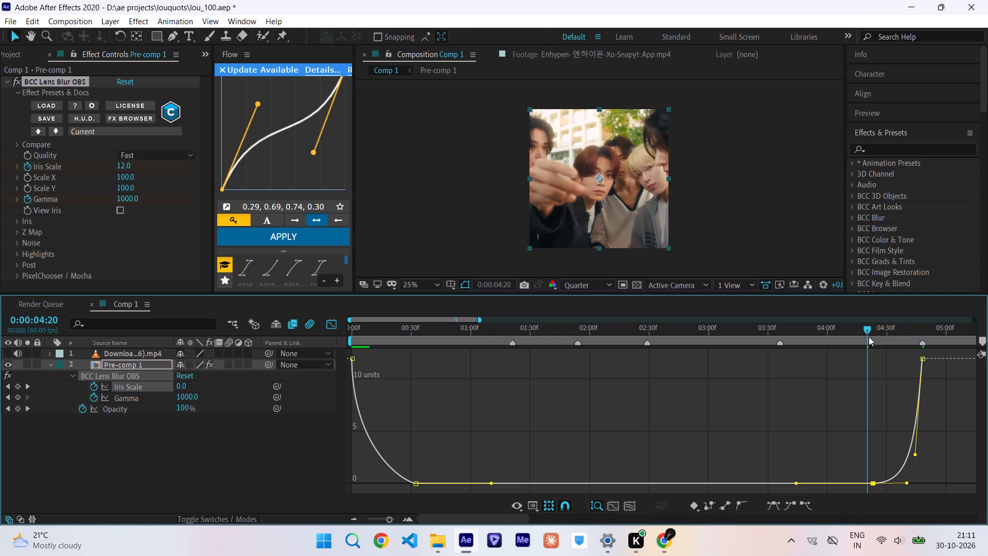
pyautogui.moveTo(869, 337); pyautogui.dragTo(936, 337)
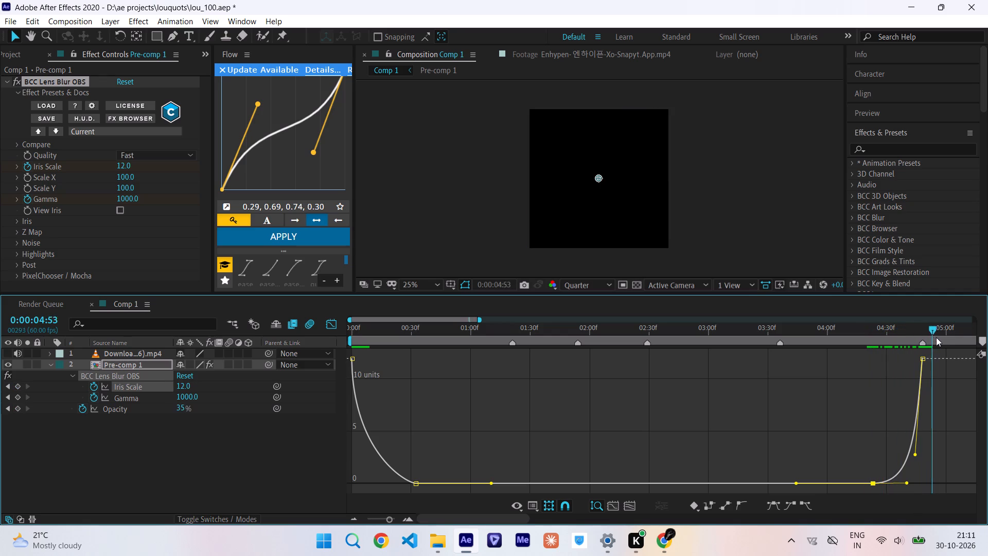
pyautogui.moveTo(936, 337); pyautogui.dragTo(849, 346)
pyautogui.press('space')
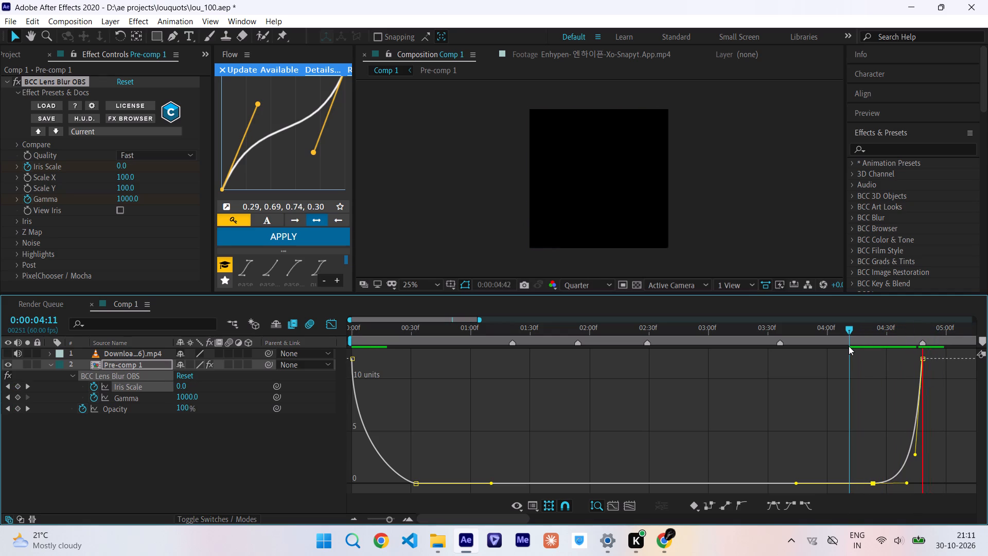
pyautogui.moveTo(864, 333); pyautogui.dragTo(903, 332)
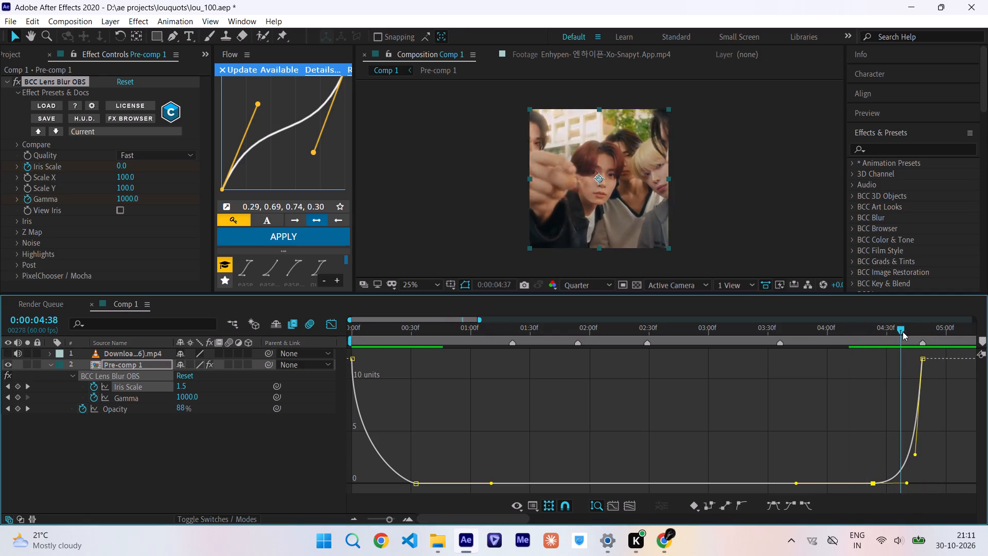
pyautogui.moveTo(903, 332); pyautogui.dragTo(912, 331)
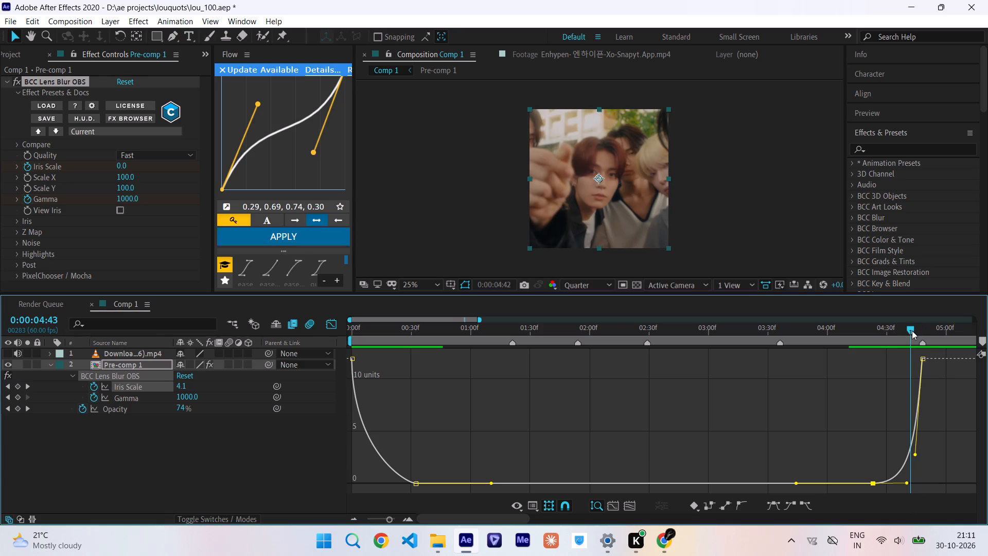
pyautogui.moveTo(912, 331); pyautogui.dragTo(329, 399)
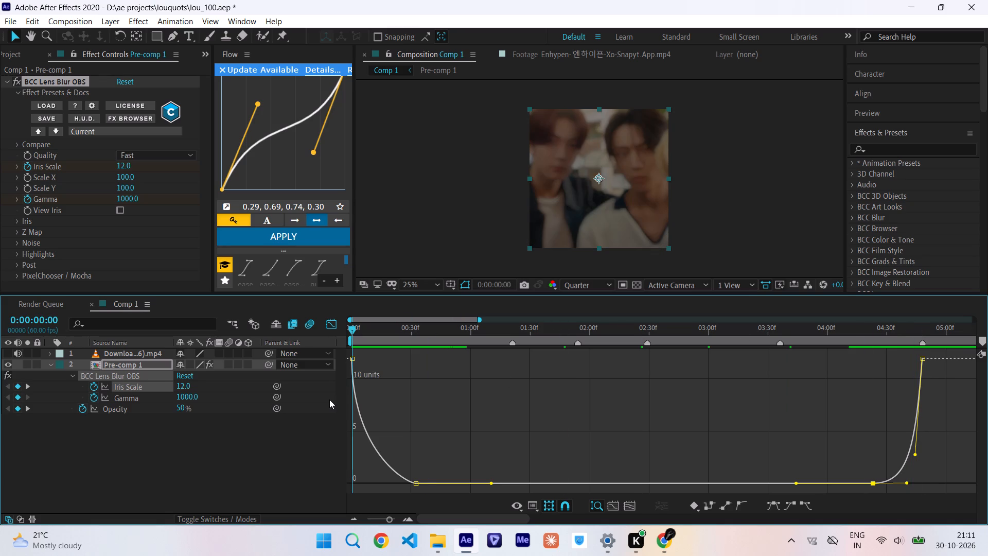
pyautogui.press('space')
# Save the project.
pyautogui.hotkey('ctrl', 's')
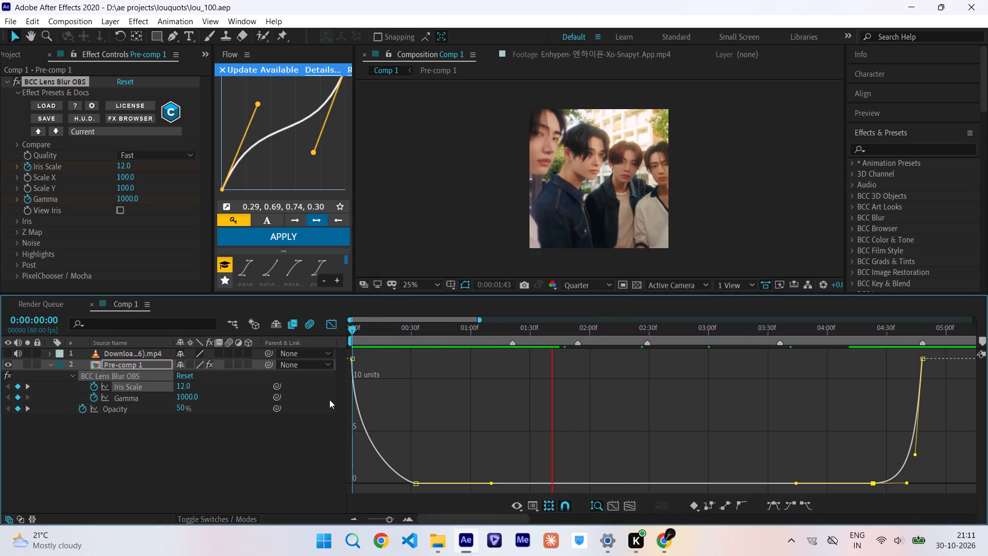
# Preview Comp 1 again from the start through the blur-out ending.
pyautogui.moveTo(538, 326); pyautogui.dragTo(194, 396)
pyautogui.press('space')
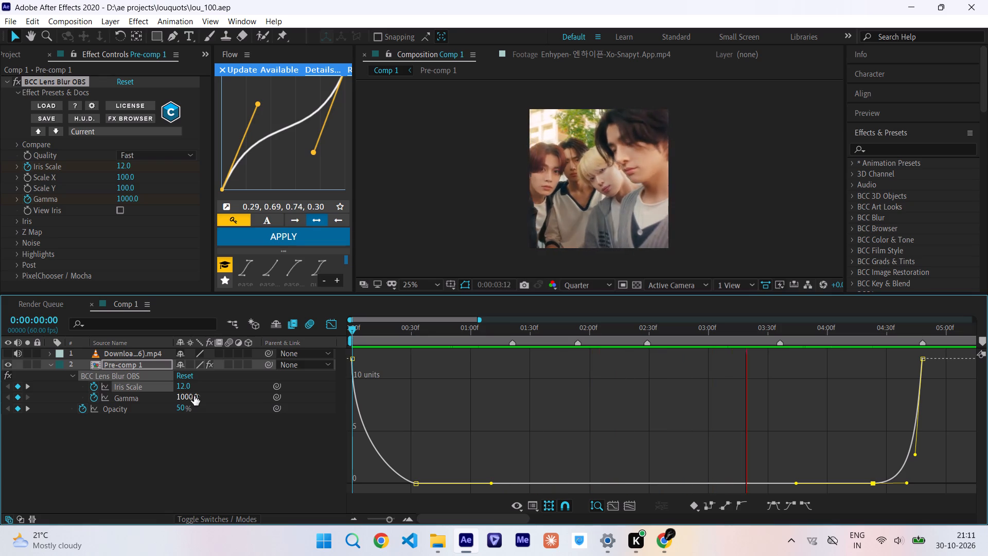
pyautogui.hscroll(-2, 699, 407)
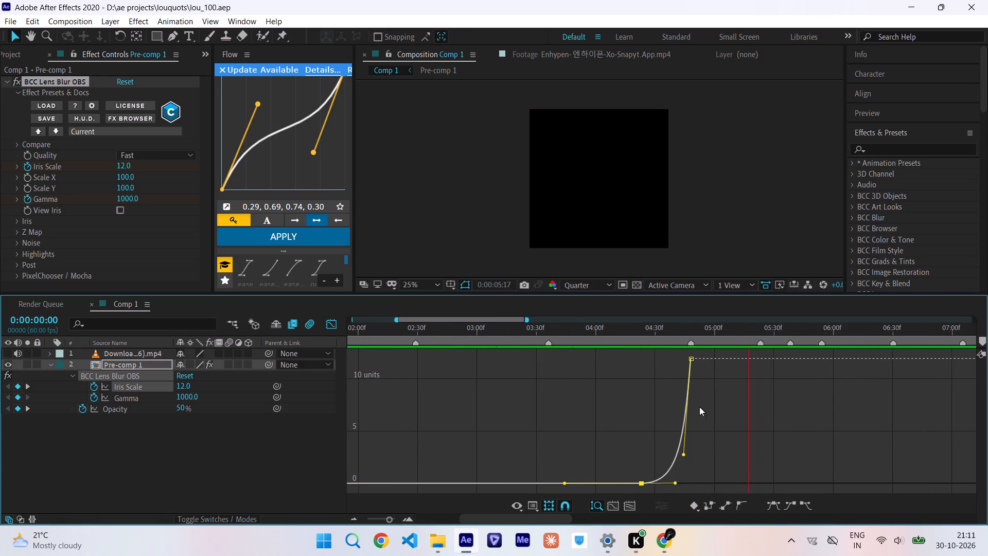
# Return the timeline from the graph view to layer bars and collapse Pre-comp 1's keyframed properties.
pyautogui.click(335, 329)
pyautogui.hscroll(-1, 730, 440)
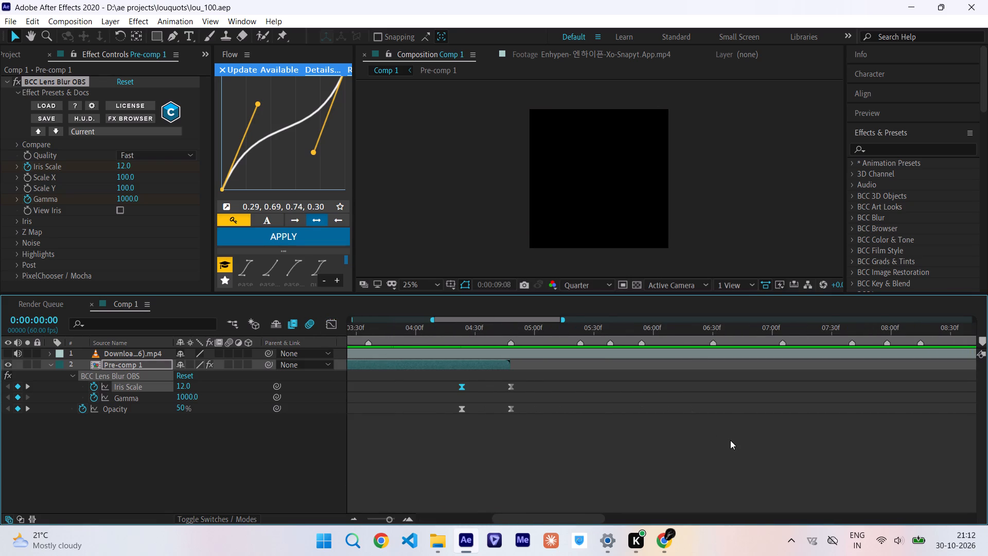
pyautogui.hscroll(-1, 730, 440)
pyautogui.press('u')
# Examine the beat markers beyond Pre-comp 1's end while the audio plays, and replay Comp 1 from the start.
pyautogui.hscroll(18, 730, 440)
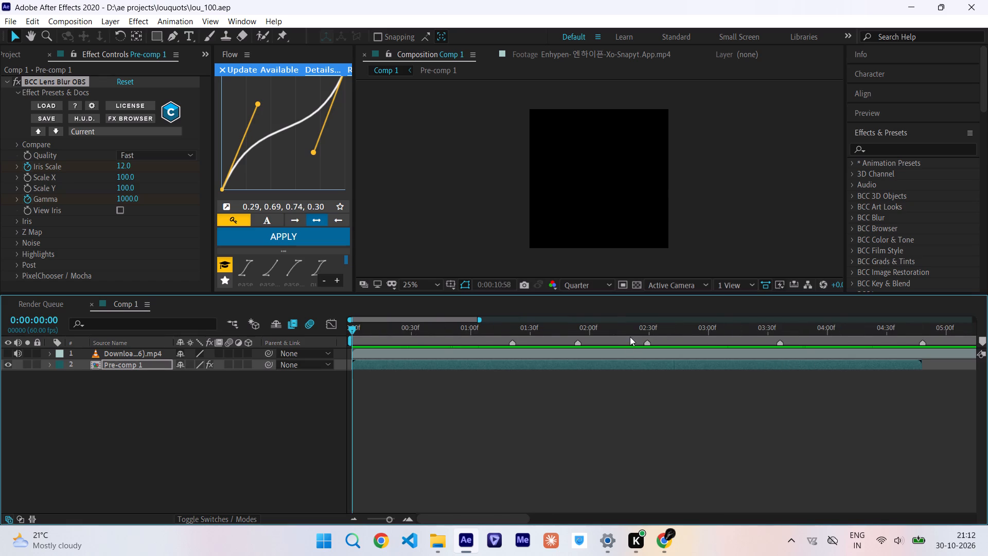
pyautogui.hscroll(-1, 629, 334)
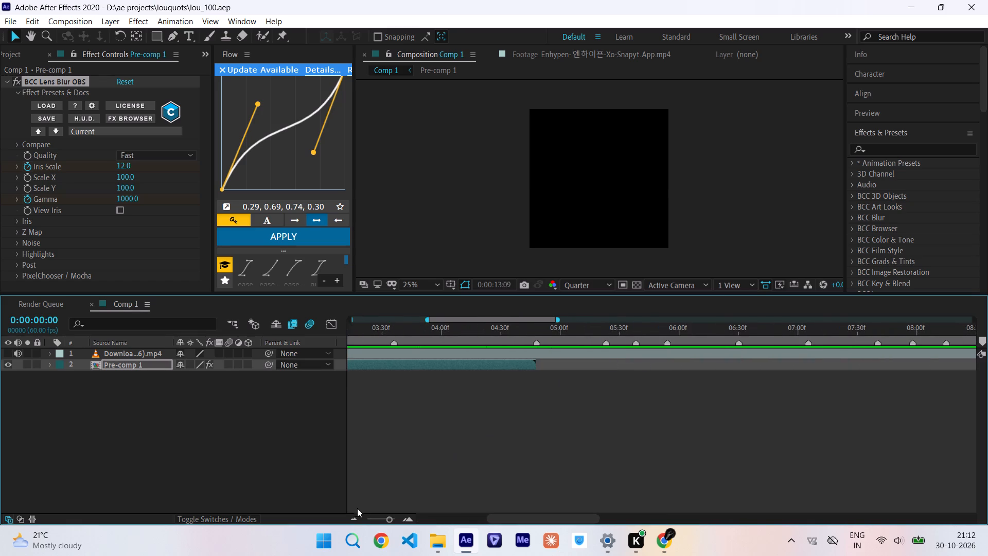
pyautogui.click(355, 517)
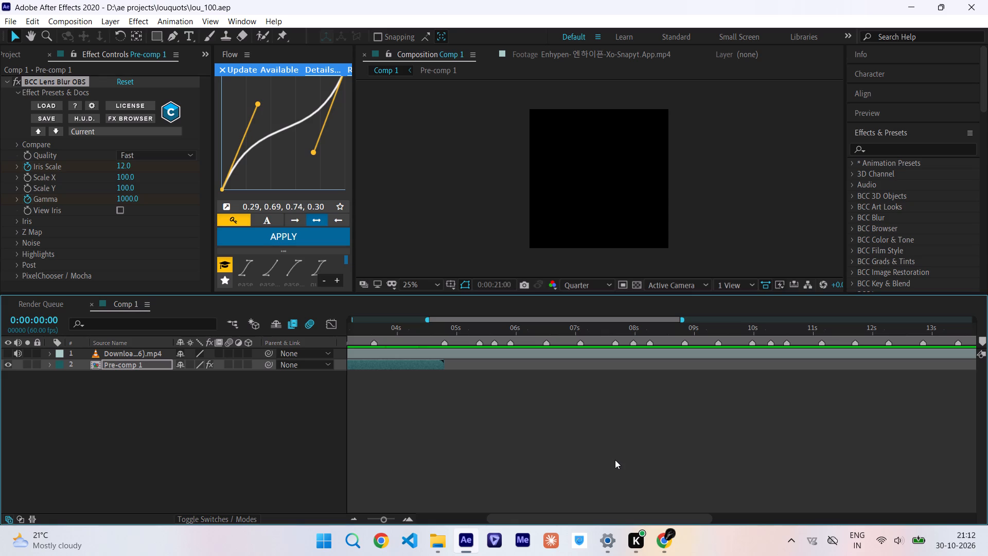
pyautogui.hscroll(14, 615, 460)
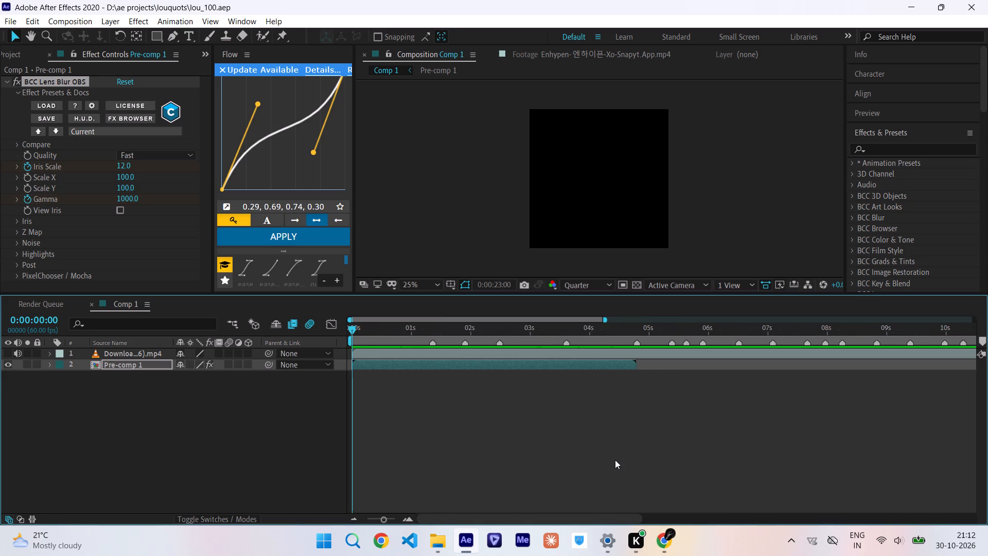
pyautogui.hscroll(7, 615, 460)
pyautogui.moveTo(502, 332); pyautogui.dragTo(314, 374)
pyautogui.press('space')
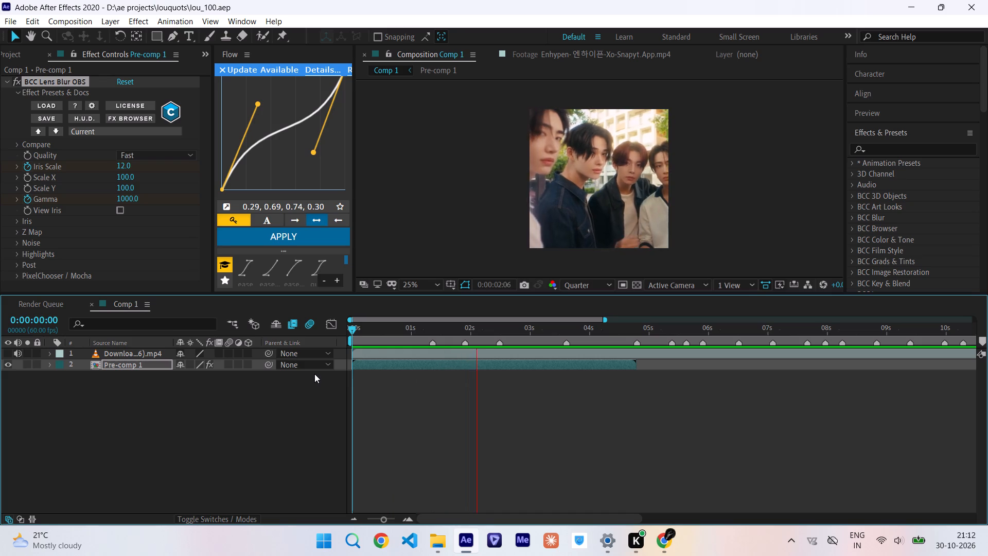
pyautogui.press('space')
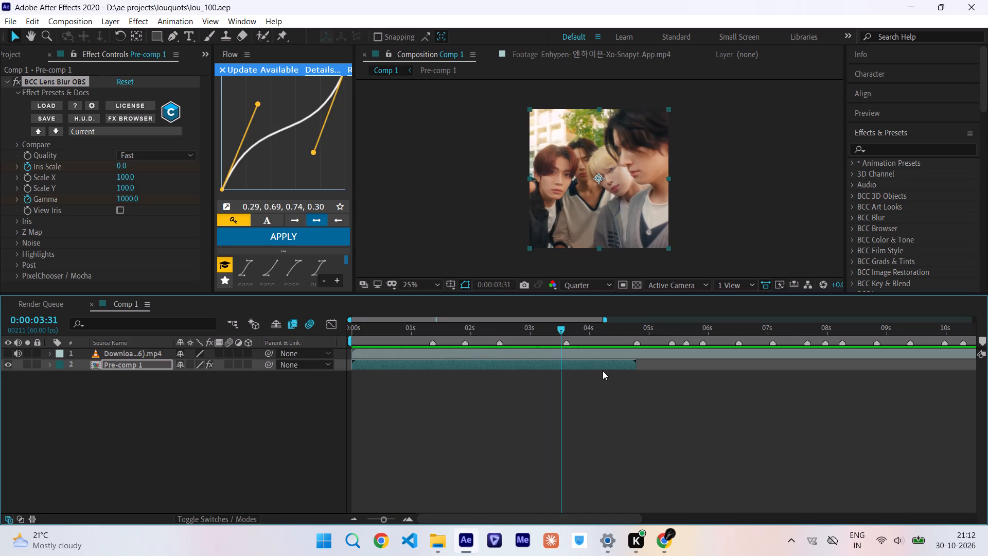
# Close After Effects.
pyautogui.click(971, 7)
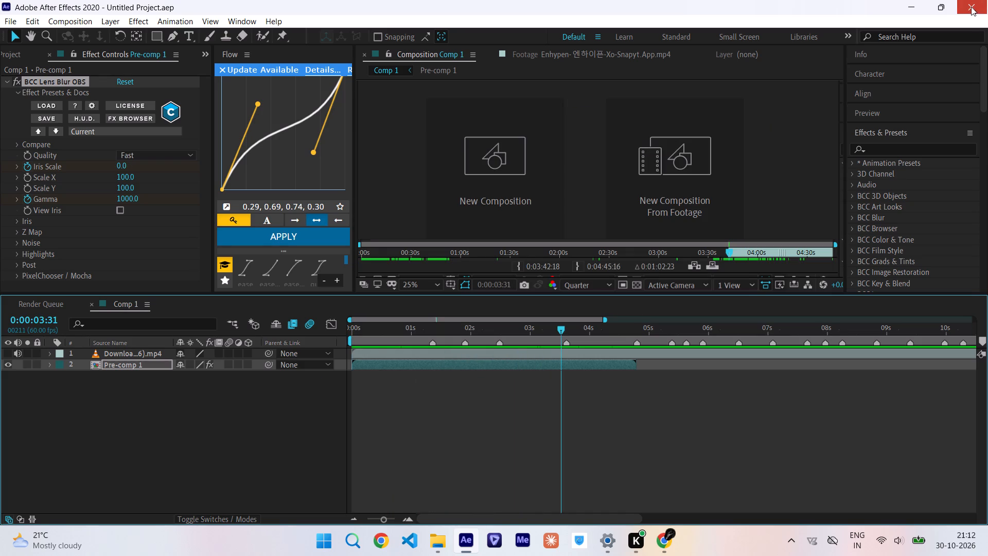